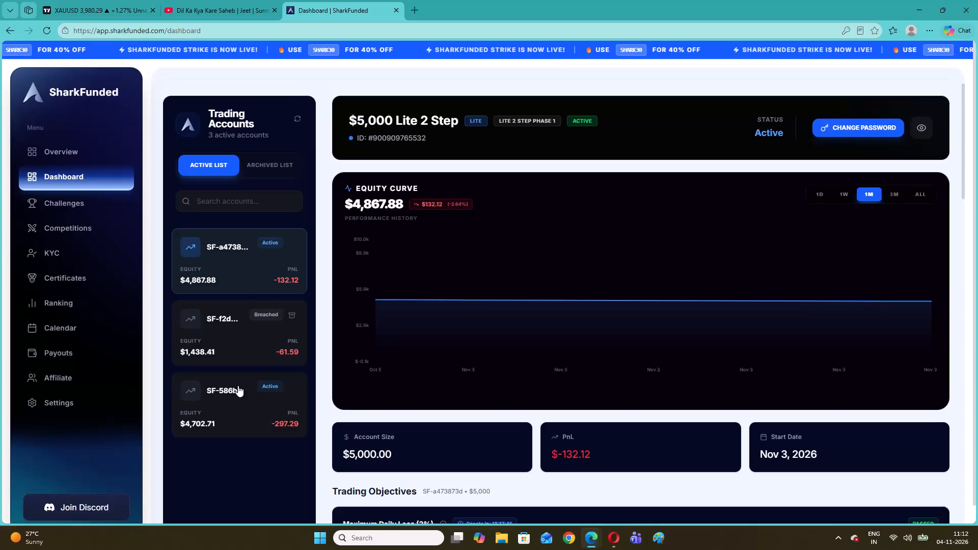
Compare the equity curves and PnL of the two active $5,000 Lite 2 Step trading accounts.
left_click(238, 386)
left_click(236, 322)
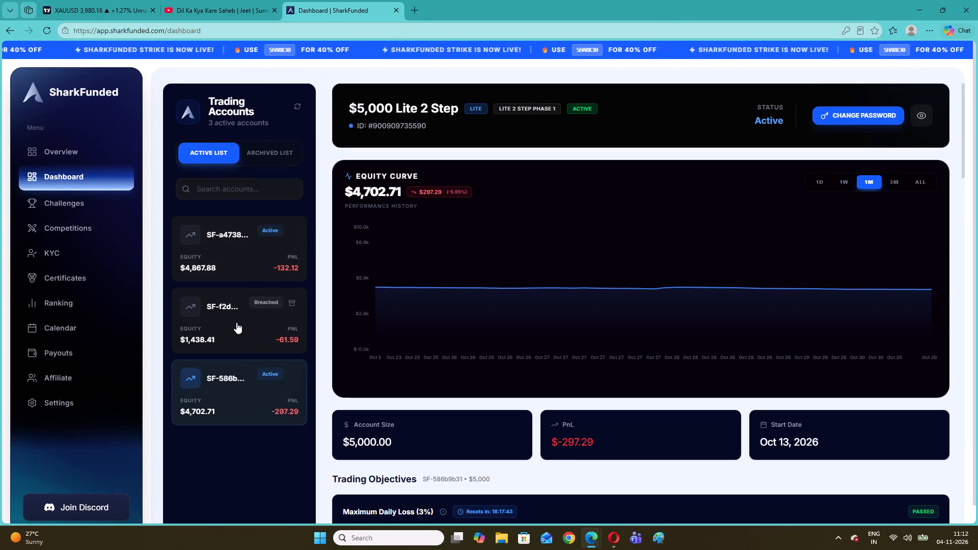
left_click(249, 248)
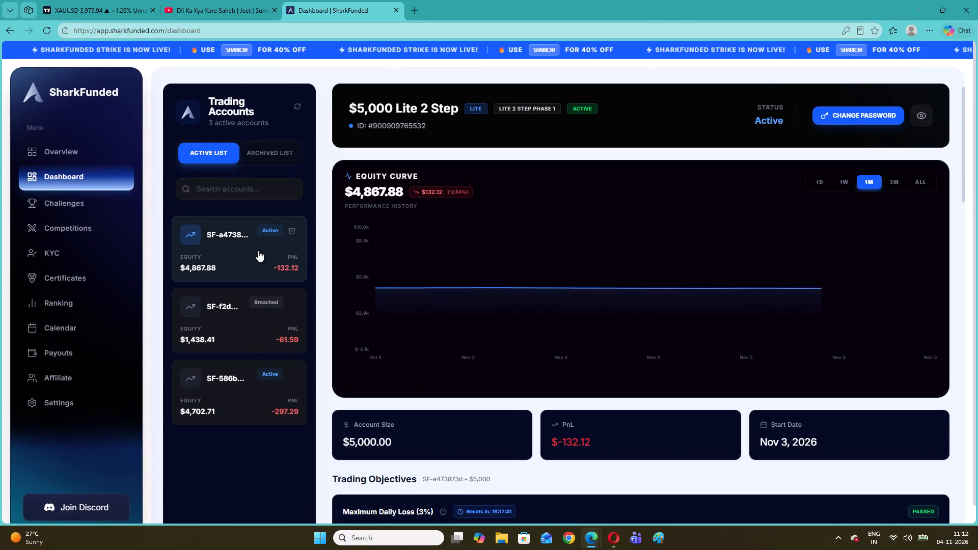
left_click(234, 381)
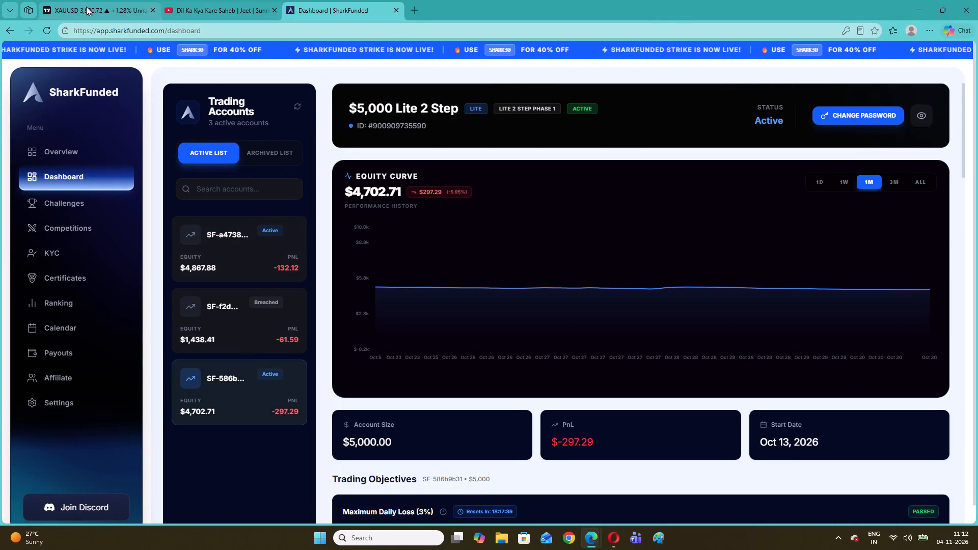
Switch to the TradingView XAUUSD chart and remove the Lin reg channel indicator.
left_click(87, 3)
left_click_drag(533, 177, 287, 263)
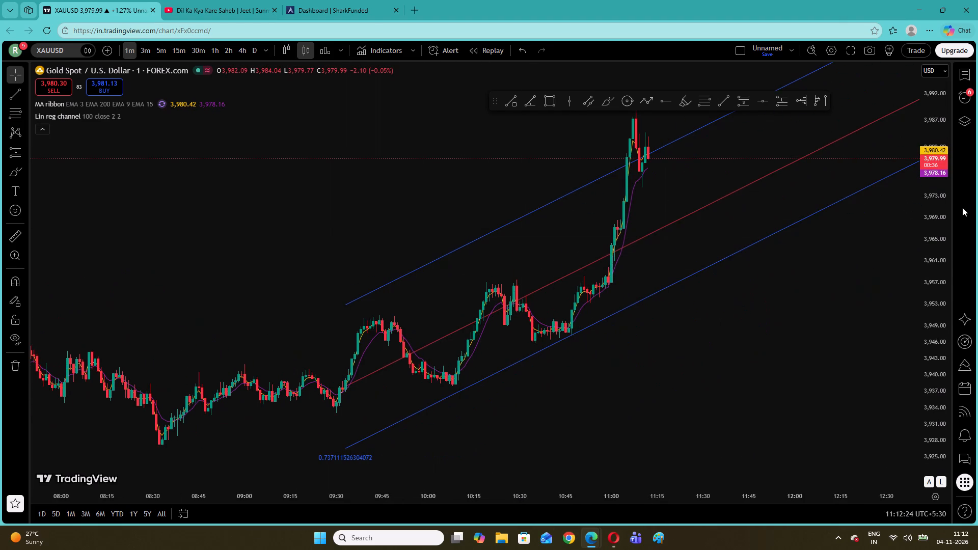
left_click_drag(931, 222, 936, 256)
left_click_drag(739, 175, 674, 264)
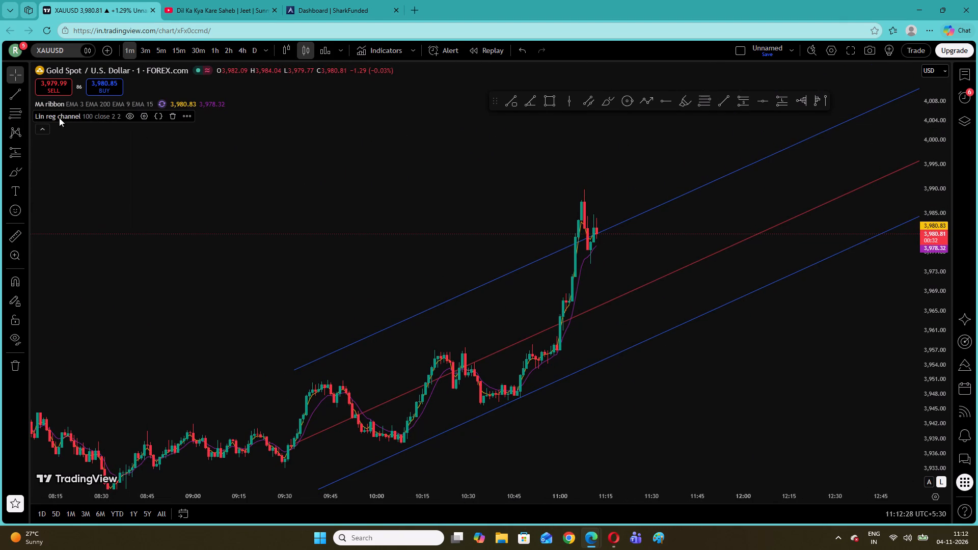
left_click(170, 112)
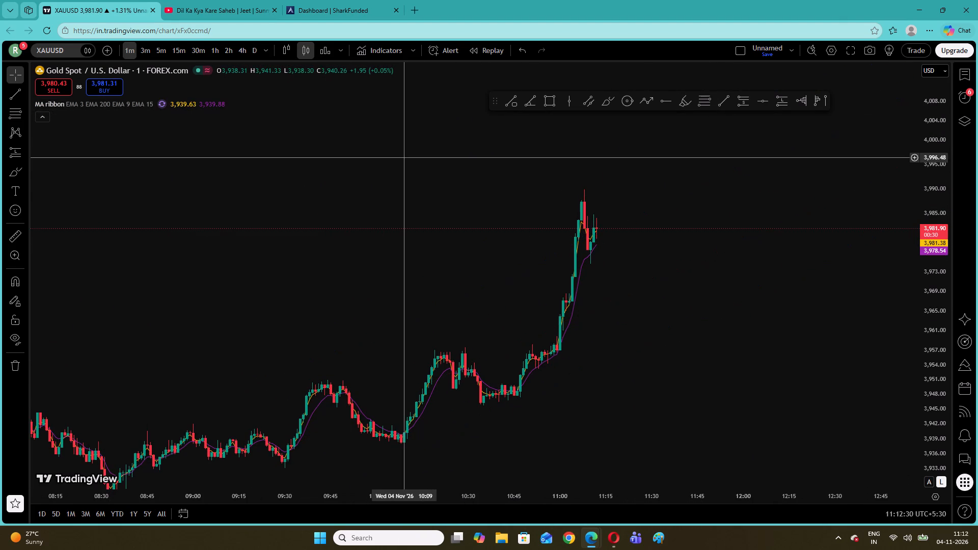
Examine the earlier price history on the one-minute XAUUSD chart.
left_click_drag(405, 157, 339, 208)
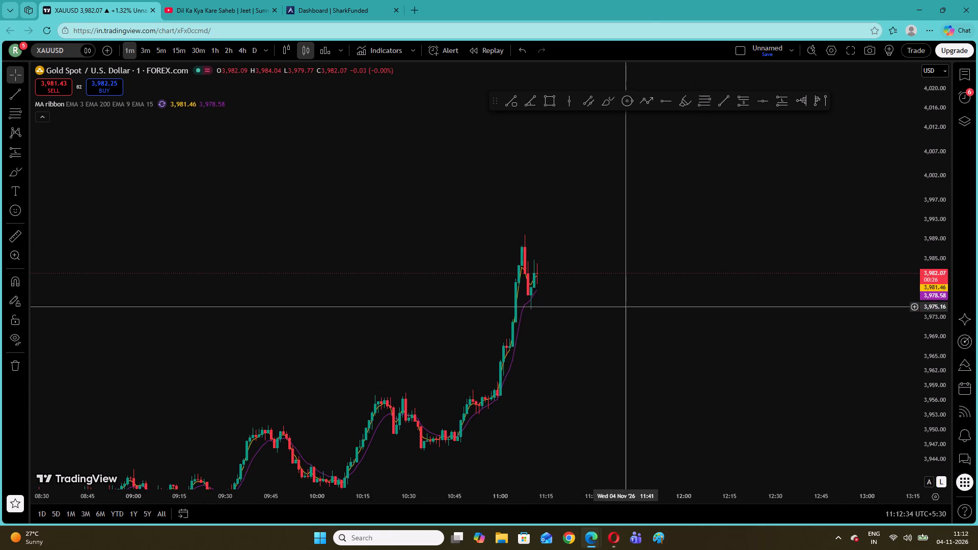
left_click_drag(284, 258, 877, 249)
left_click_drag(361, 284, 882, 235)
left_click_drag(340, 238, 899, 201)
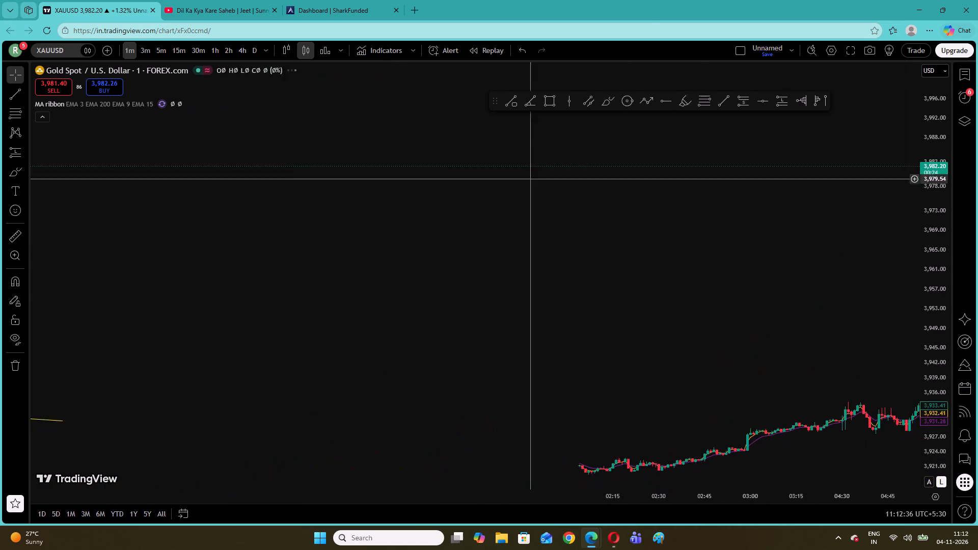
left_click_drag(291, 198, 817, 302)
left_click_drag(564, 233, 977, 209)
left_click_drag(612, 202, 977, 218)
left_click_drag(472, 252, 977, 202)
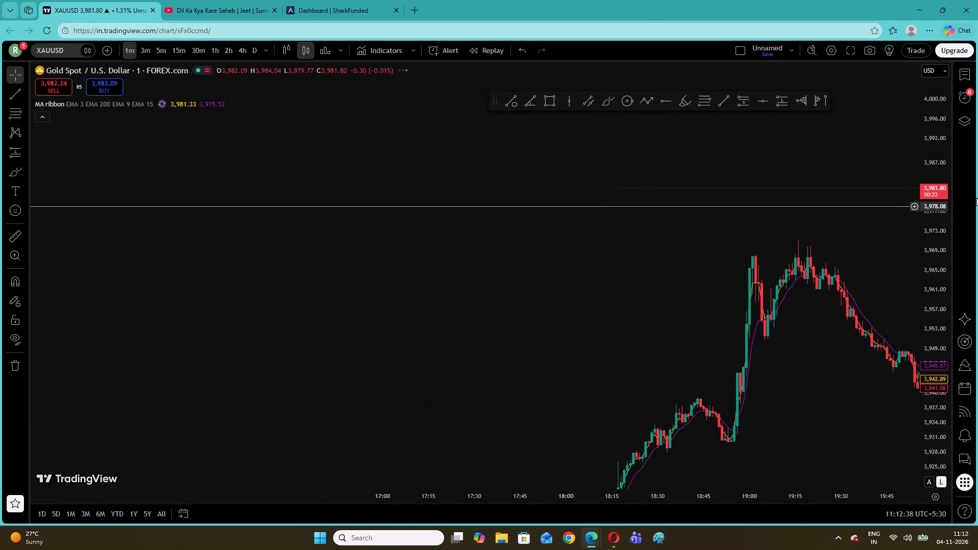
left_click_drag(374, 218, 715, 223)
Reset the chart view to the latest XAUUSD candles and reframe them with free space after the current price.
right_click(552, 184)
left_click(580, 200)
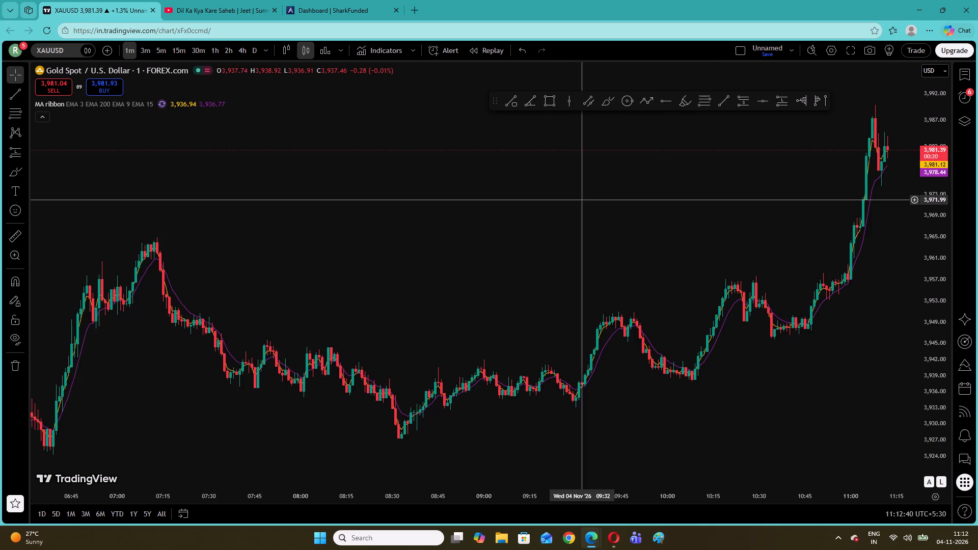
left_click_drag(938, 247, 928, 283)
left_click_drag(850, 238, 707, 284)
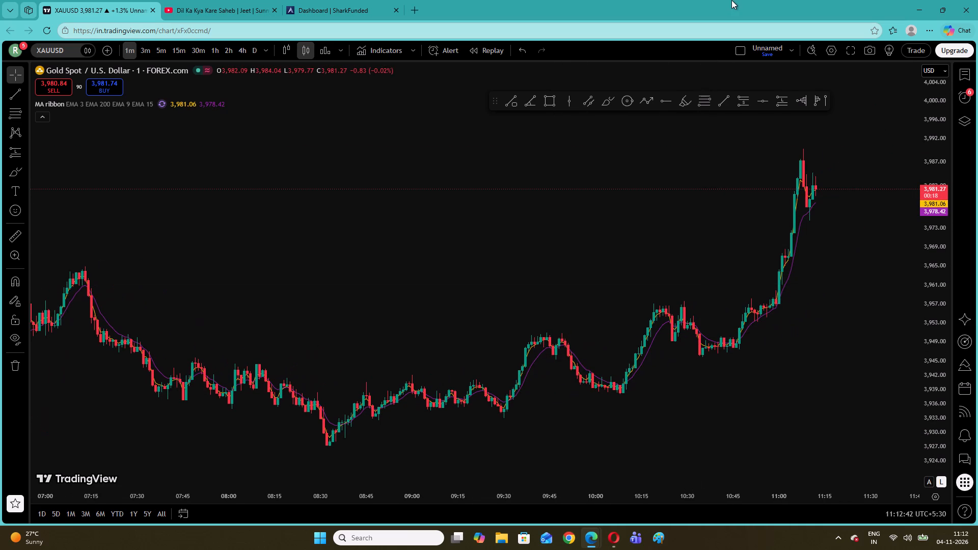
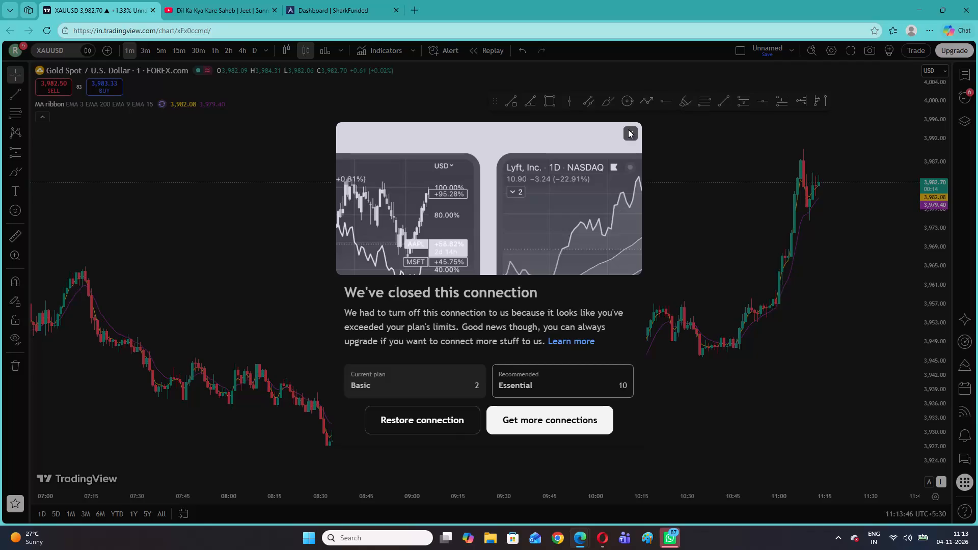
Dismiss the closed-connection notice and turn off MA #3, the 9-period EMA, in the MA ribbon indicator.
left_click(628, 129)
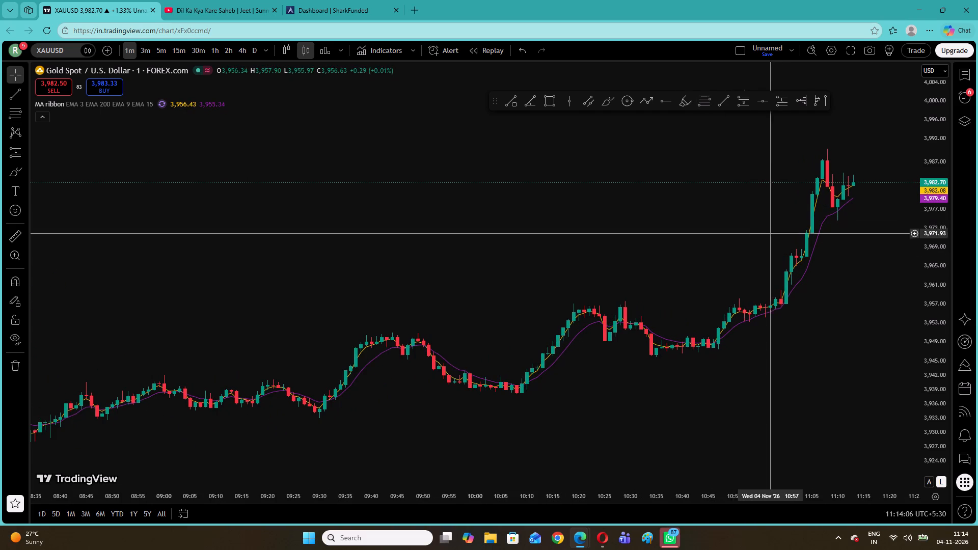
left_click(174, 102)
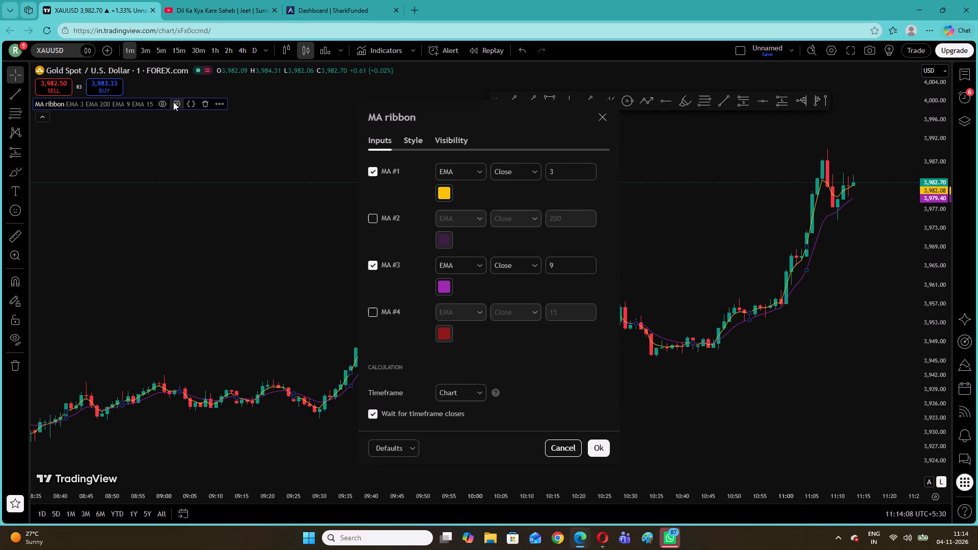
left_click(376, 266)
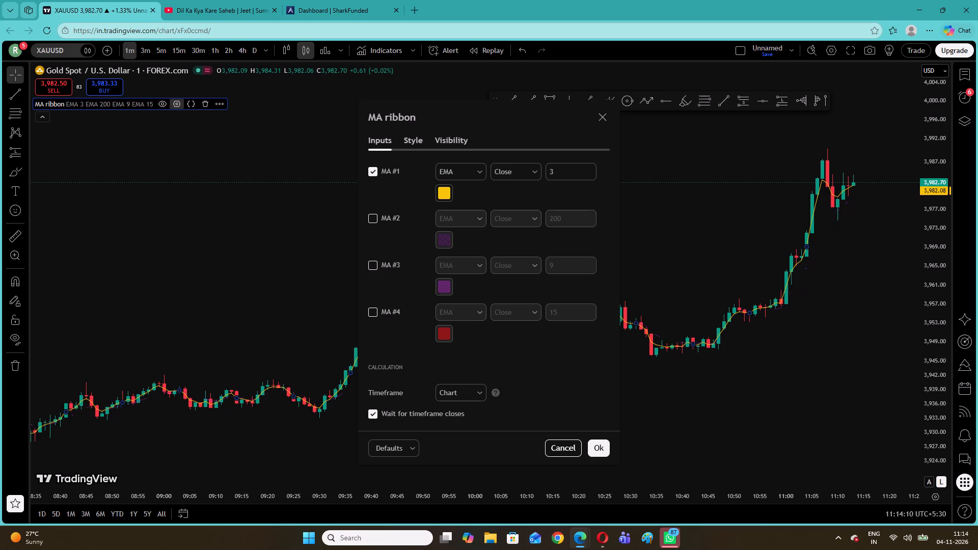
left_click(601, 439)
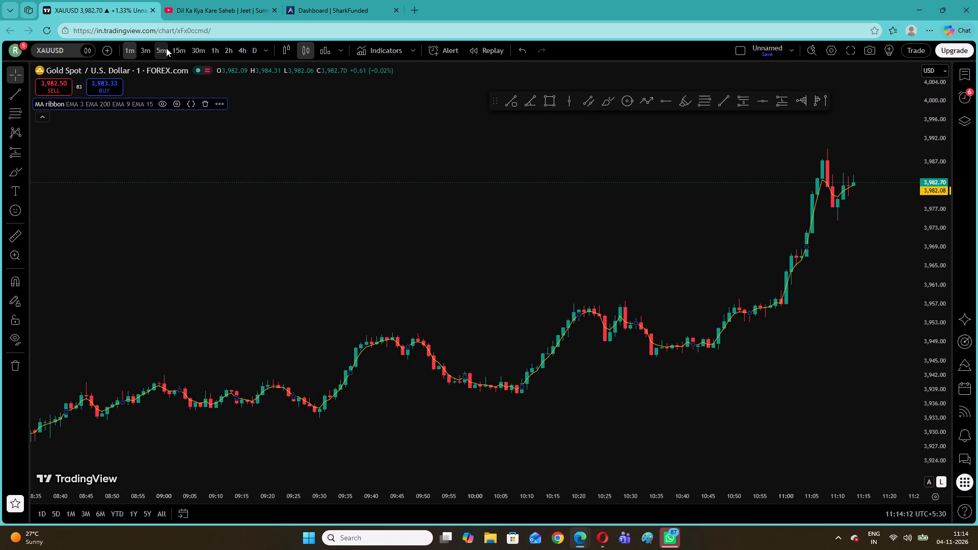
Try to switch the XAUUSD chart to the five-minute timeframe, and reload the chart page.
left_click(166, 48)
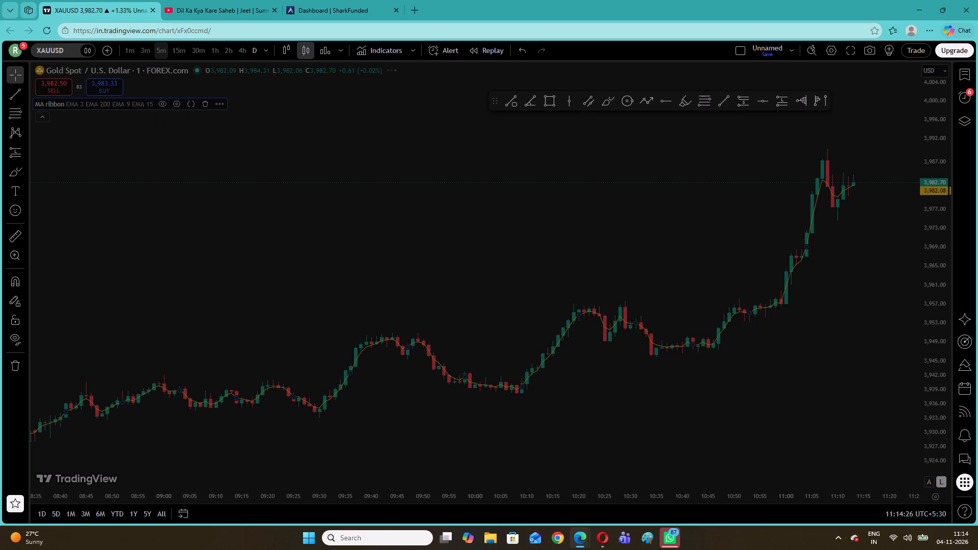
left_click(42, 34)
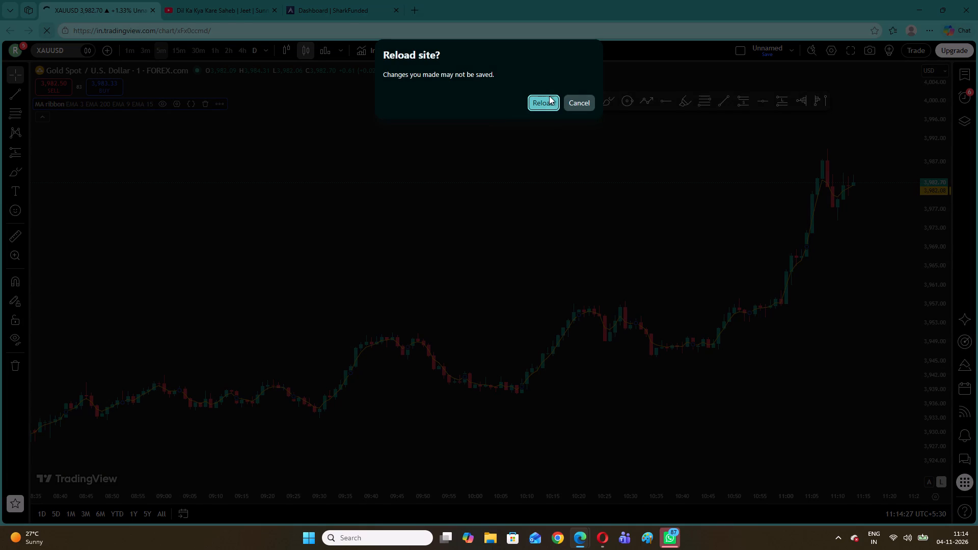
left_click(549, 96)
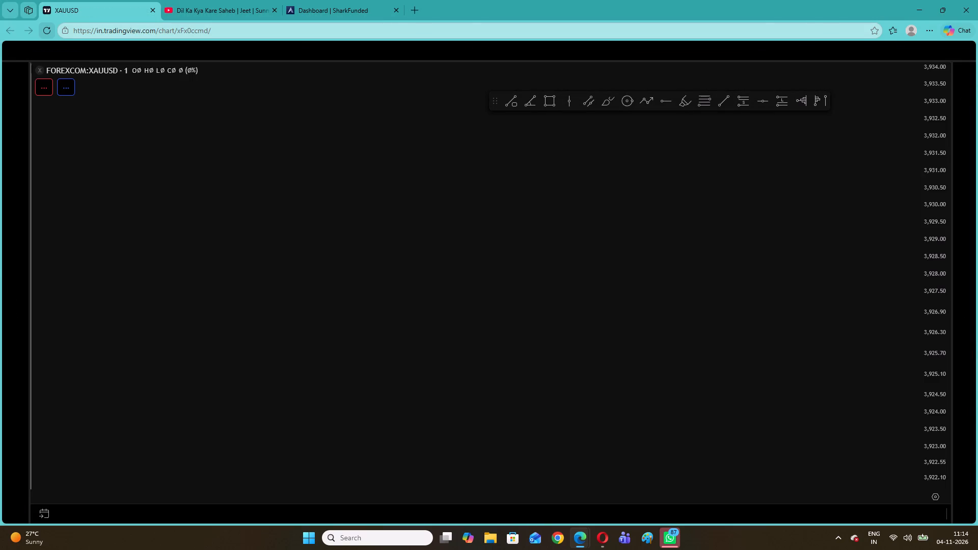
Reset the reloaded chart's view and remove the Lin reg channel indicator.
right_click(420, 155)
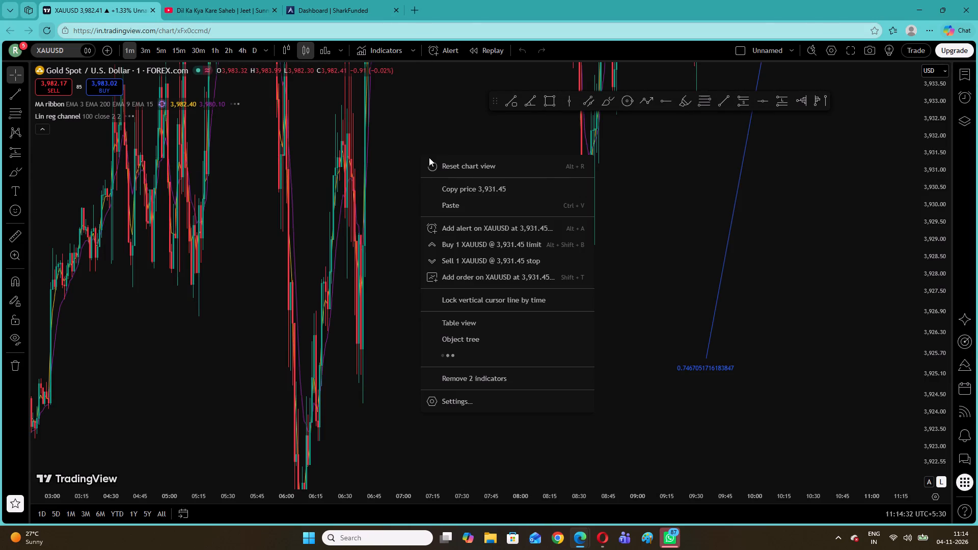
left_click(436, 166)
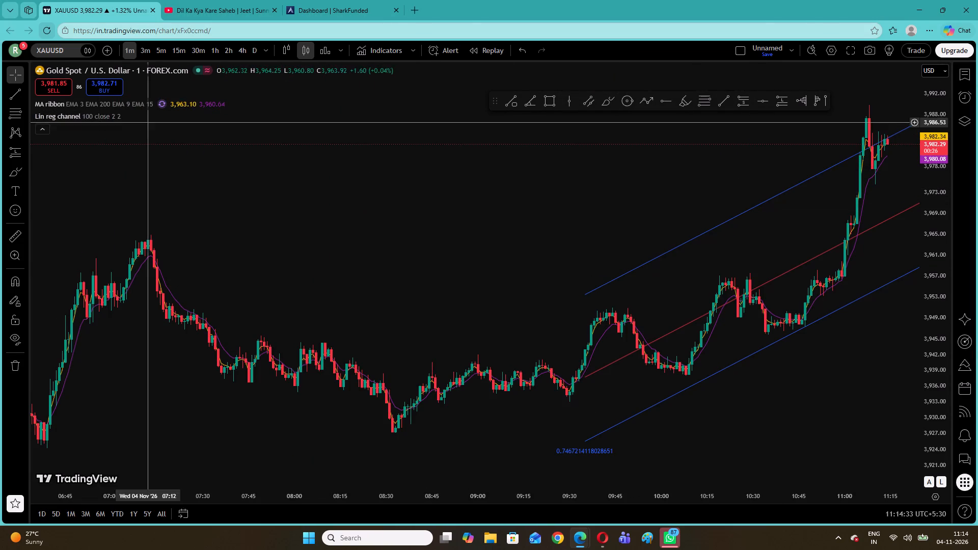
left_click(168, 116)
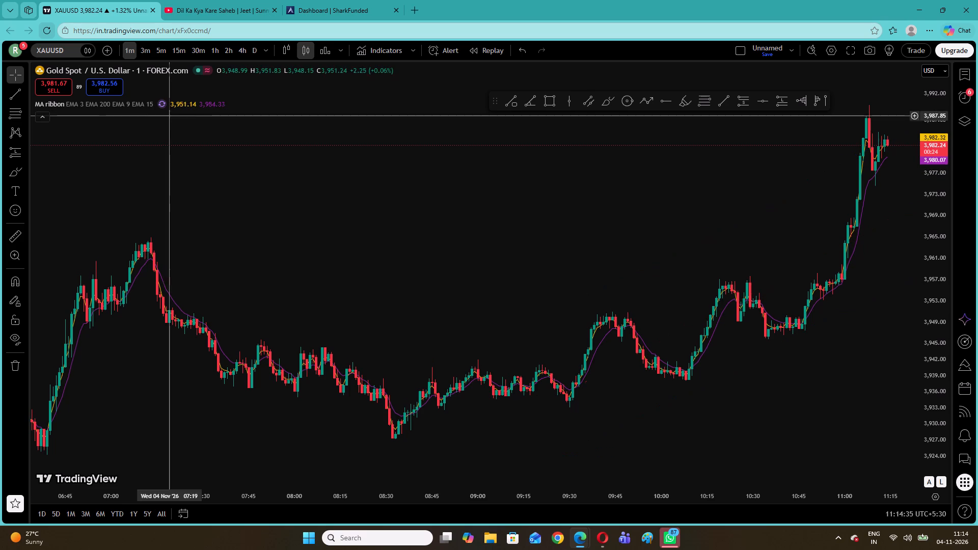
Switch XAUUSD to the five-minute timeframe and reframe the candles with wide free space after the current price.
left_click(166, 51)
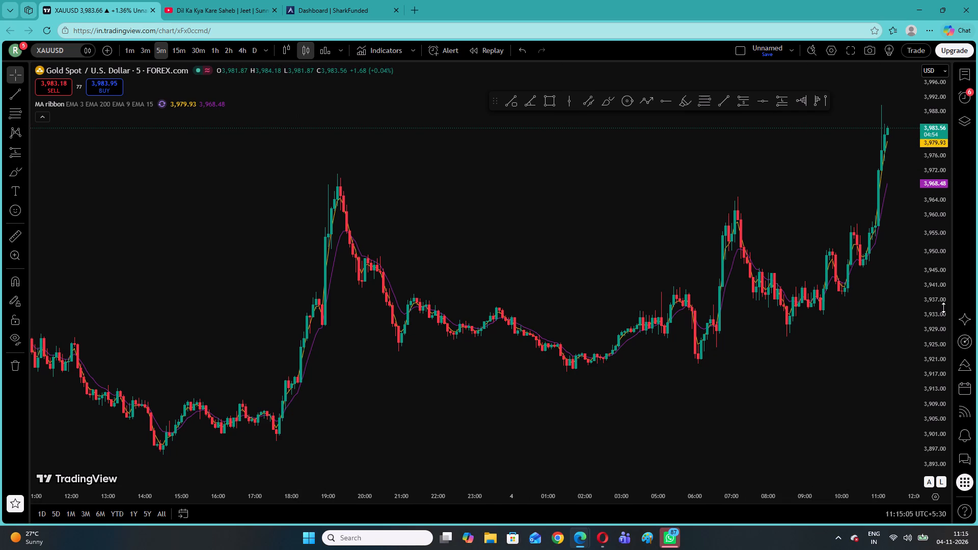
left_click_drag(943, 308, 921, 362)
left_click_drag(771, 289, 684, 335)
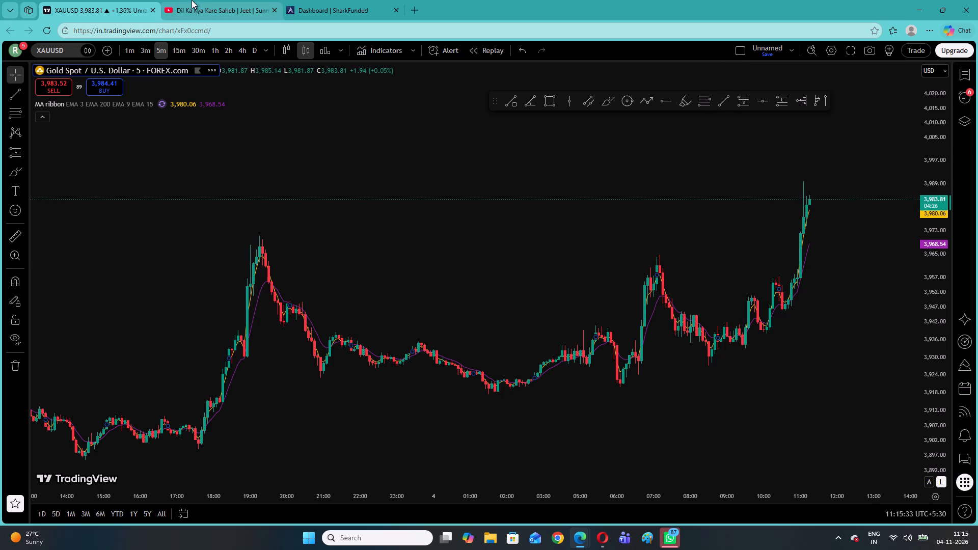
left_click_drag(617, 195, 528, 217)
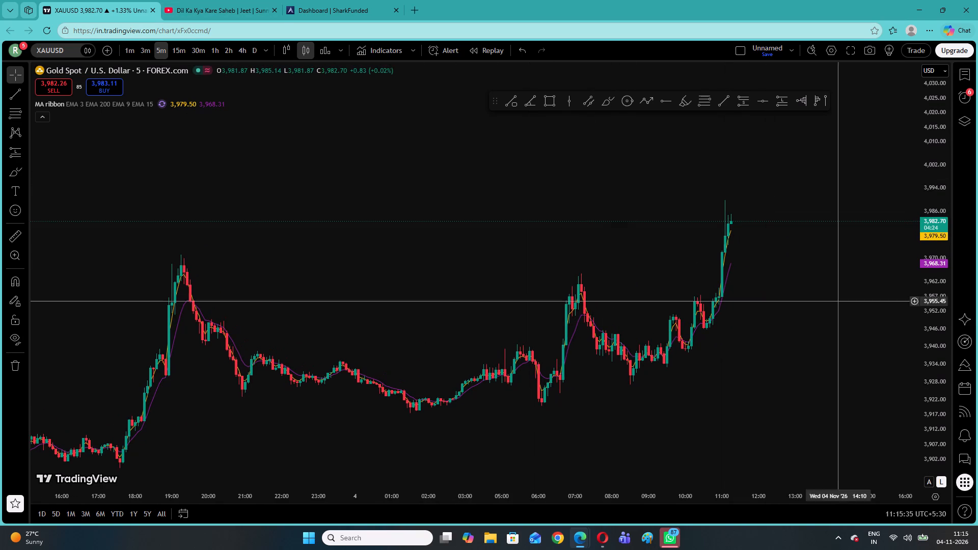
left_click_drag(943, 407, 941, 319)
left_click_drag(812, 325, 663, 287)
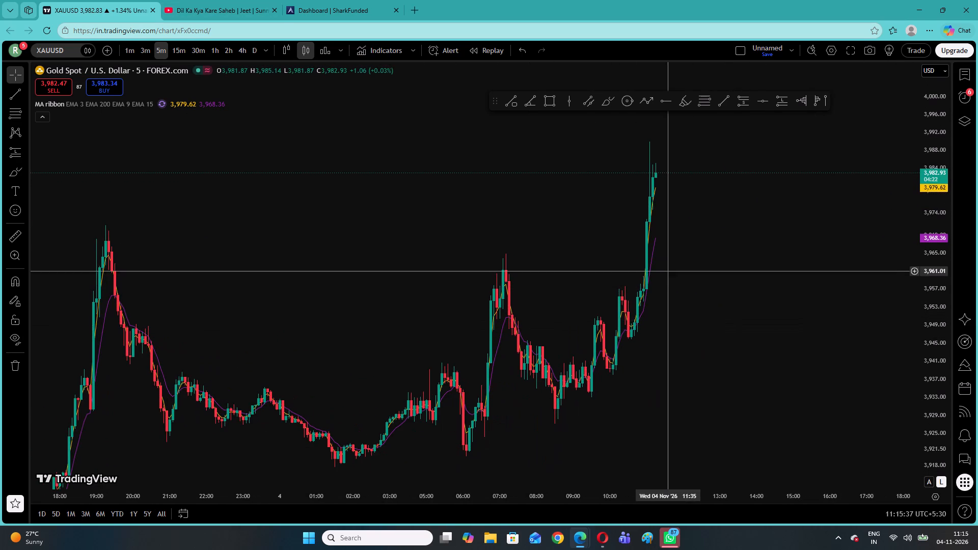
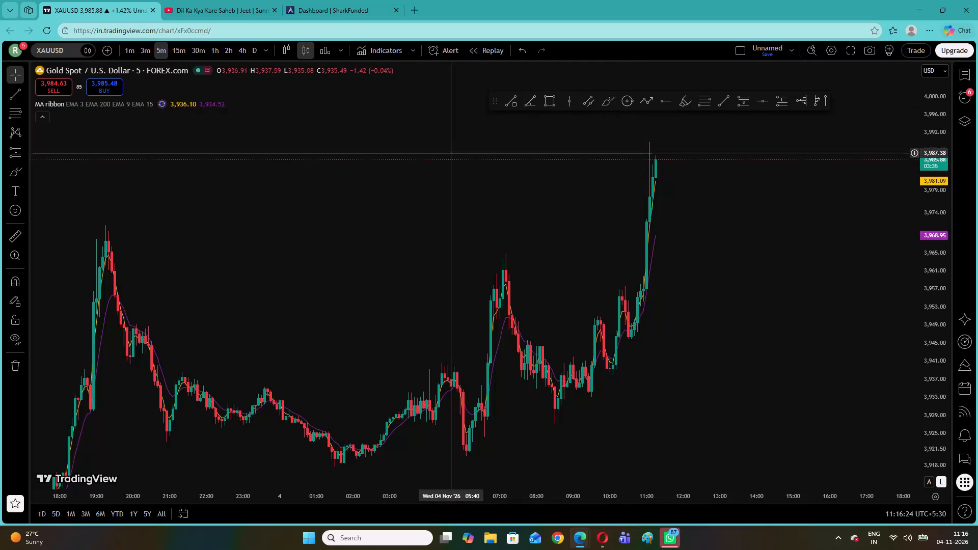
Switch XAUUSD to the four-hour timeframe and fit the recent swings in view to examine gold's broader price action.
left_click(243, 44)
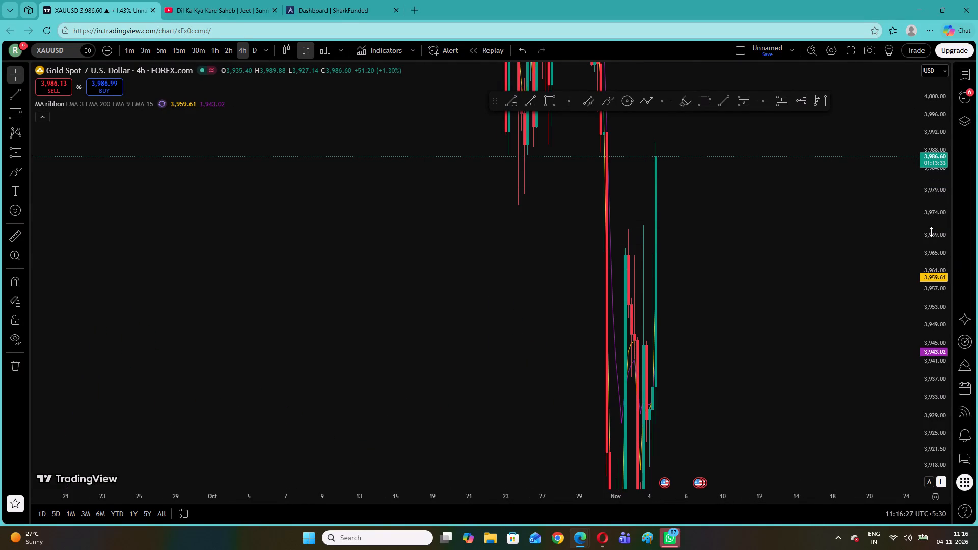
left_click_drag(931, 231, 918, 483)
left_click_drag(811, 273, 644, 267)
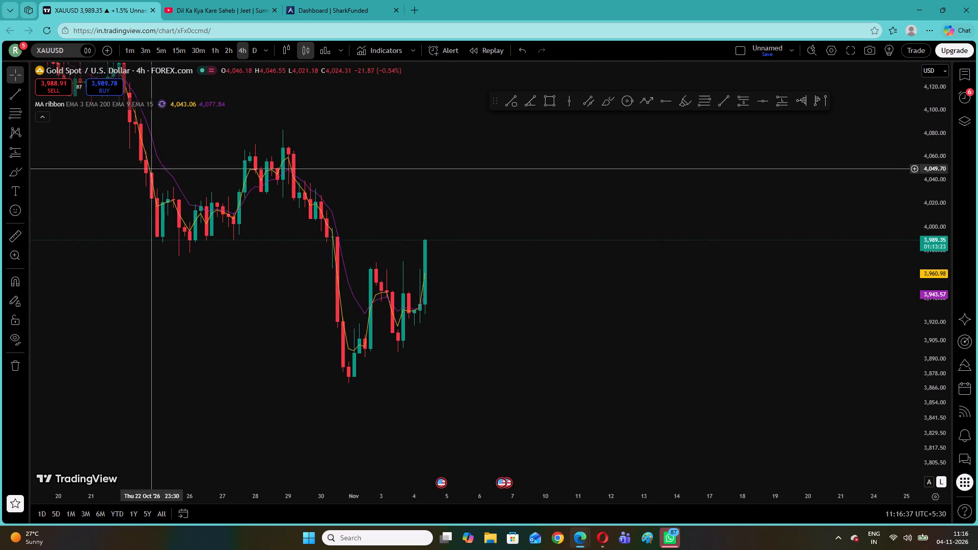
Switch XAUUSD to the one-hour timeframe and rescale the chart so the November swings and current candle fit in view.
left_click(211, 48)
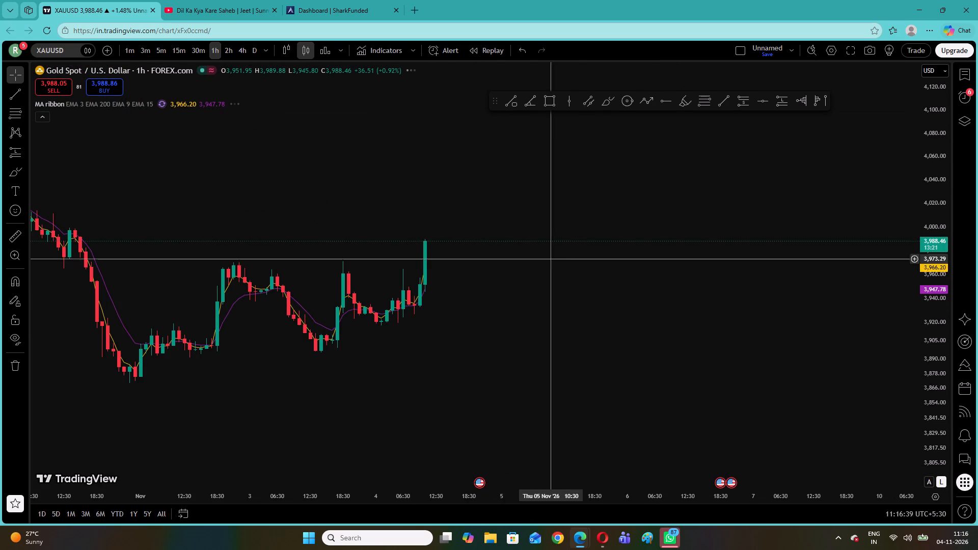
left_click_drag(810, 390, 828, 343)
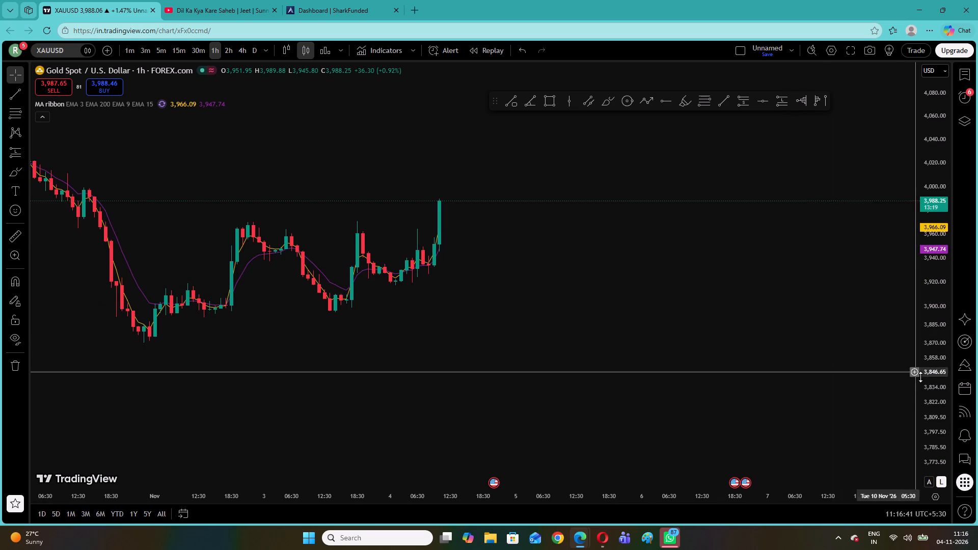
left_click_drag(939, 405, 953, 87)
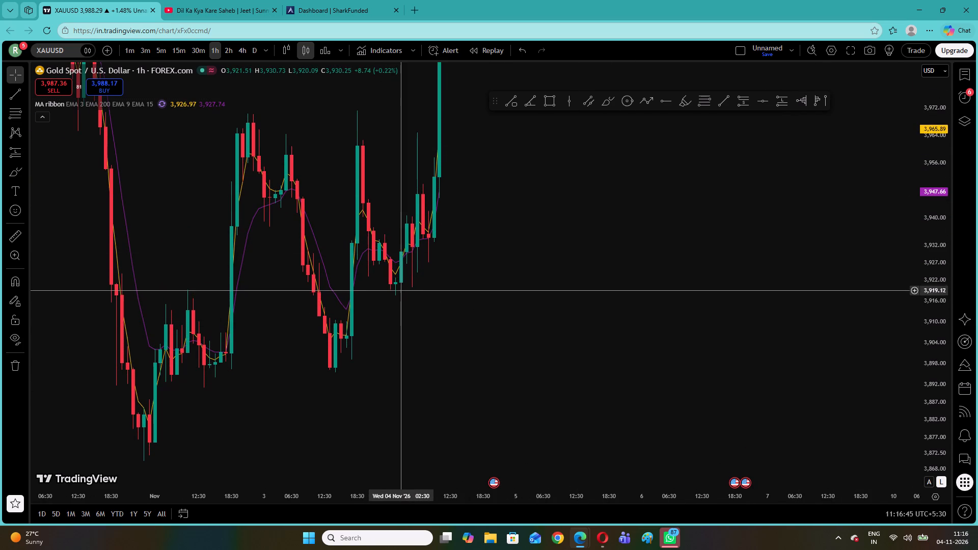
left_click_drag(461, 237, 467, 313)
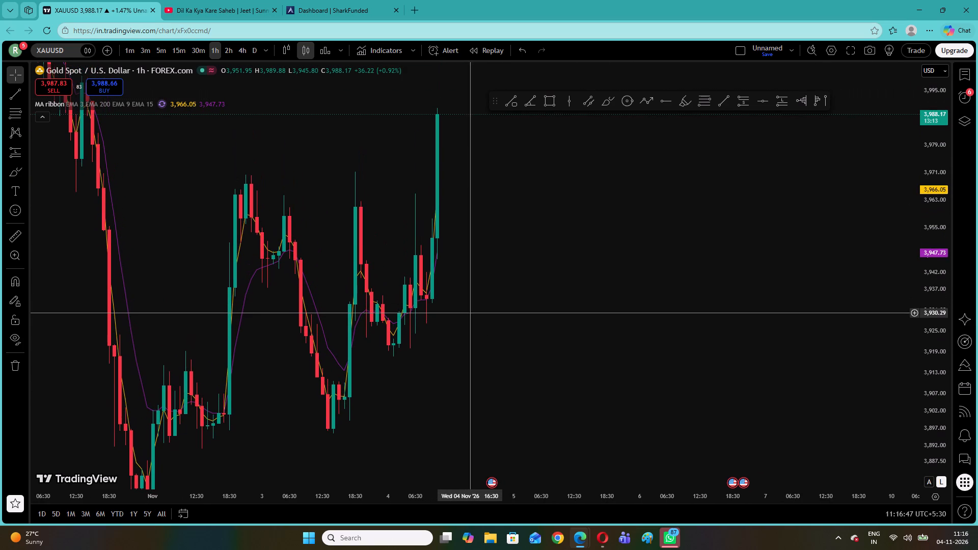
left_click_drag(943, 304, 929, 396)
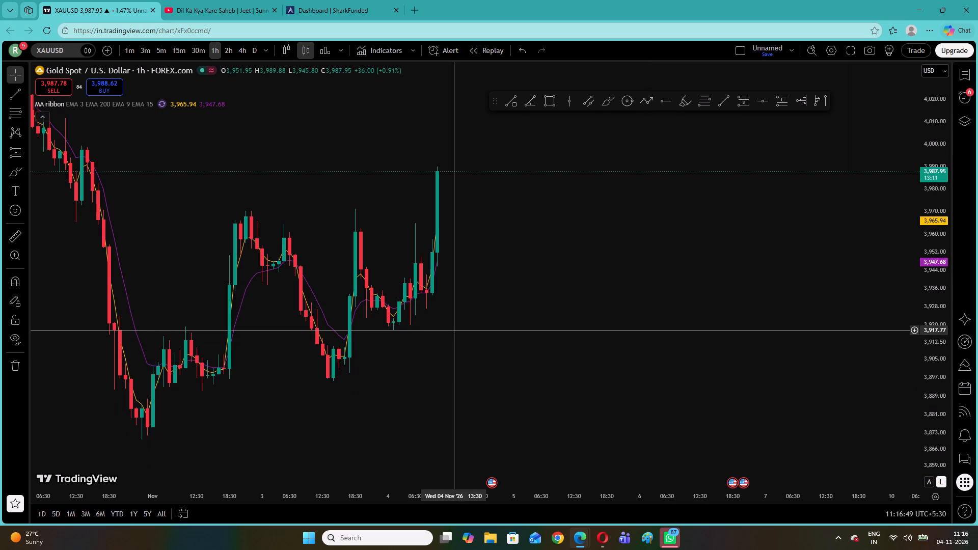
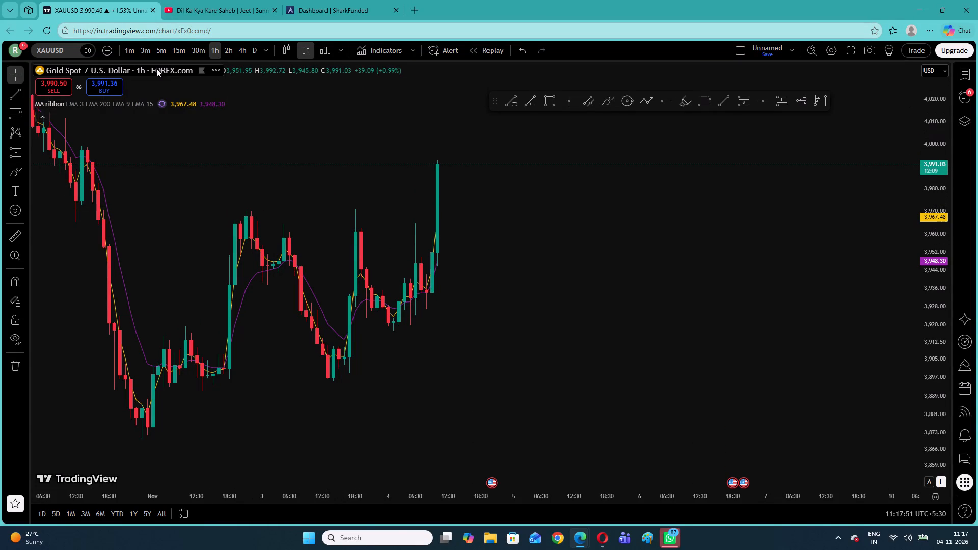
Step XAUUSD down through 30 and 15 minutes to the five-minute timeframe and rescale it to examine the 4 November price action.
left_click(199, 50)
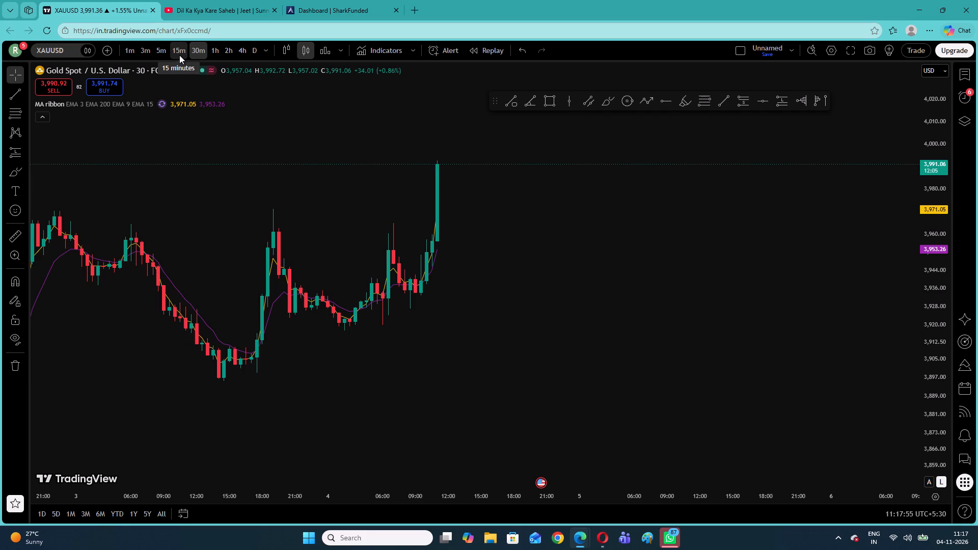
left_click(179, 55)
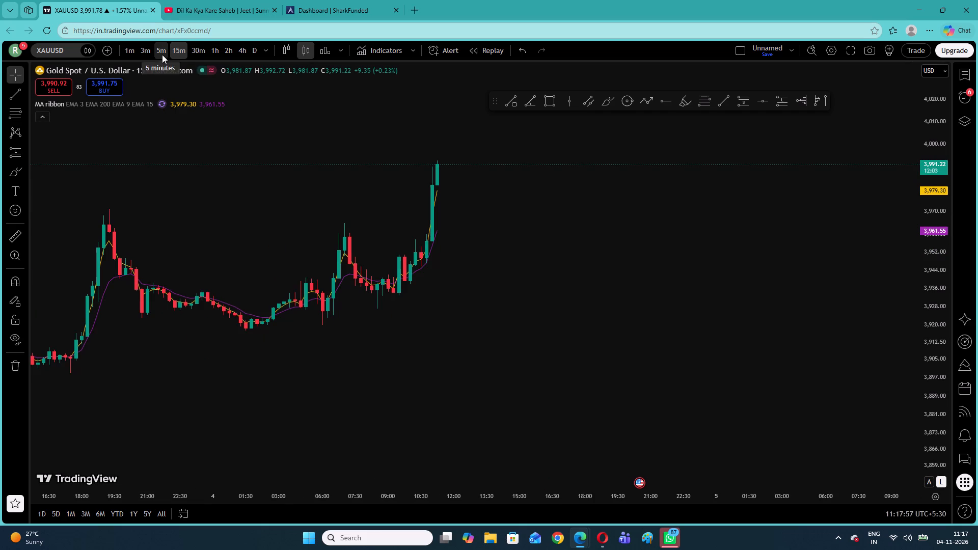
left_click(162, 54)
left_click_drag(704, 232, 876, 269)
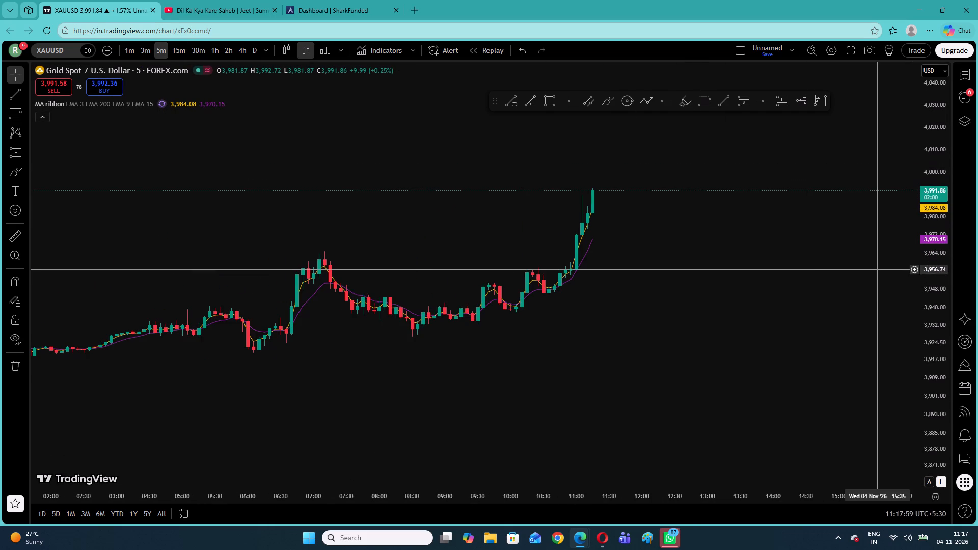
left_click_drag(937, 388, 907, 121)
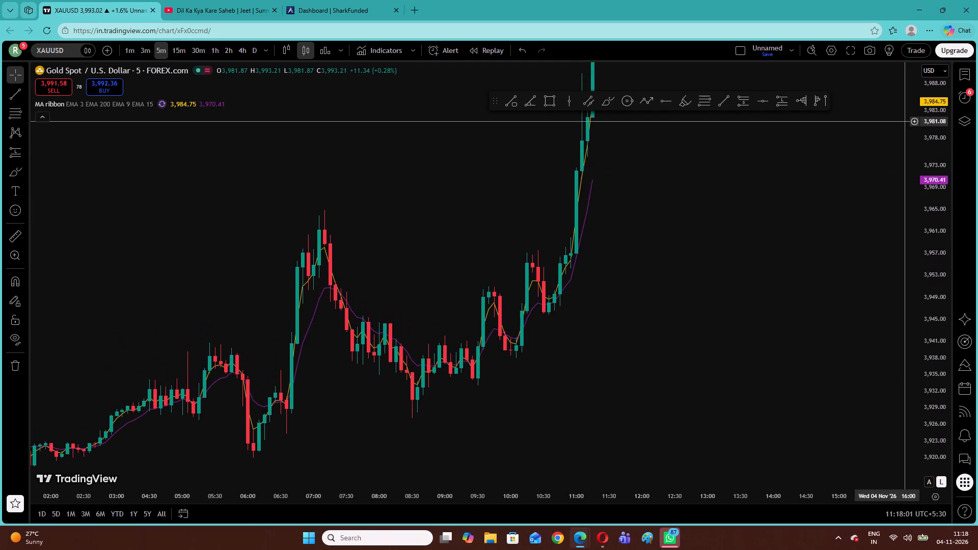
left_click_drag(907, 121, 907, 213)
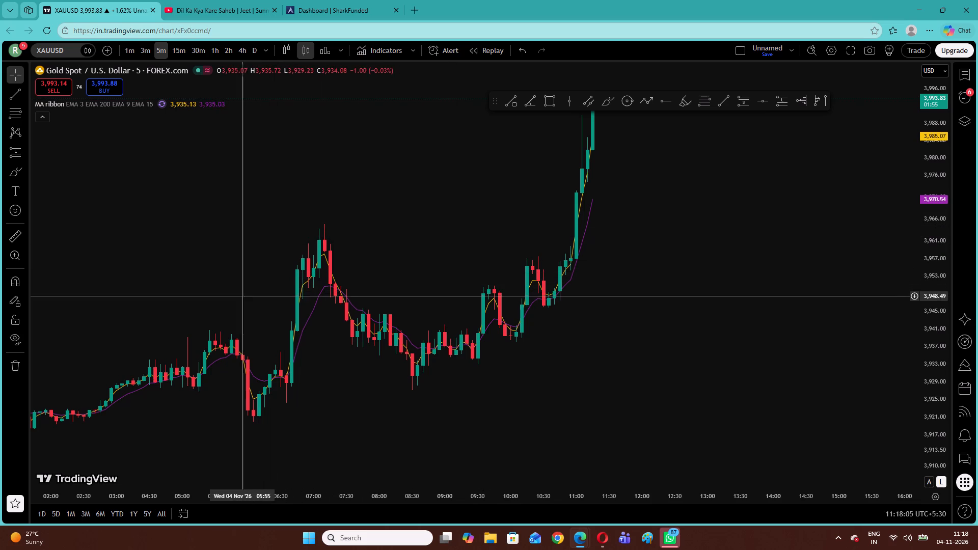
left_click_drag(263, 297, 383, 288)
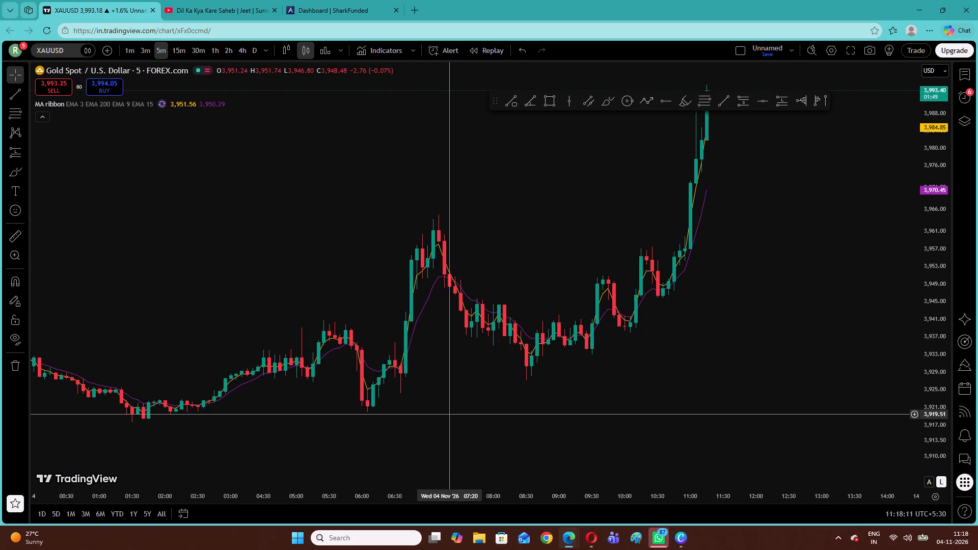
Draw a near-horizontal trend line at about 3,918 from the 01:30 low to about 08:55 on 4 November.
left_click(20, 96)
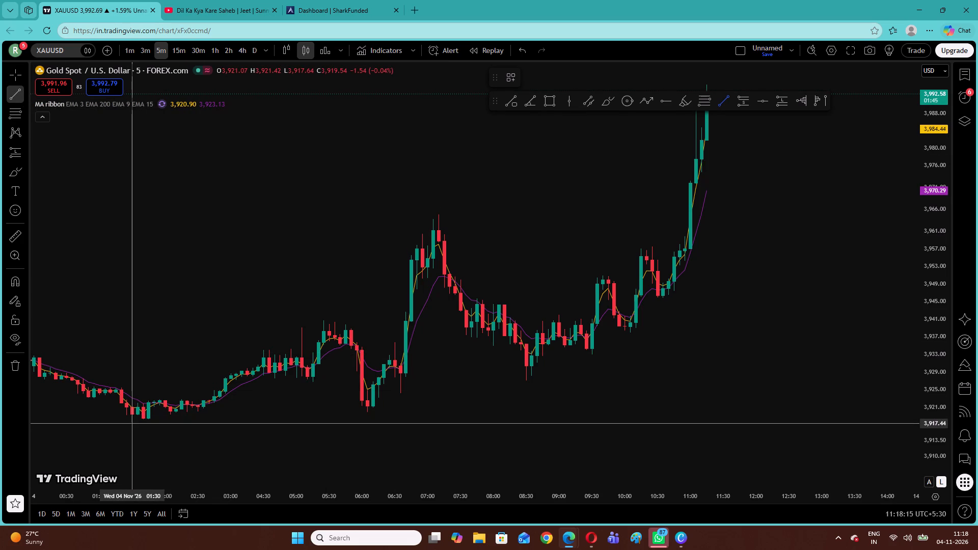
left_click(133, 420)
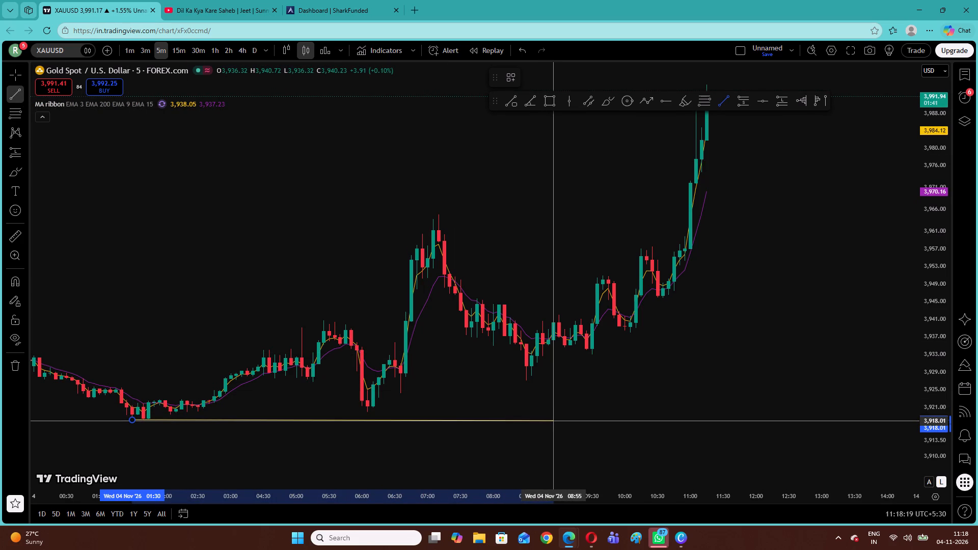
left_click(555, 421)
left_click(76, 272)
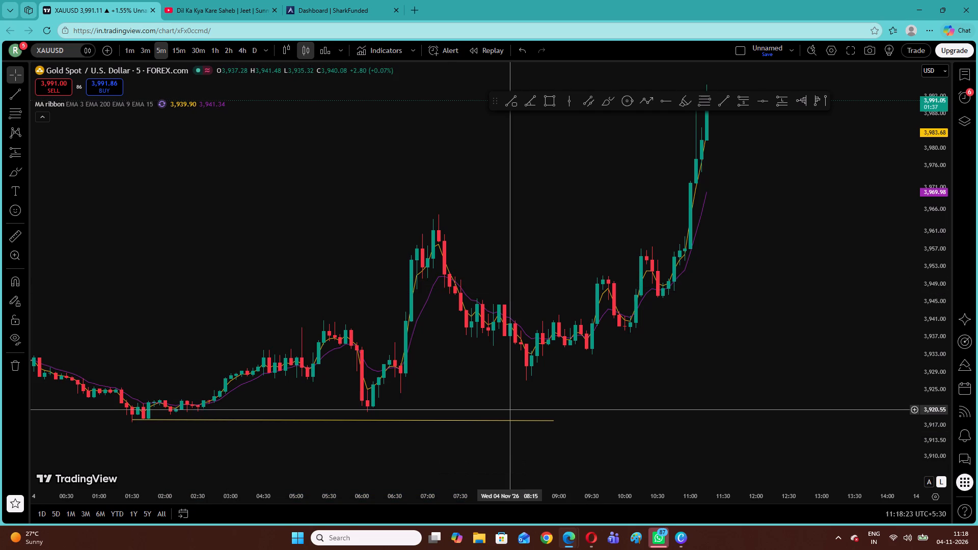
Draw a second horizontal trend line just above the first, at about 3,920, from 02:00 to just after 11:00.
left_click(17, 92)
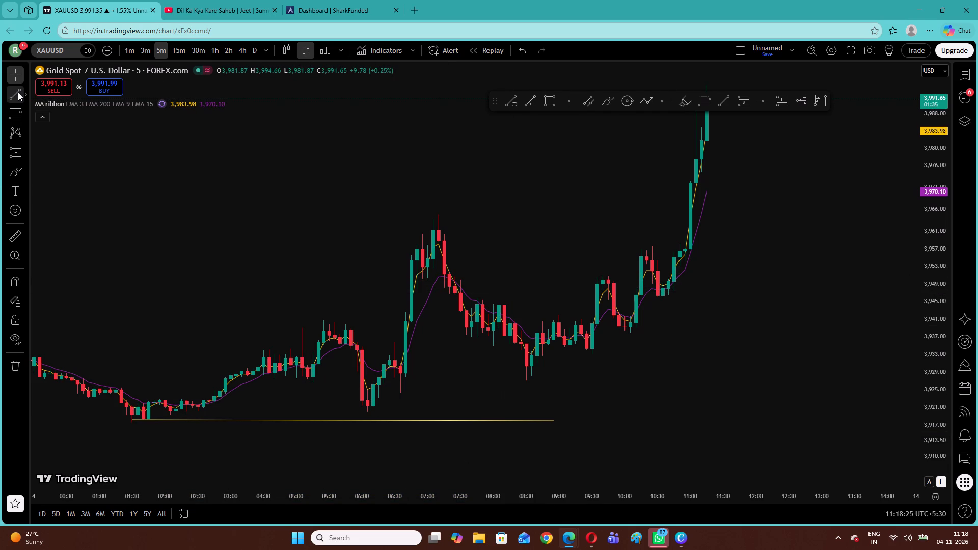
left_click(167, 413)
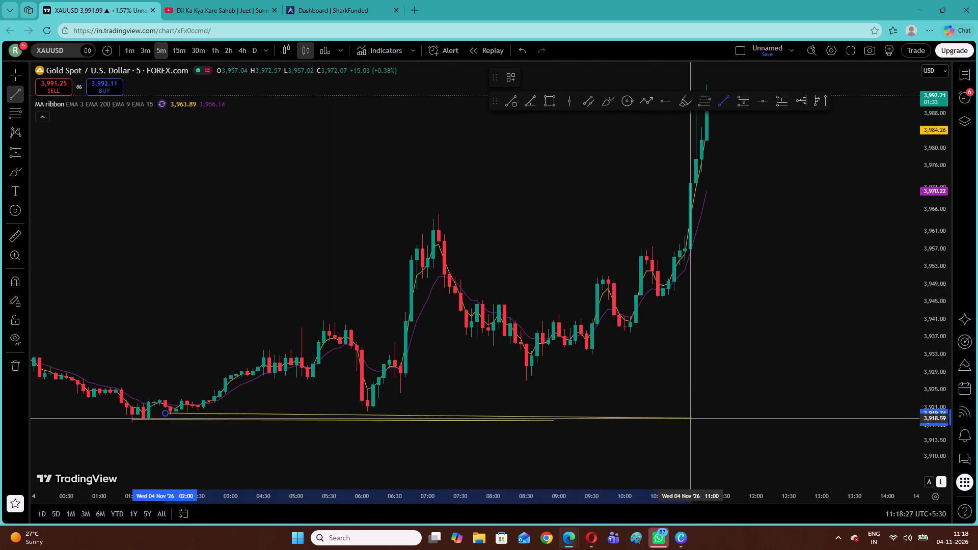
left_click(698, 413)
left_click(512, 288)
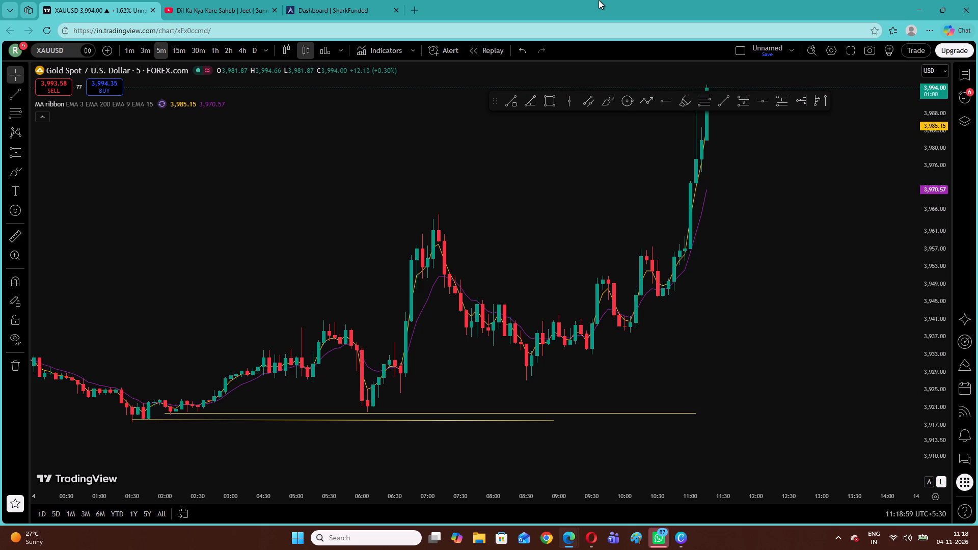
Switch XAUUSD to the one-hour timeframe, reset the chart view and reposition it to examine the decline since 22 October.
left_click(209, 49)
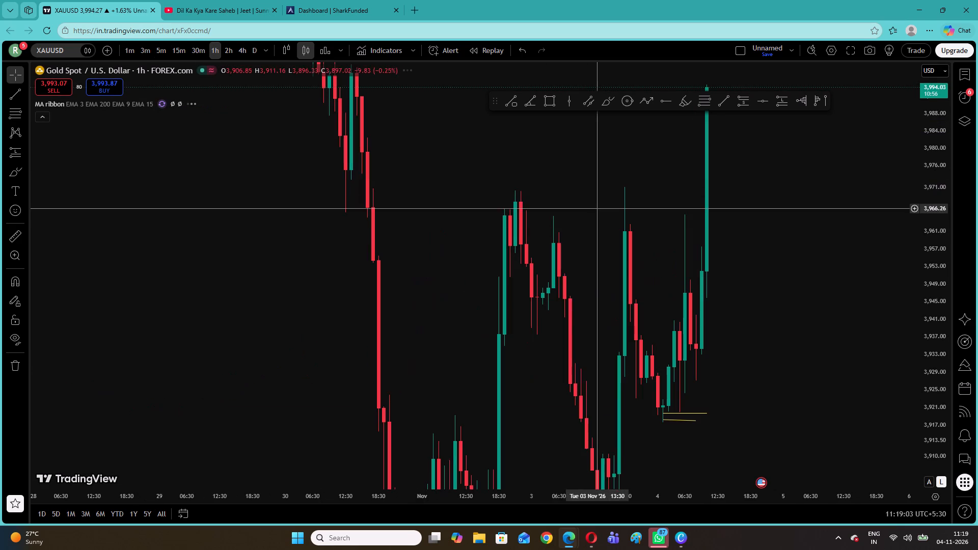
left_click_drag(810, 310, 570, 278)
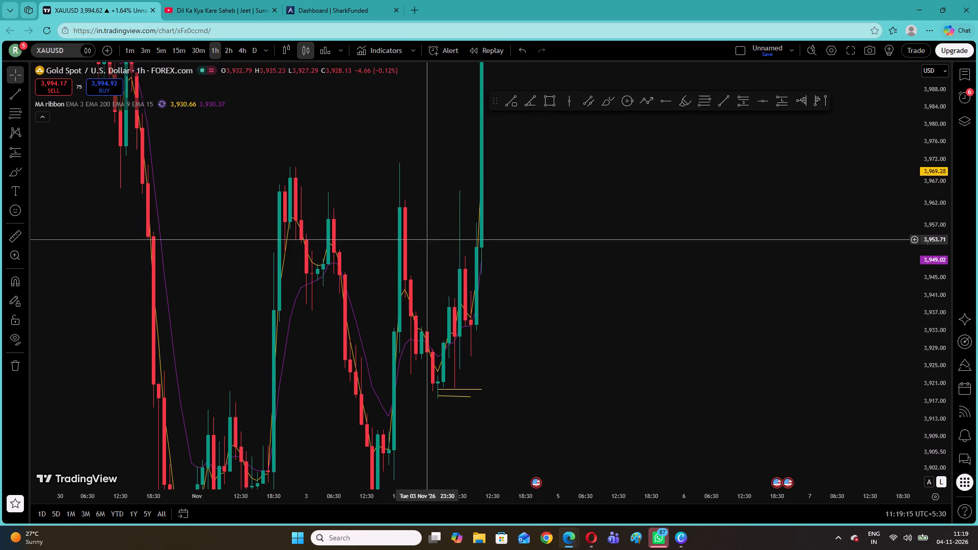
left_click_drag(447, 260, 494, 189)
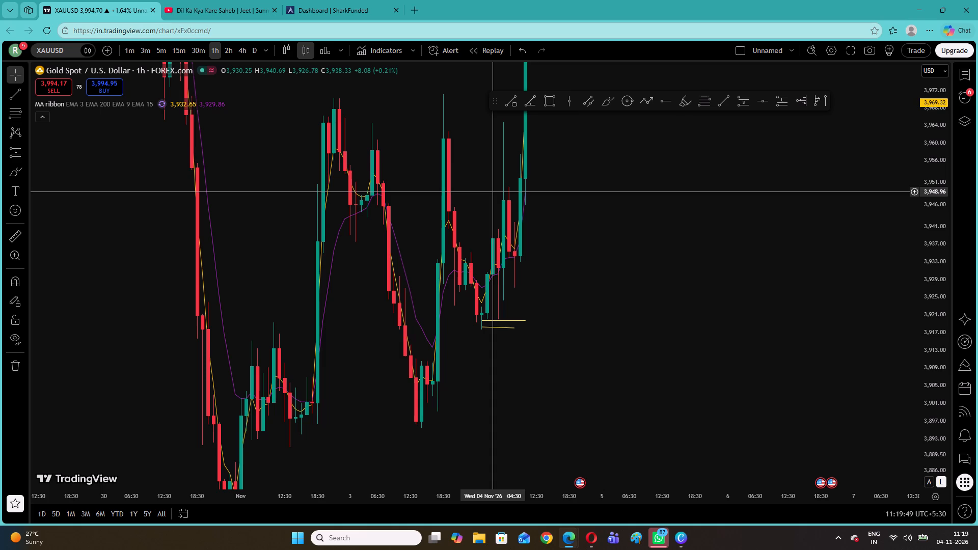
right_click(587, 215)
left_click(606, 222)
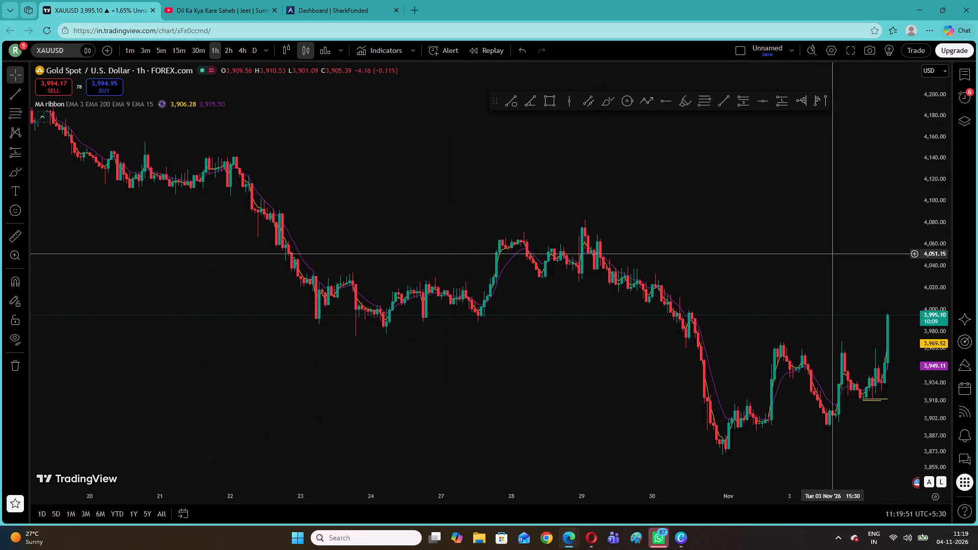
left_click_drag(936, 337, 937, 354)
left_click_drag(857, 276, 688, 261)
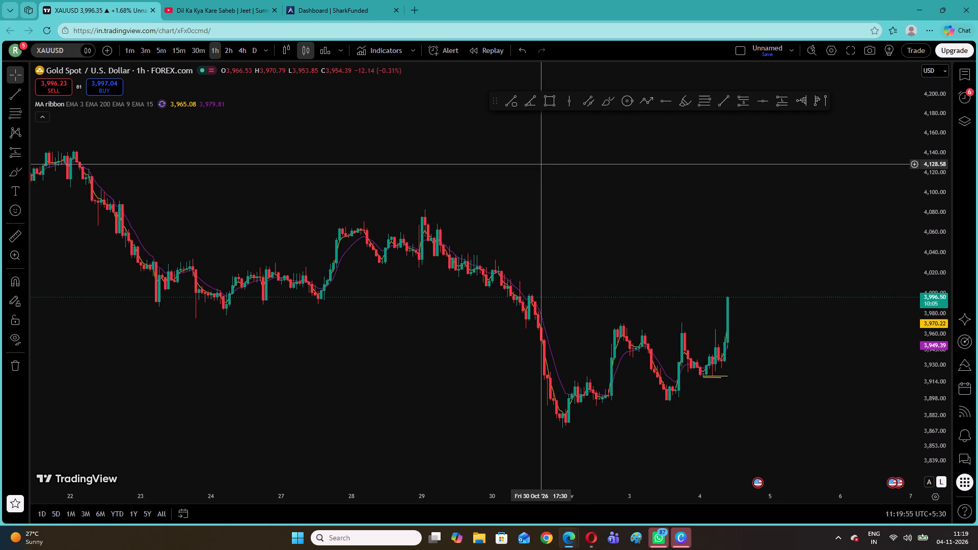
On the four-hour timeframe, draw a narrow descending parallel channel from about 4,201 on 16 October, along the 29 October high, to about 3,949 on 11 November.
left_click(235, 48)
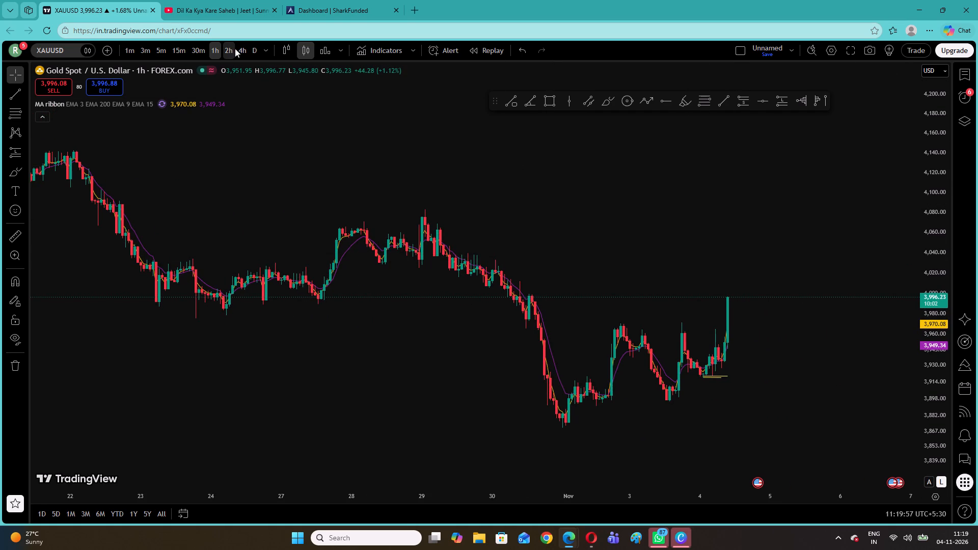
left_click(244, 49)
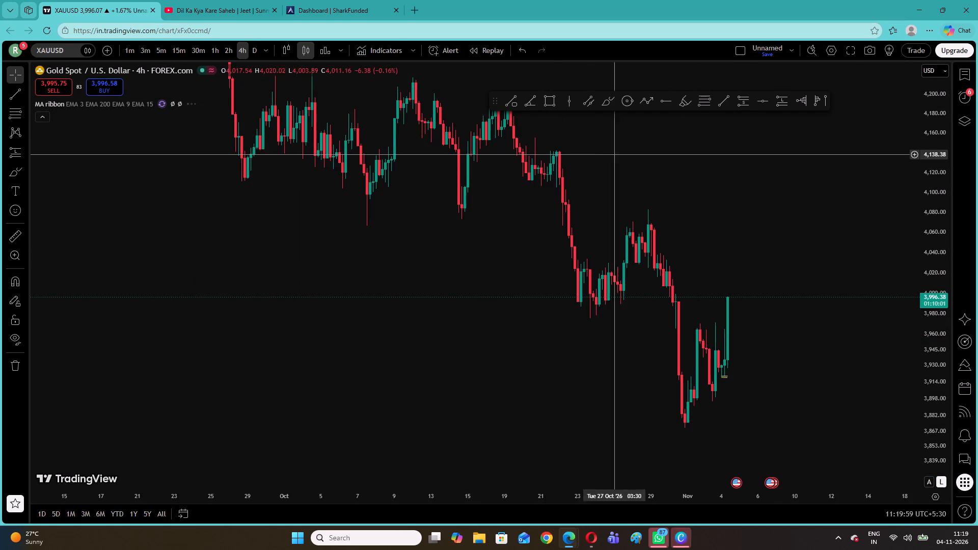
left_click_drag(622, 154, 395, 280)
left_click_drag(395, 239, 418, 174)
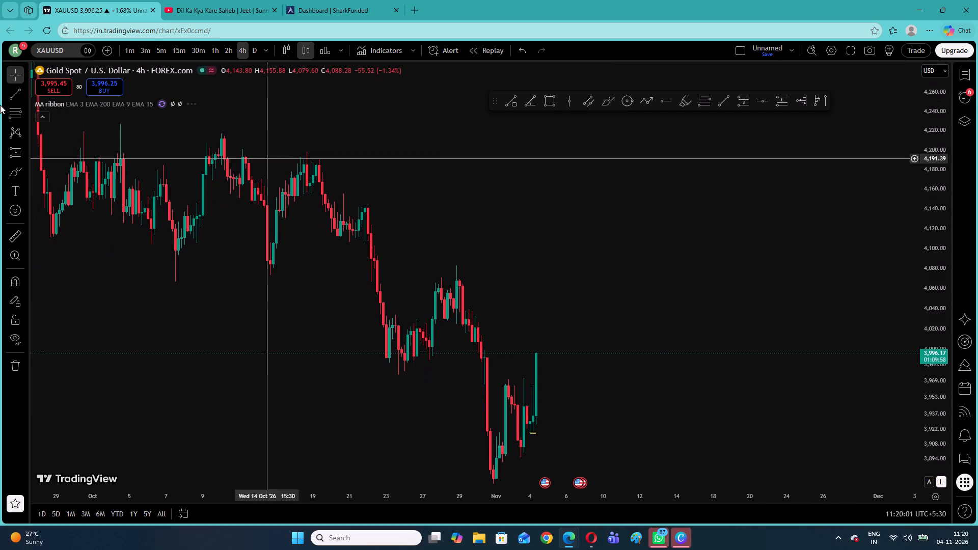
left_click(582, 98)
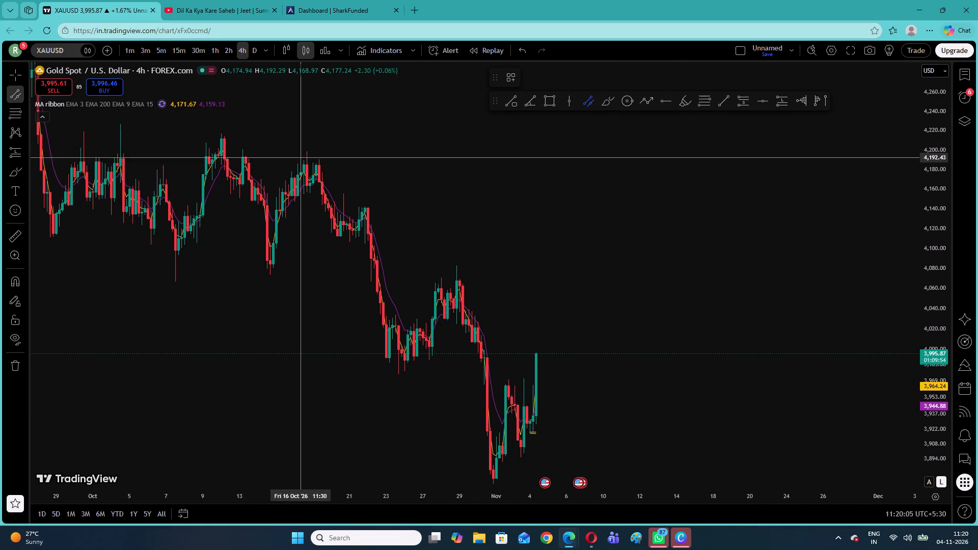
left_click(307, 149)
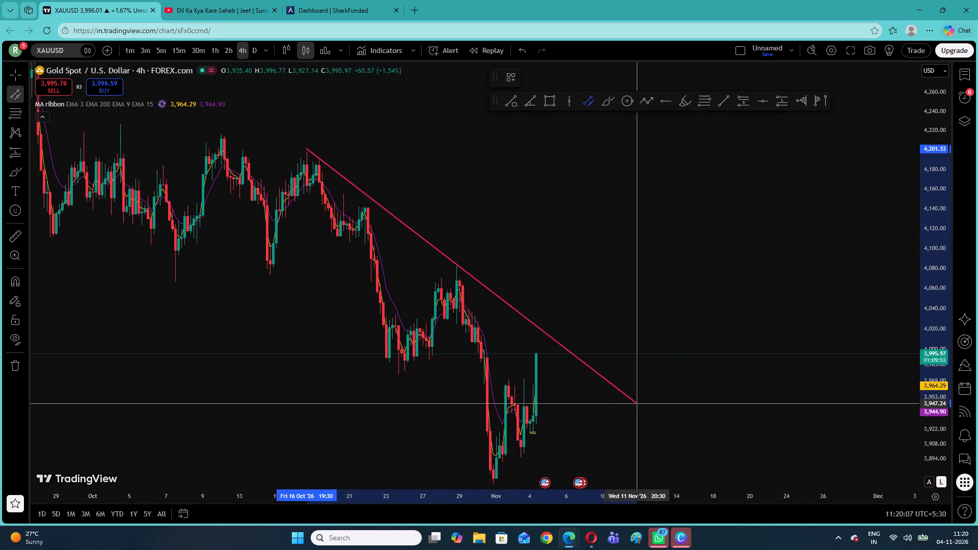
left_click(636, 401)
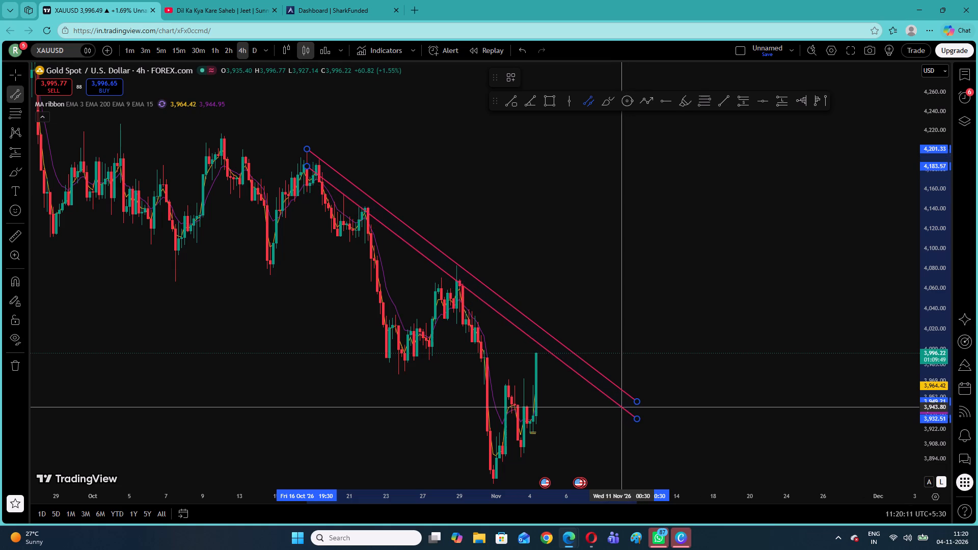
left_click(623, 407)
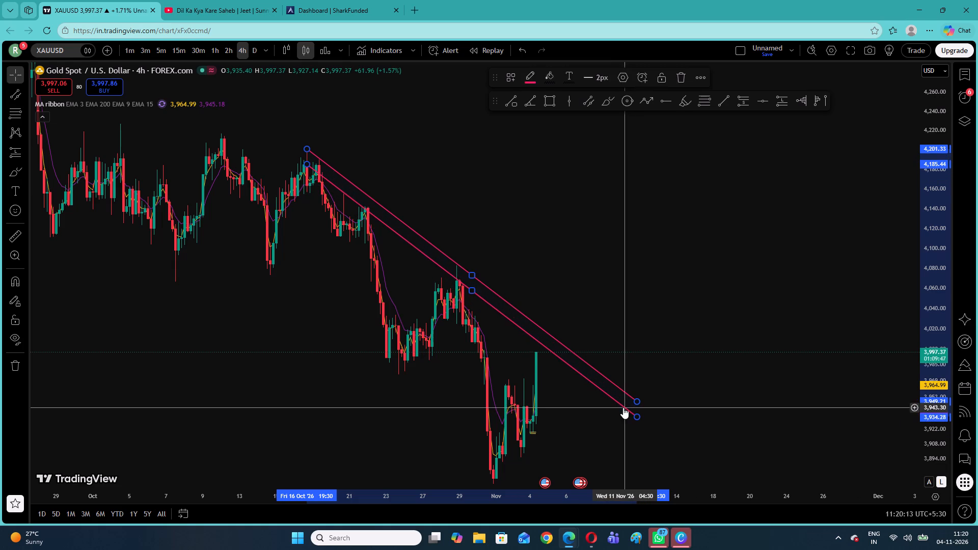
left_click_drag(641, 262, 637, 257)
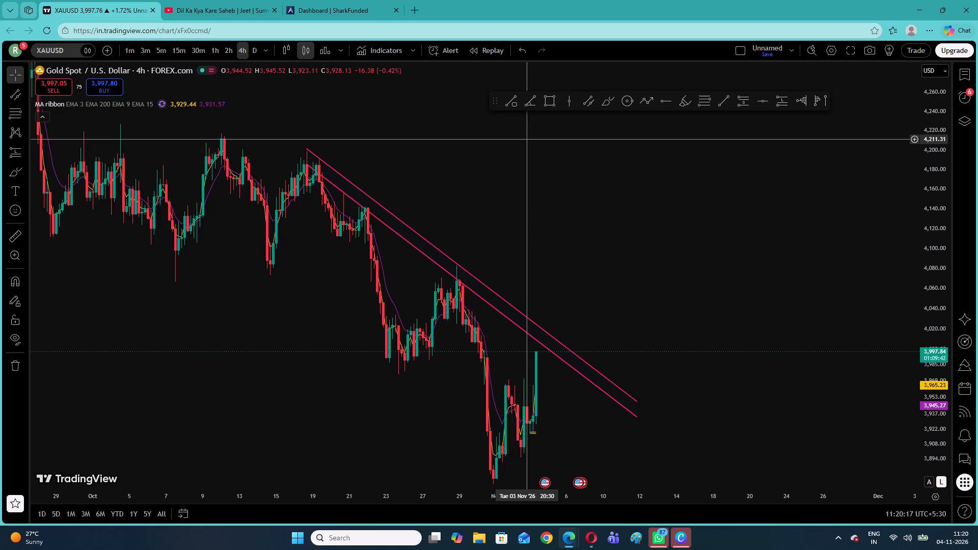
Examine the current price against the descending channel on the one-hour and five-minute timeframes, rescaling to fit the channel and both support lines.
left_click(216, 49)
left_click_drag(603, 262, 659, 235)
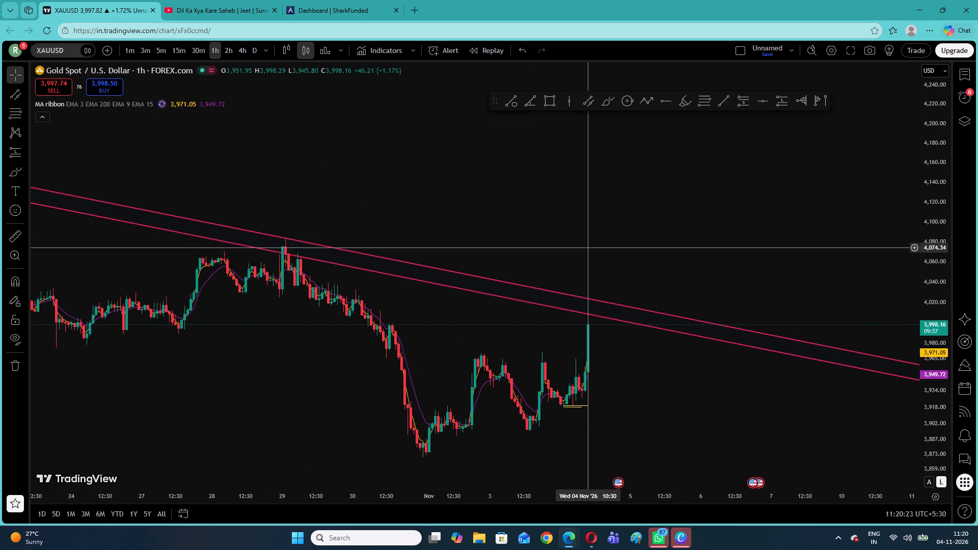
left_click_drag(667, 377, 570, 332)
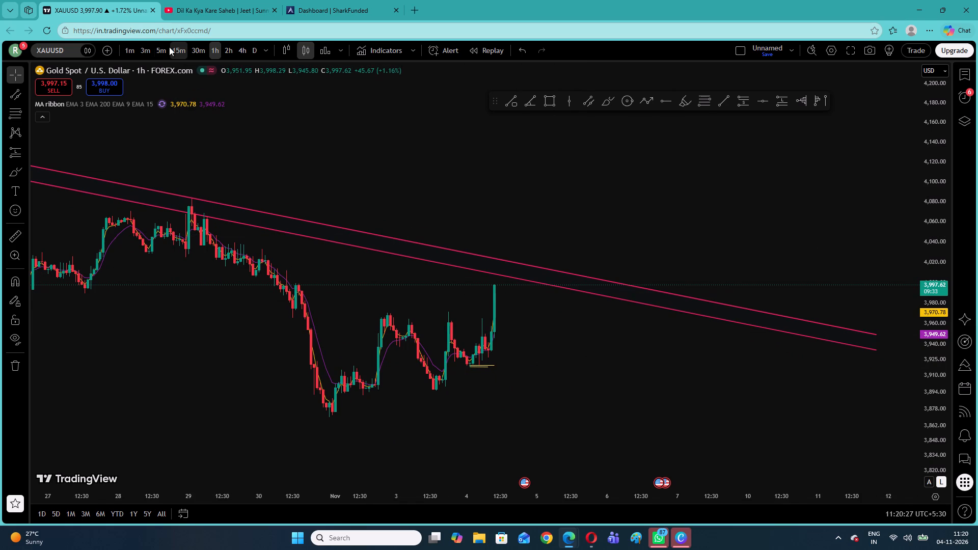
left_click(168, 48)
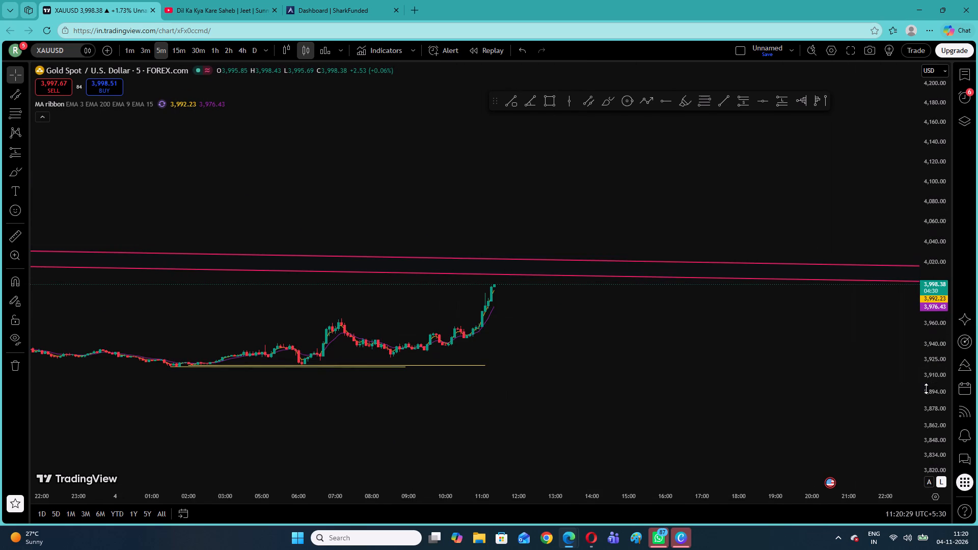
left_click_drag(927, 392, 932, 51)
left_click_drag(677, 354, 740, 301)
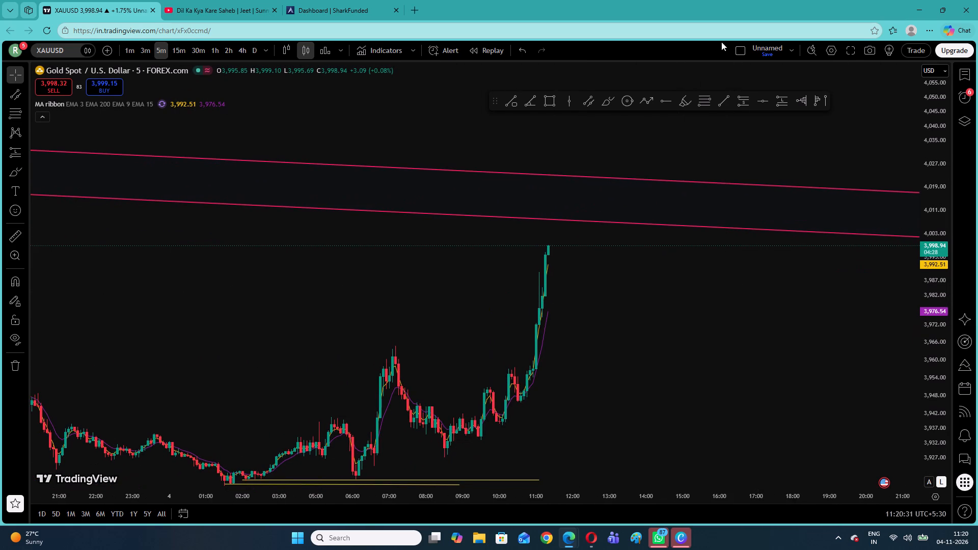
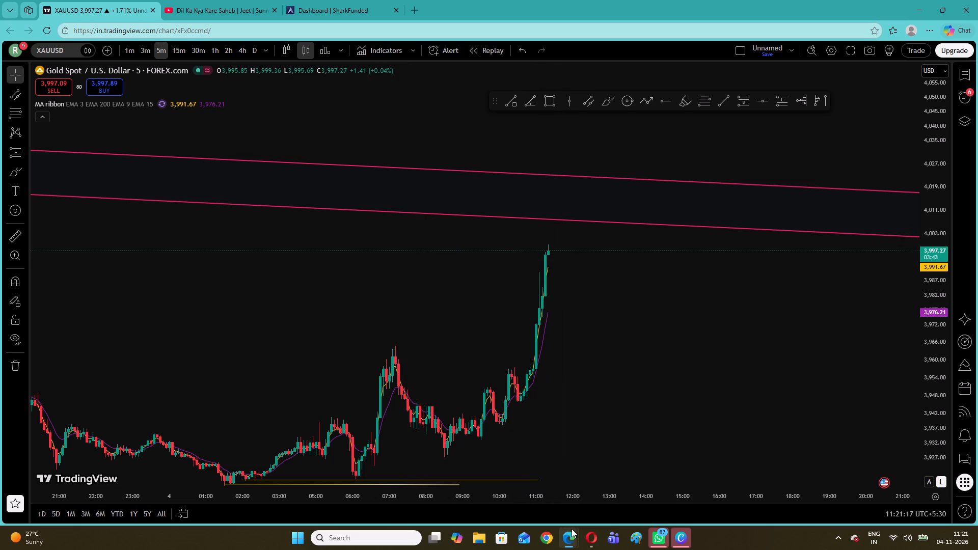
Delete both horizontal support trend lines at about 3,918 and 3,920 below the price on the five-minute chart.
left_click_drag(569, 443, 588, 361)
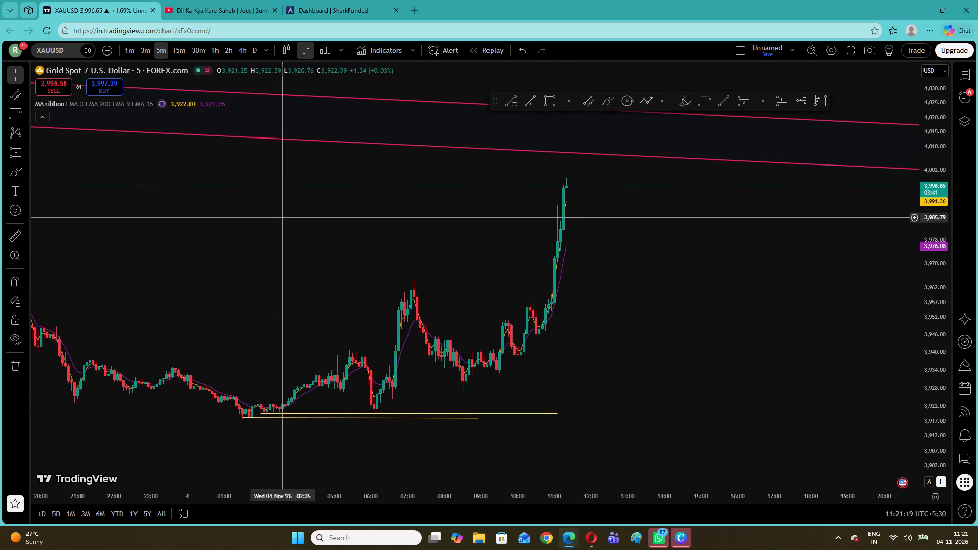
right_click(537, 237)
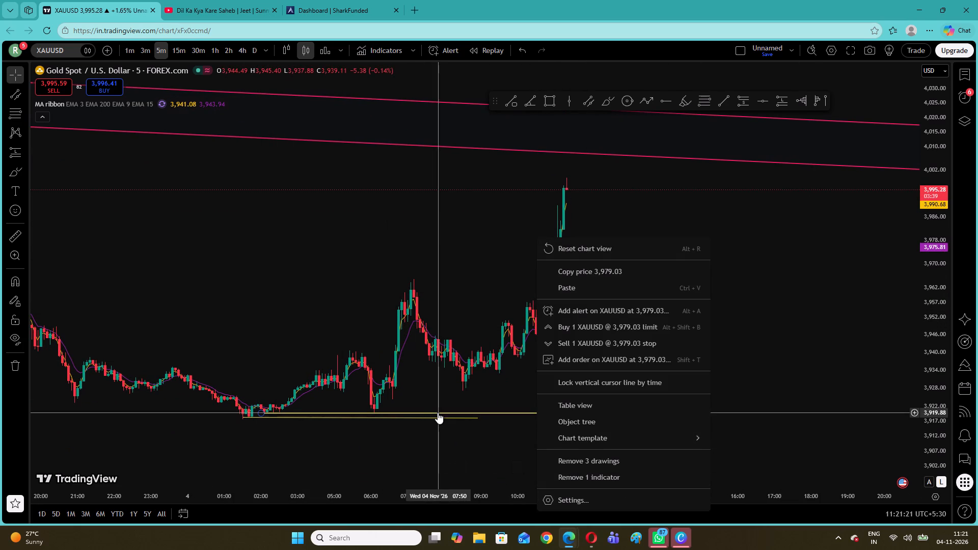
left_click(438, 413)
left_click(684, 79)
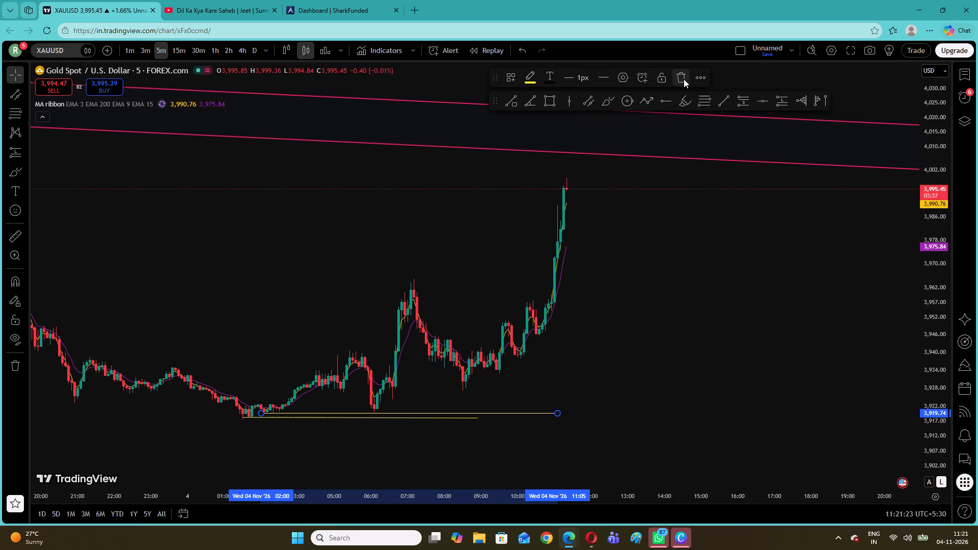
left_click(465, 416)
left_click(467, 419)
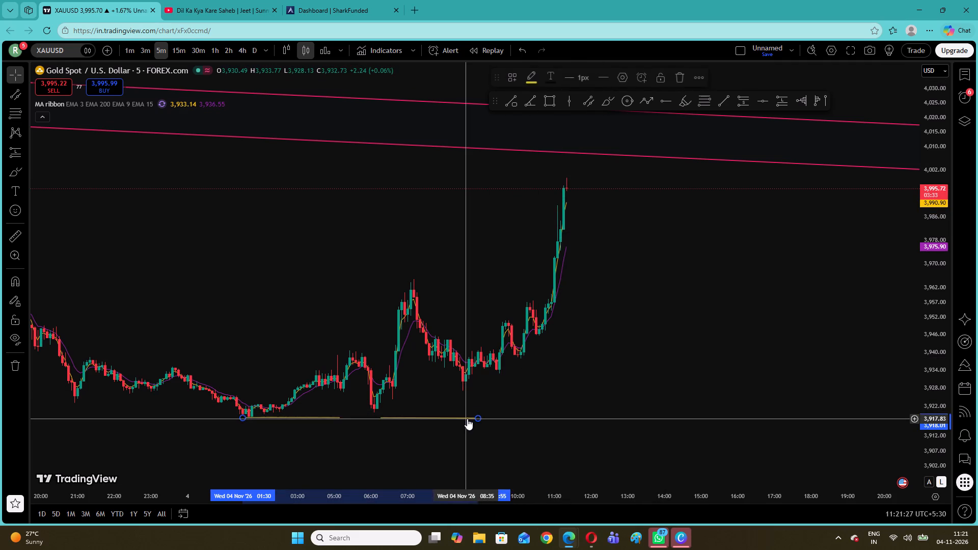
left_click(678, 81)
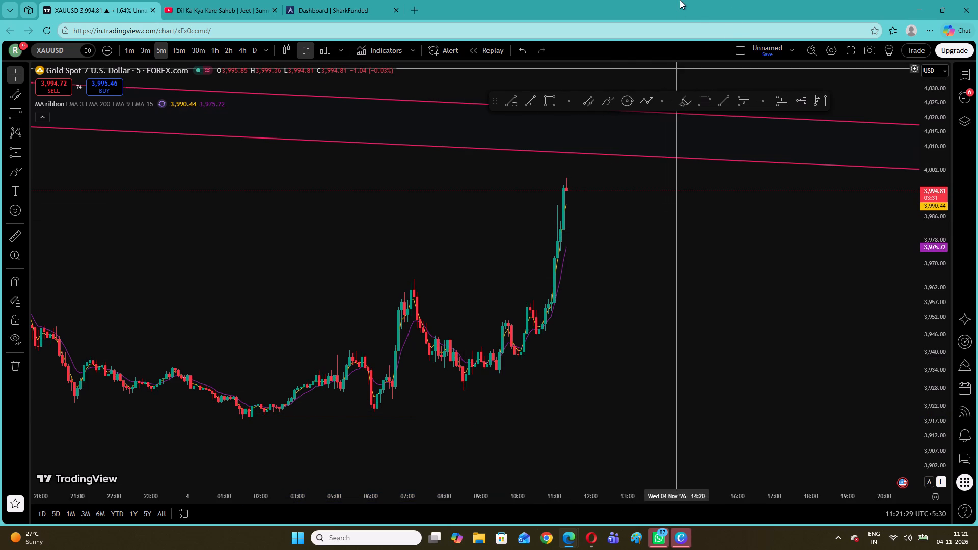
Move the floating strip of favourite drawing tools off the price area and up onto the chart's header row.
left_click_drag(495, 104, 553, 57)
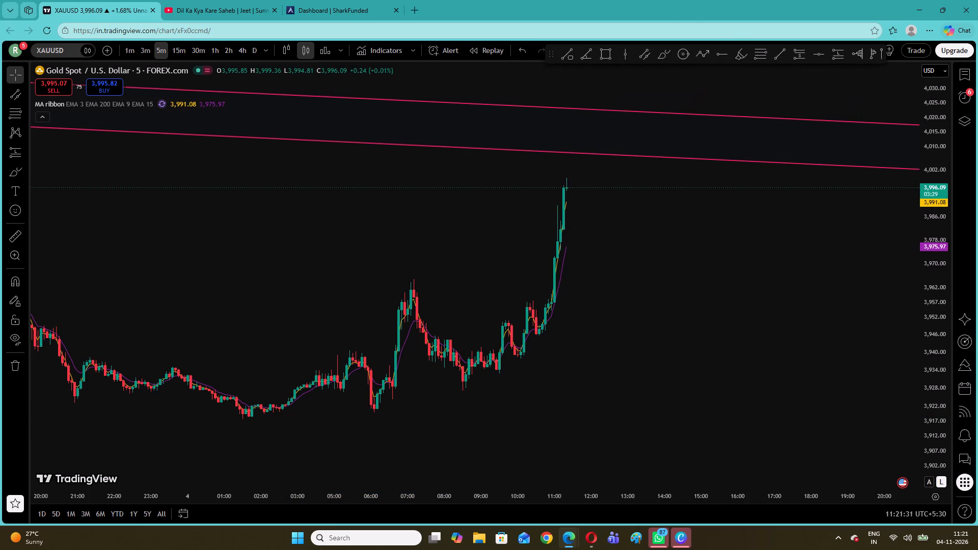
left_click_drag(553, 57, 664, 43)
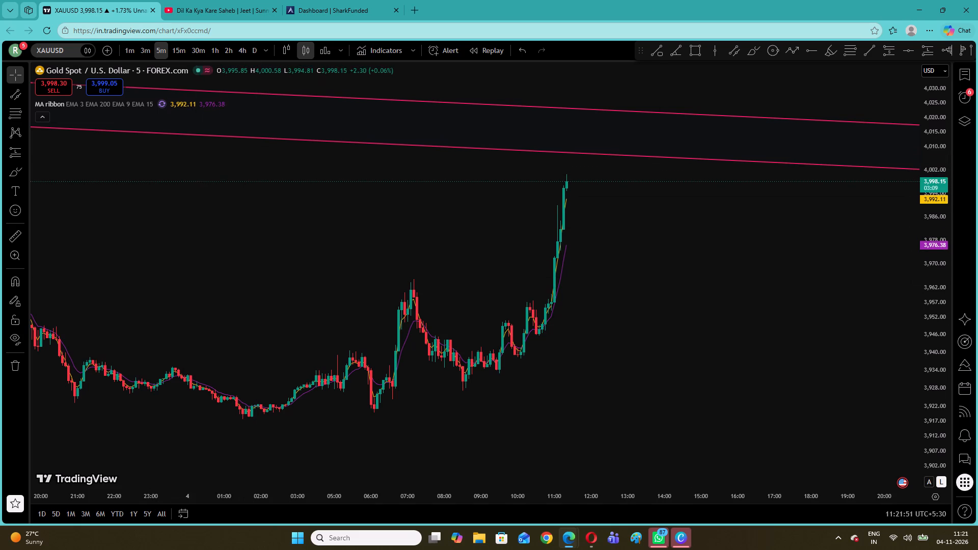
On the one-hour timeframe, draw a rectangle zone between about 3,999 and 4,012, from 09:30 on 30 October to 19:30 on 5 November.
left_click(217, 47)
left_click_drag(457, 221, 450, 228)
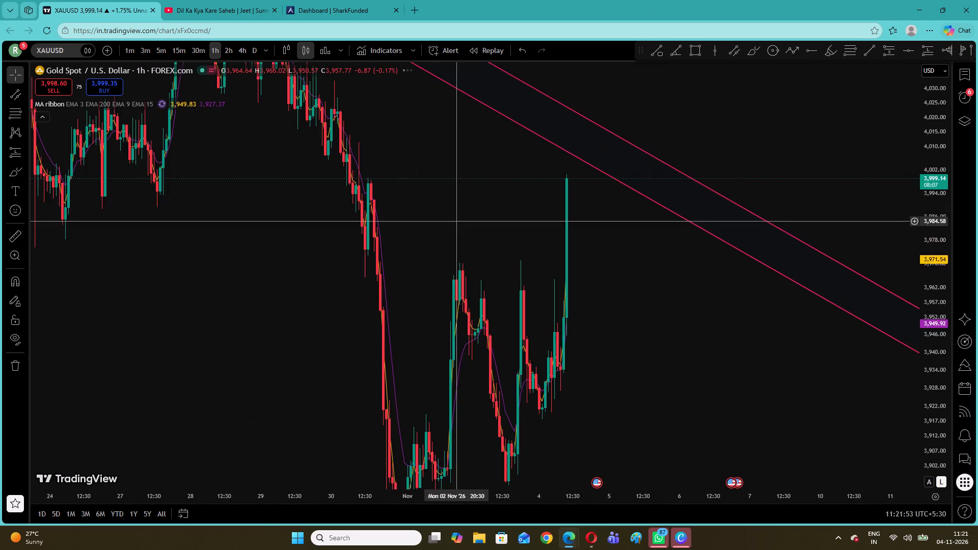
left_click_drag(450, 228, 393, 324)
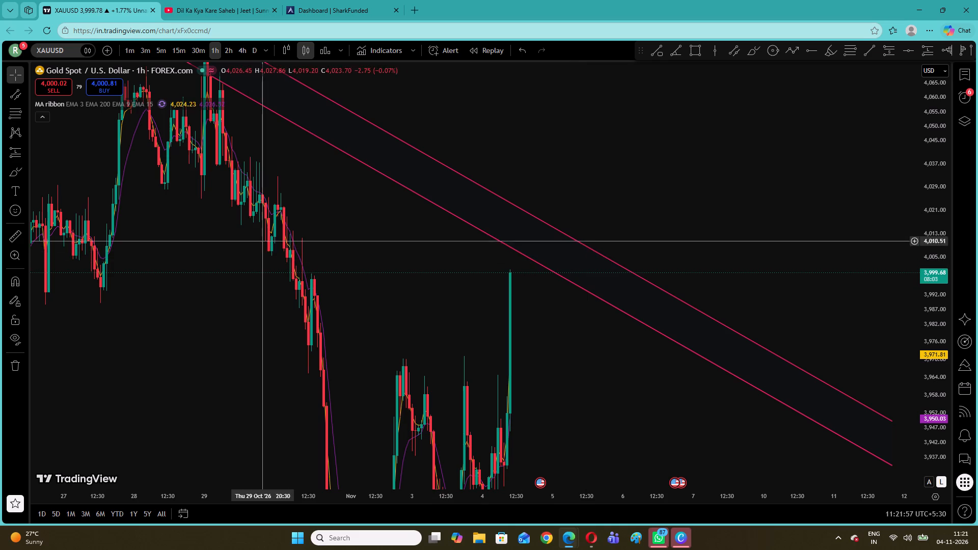
left_click(26, 177)
left_click(67, 321)
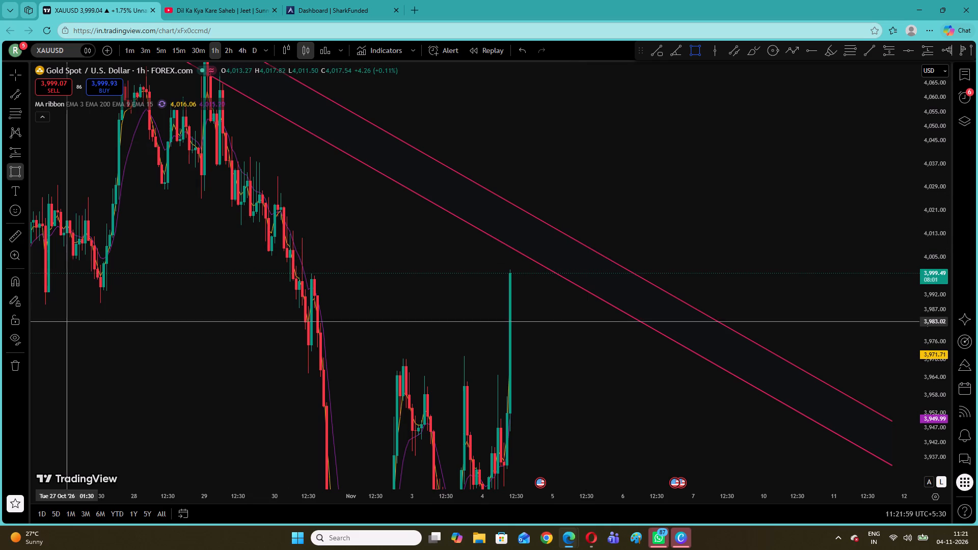
left_click(298, 236)
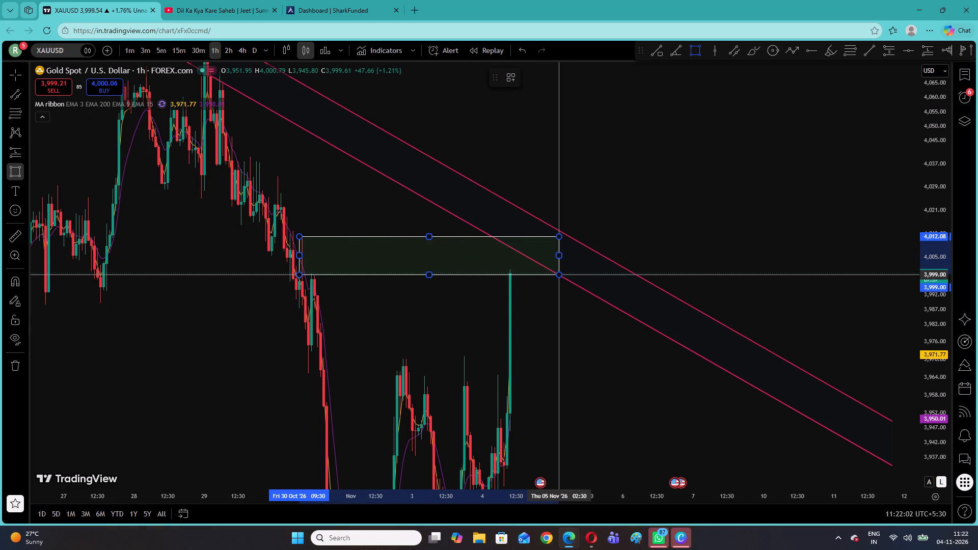
left_click(558, 275)
left_click_drag(560, 256, 607, 252)
left_click(527, 177)
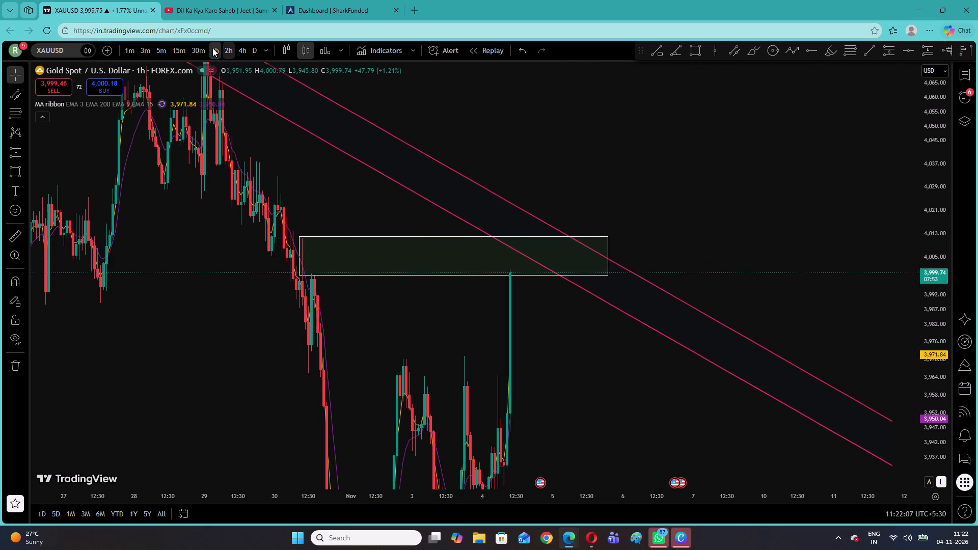
On the 15-minute timeframe, tighten the zone's lower-left corner to 10:00 on 30 October and about 4,001.
left_click(194, 46)
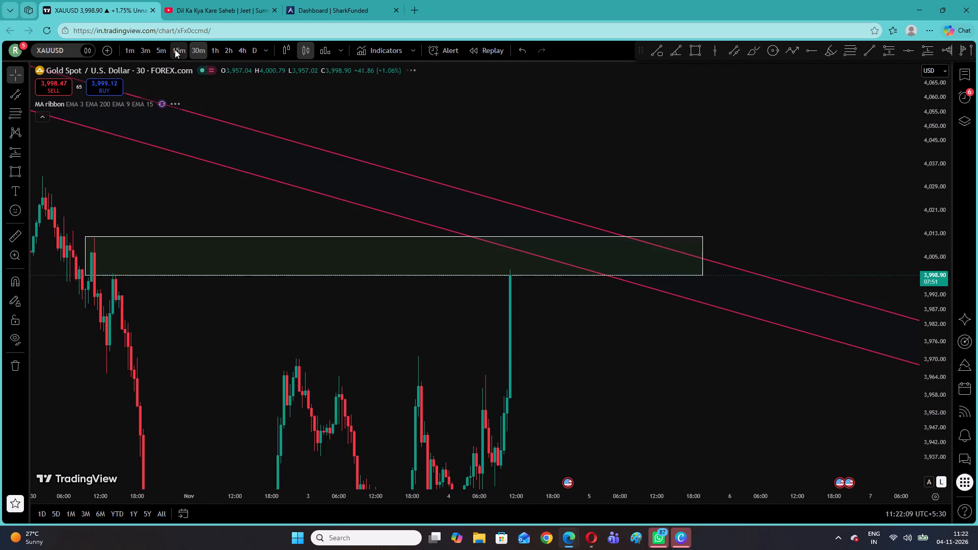
left_click(175, 49)
left_click_drag(169, 227, 606, 270)
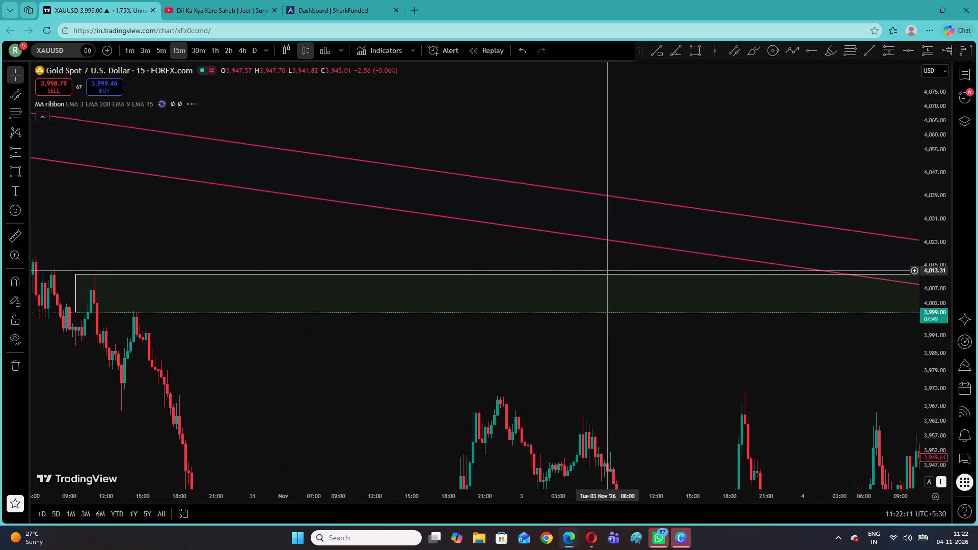
left_click_drag(606, 270, 603, 267)
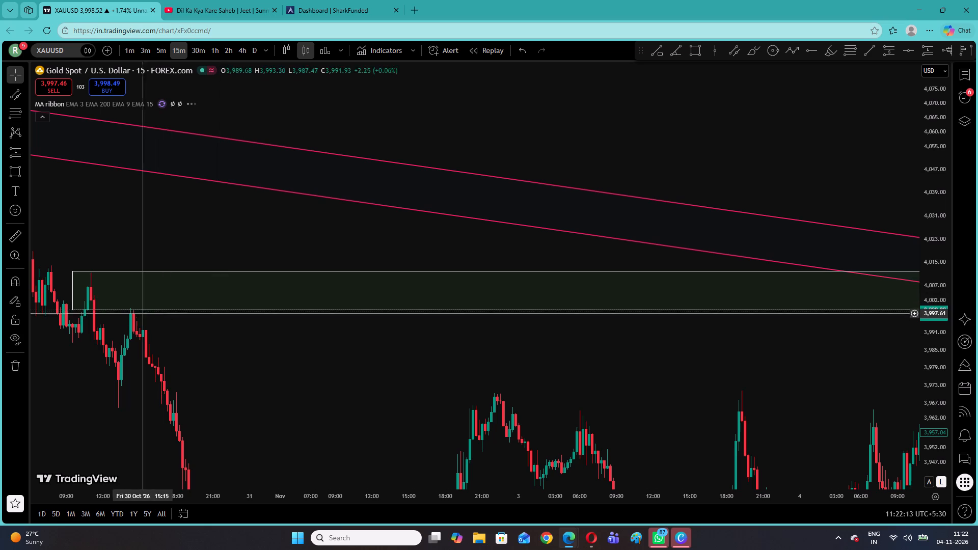
left_click_drag(73, 311, 78, 304)
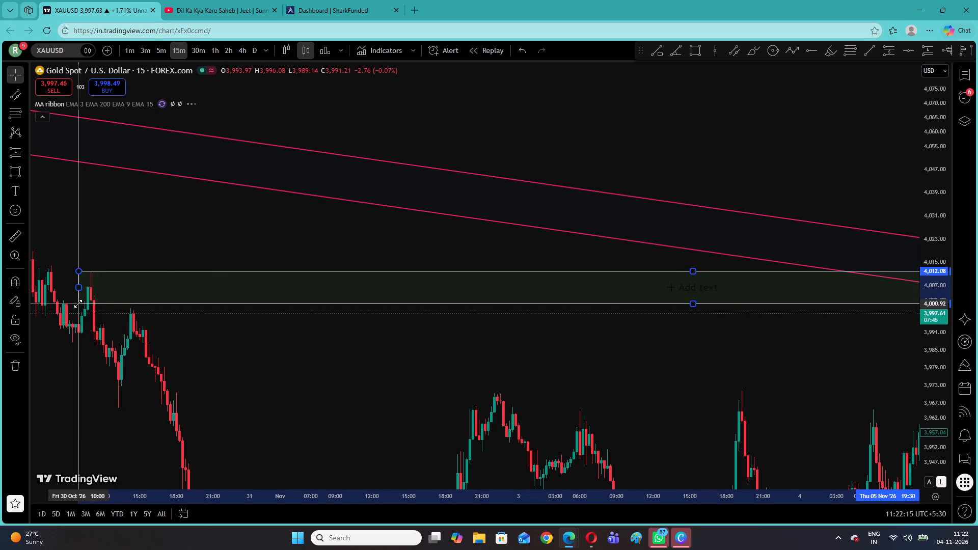
left_click_drag(78, 304, 79, 301)
left_click(142, 228)
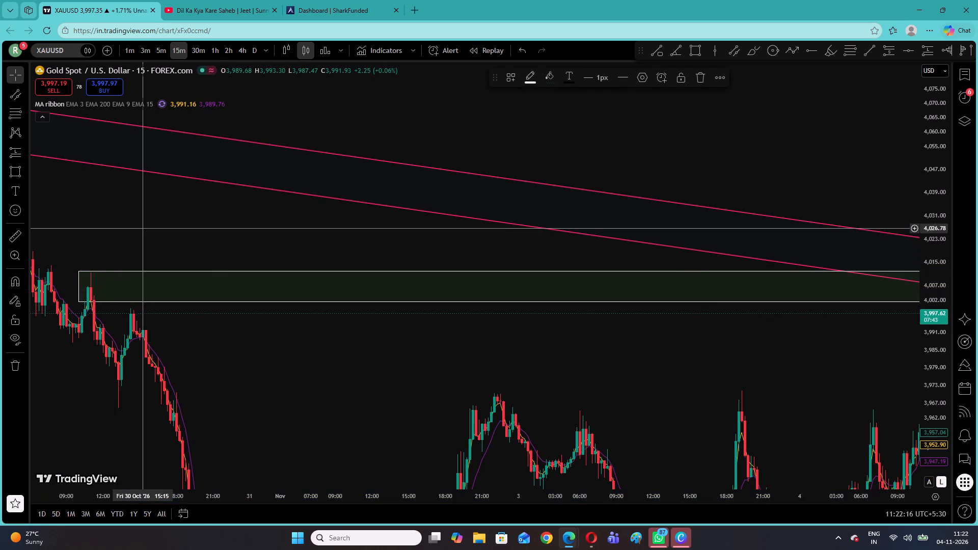
On the five-minute timeframe, trace the rectangle zone back to its start on 30 October and examine the price action there.
left_click(160, 49)
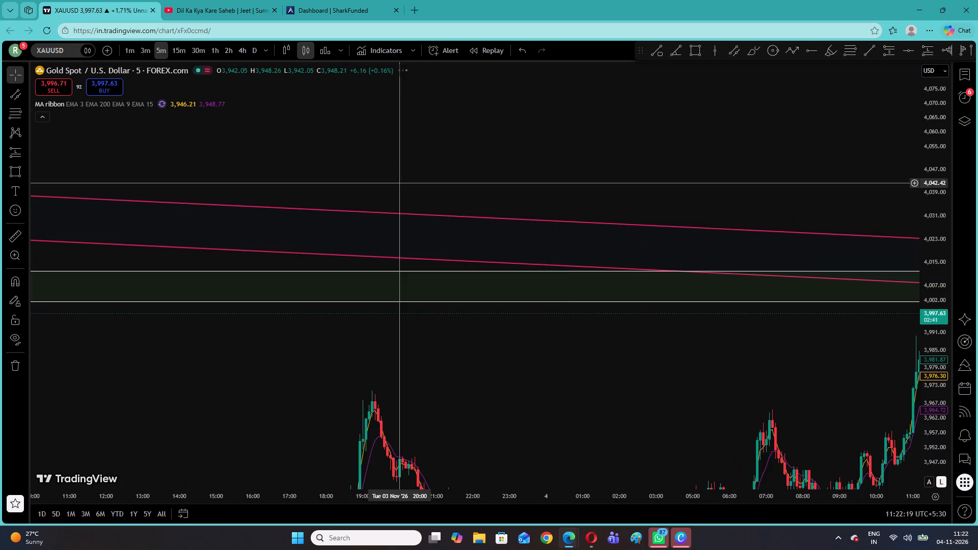
right_click(397, 171)
left_click(414, 180)
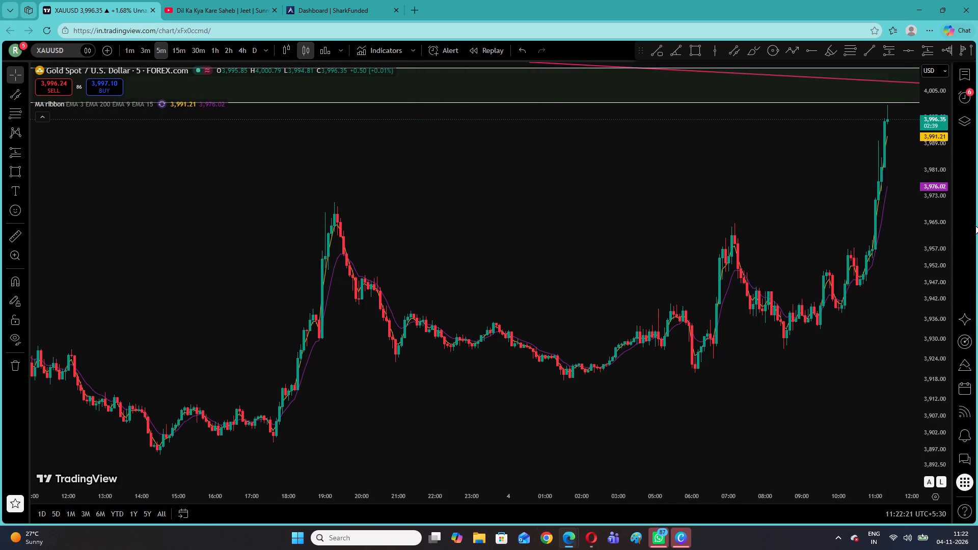
left_click_drag(938, 238, 921, 258)
left_click_drag(338, 219, 953, 399)
left_click_drag(267, 360, 977, 374)
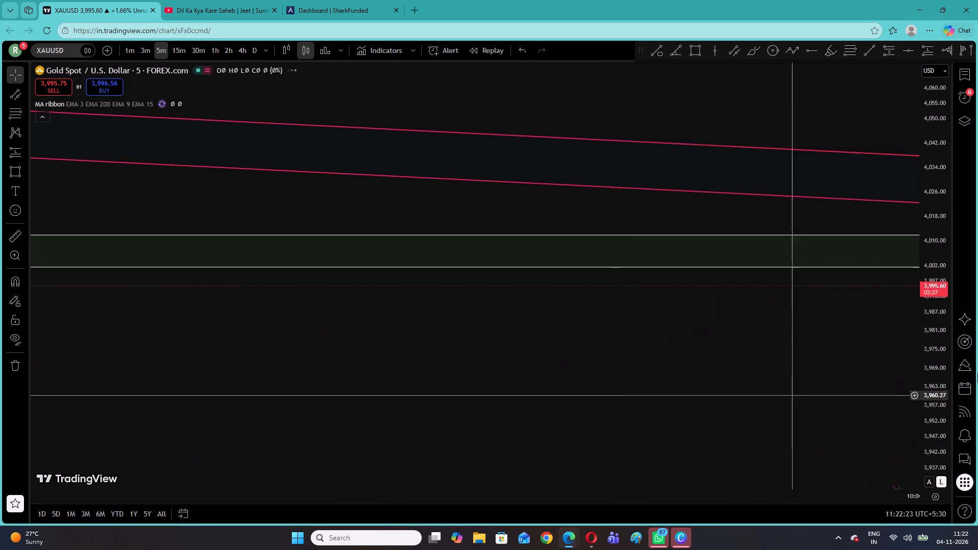
left_click_drag(977, 374, 966, 364)
left_click_drag(95, 312, 963, 343)
left_click_drag(205, 304, 878, 363)
left_click_drag(122, 344, 524, 384)
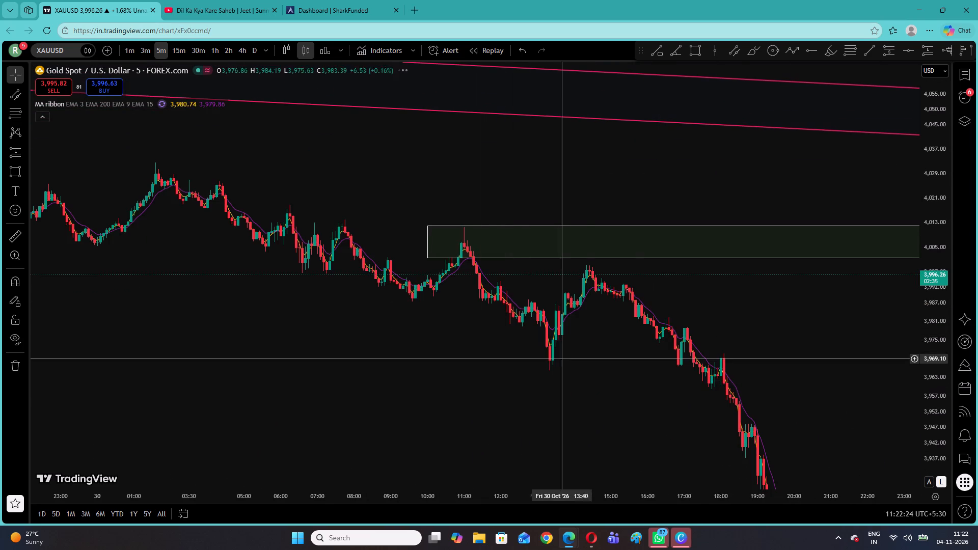
Reset the five-minute chart view and rescale it to examine the current price against the overlap of the rectangle zone and descending channel.
right_click(566, 152)
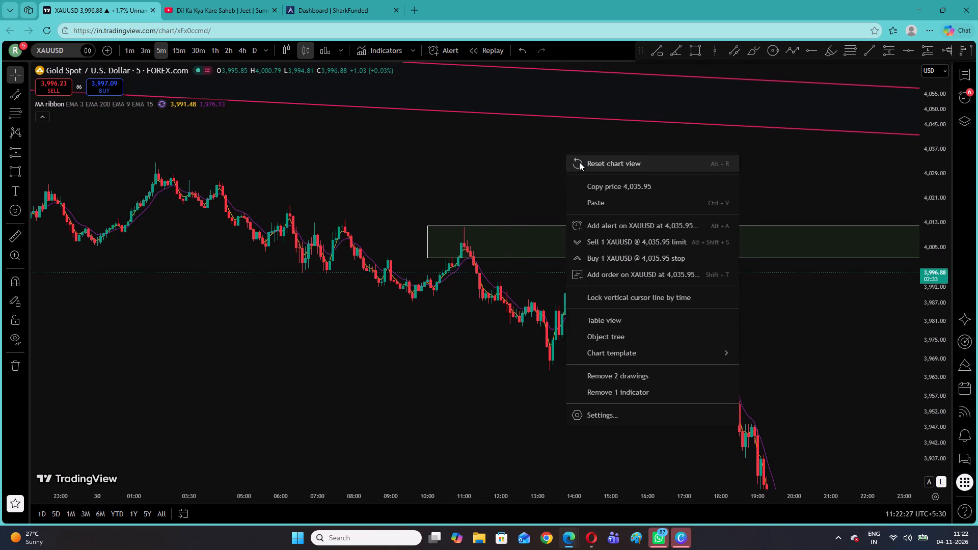
left_click(579, 162)
left_click_drag(940, 265, 939, 277)
left_click_drag(864, 228, 637, 433)
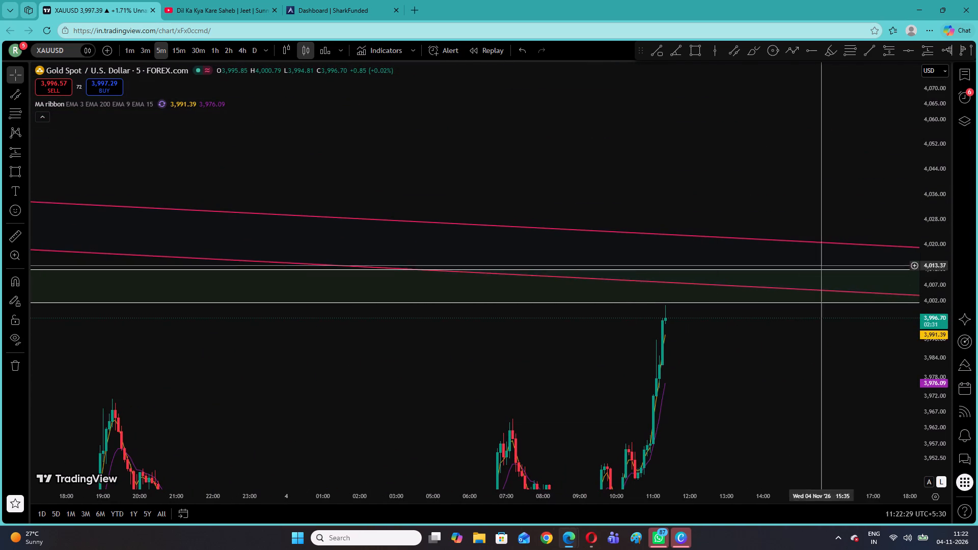
left_click_drag(929, 393, 920, 258)
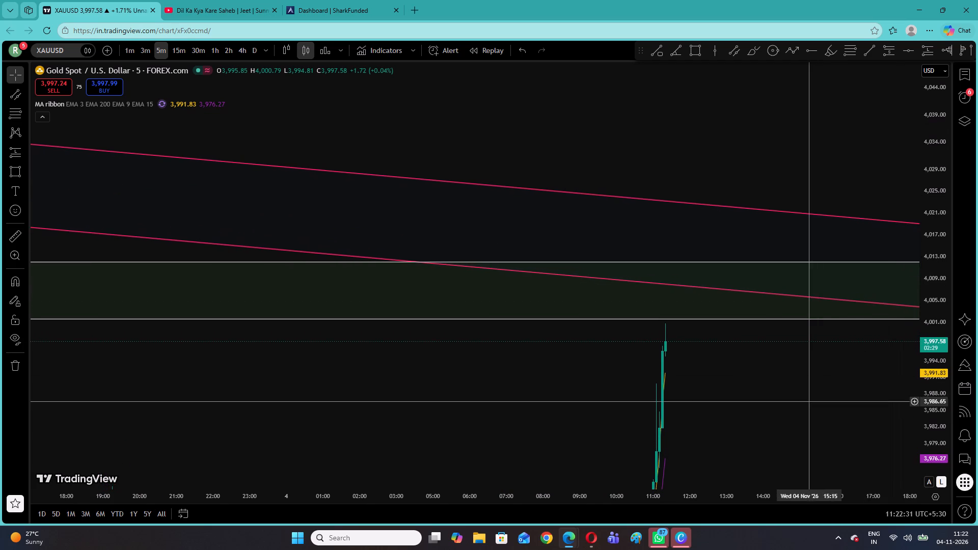
left_click_drag(808, 400, 562, 402)
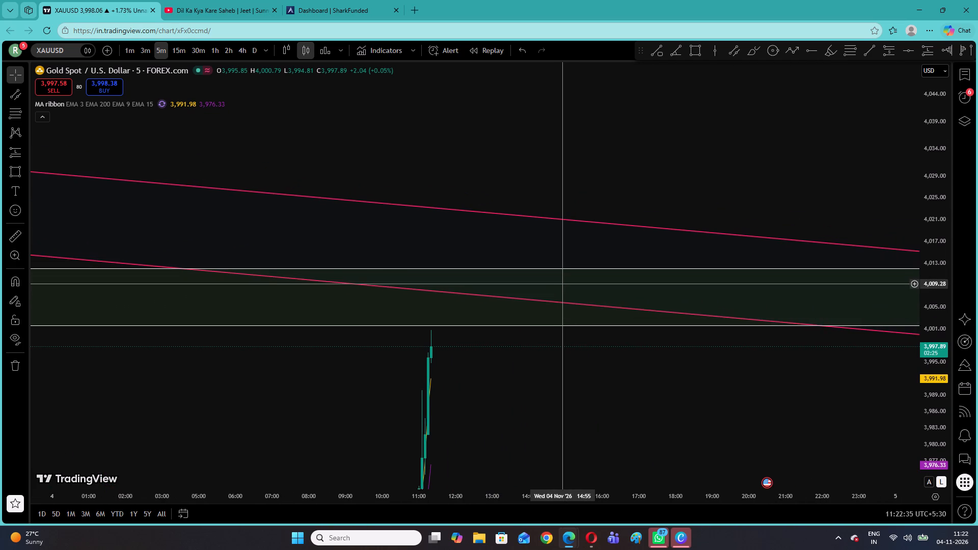
left_click_drag(594, 151, 614, 123)
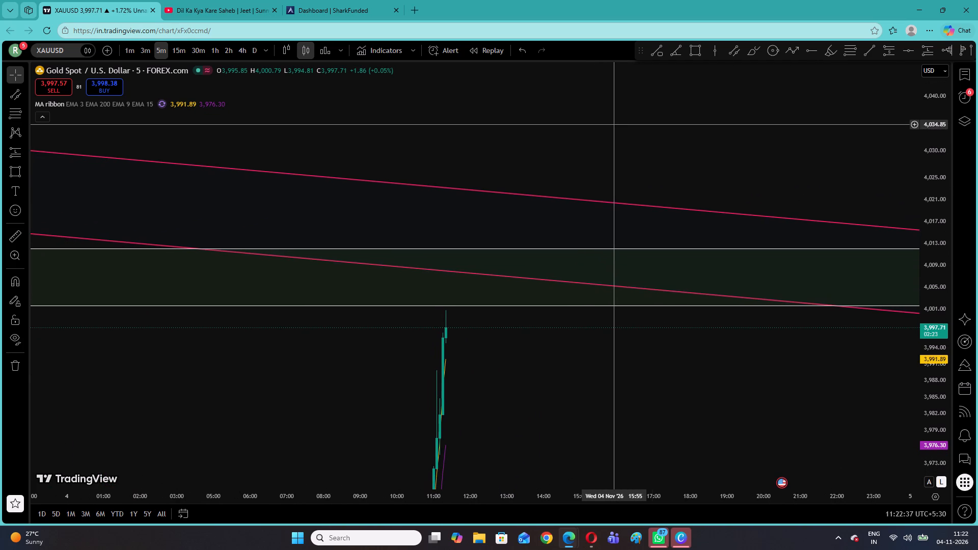
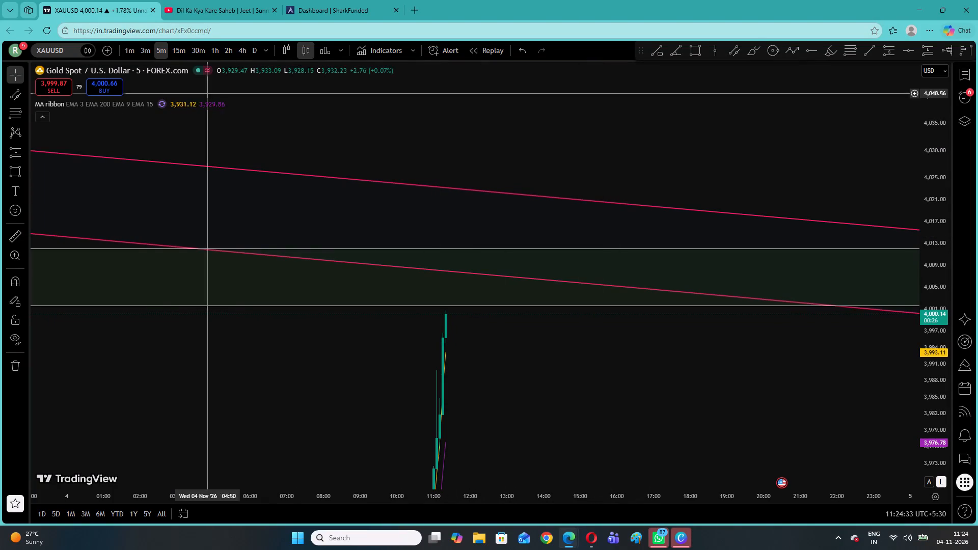
Switch to the 15-minute timeframe and select the rectangle zone to check its extent against the descending channel.
left_click(179, 50)
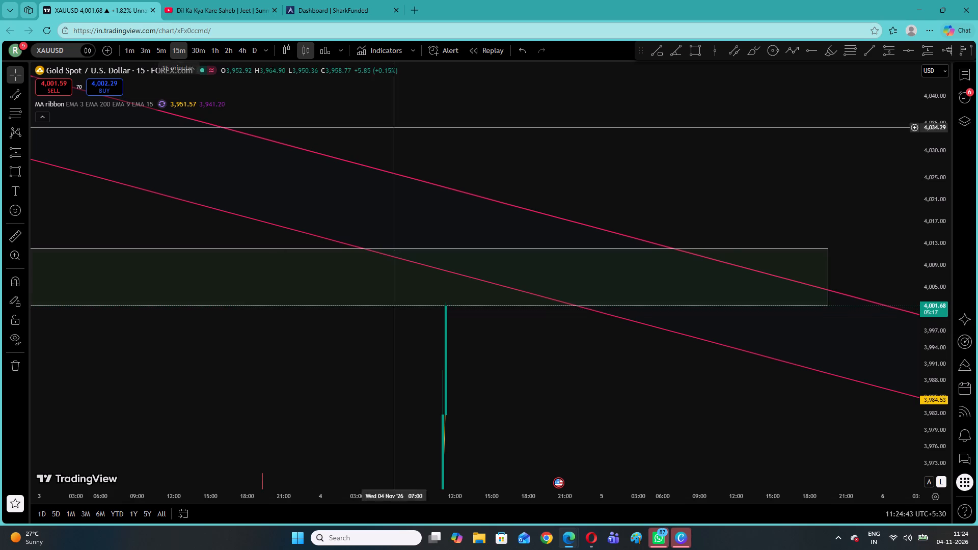
left_click(829, 250)
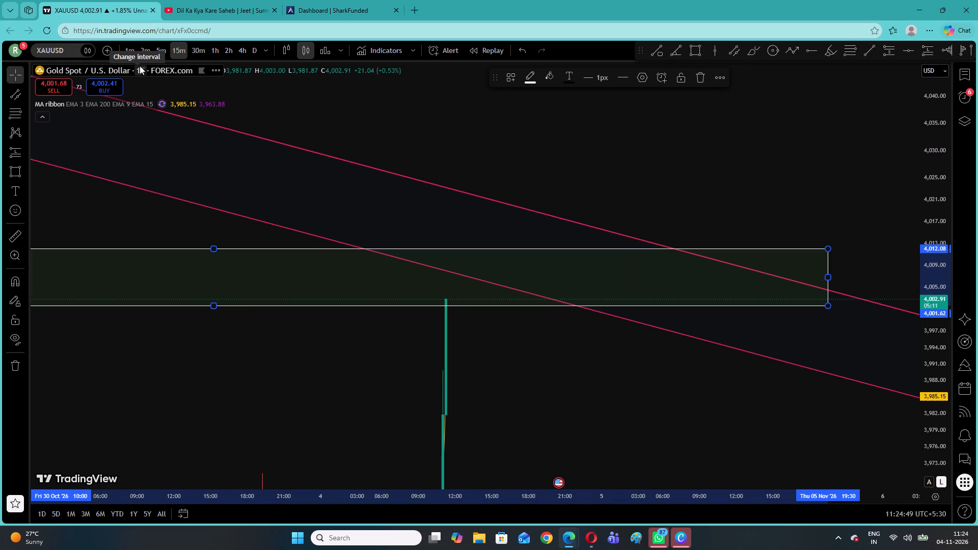
On the five-minute timeframe, trace the rectangle zone back to its start on 30 October and examine the price action around it.
left_click(160, 46)
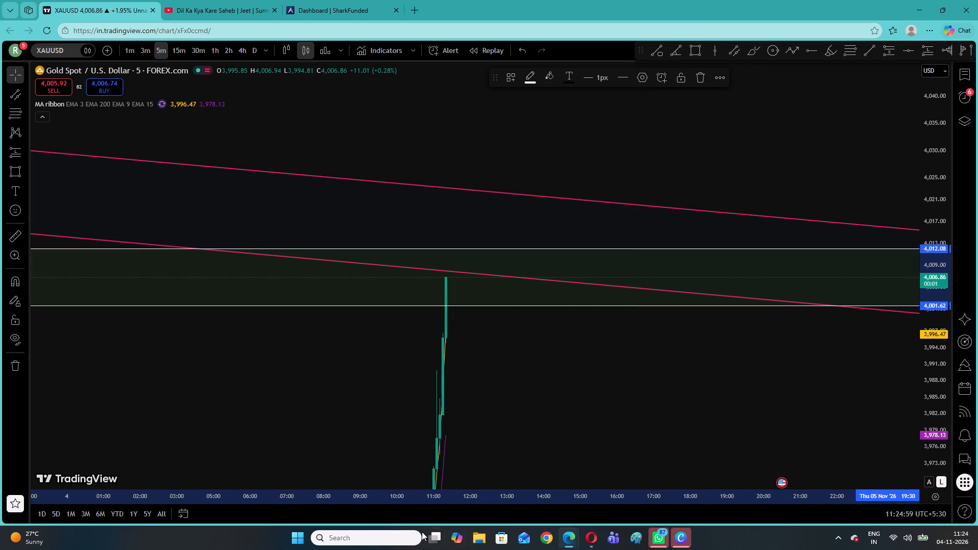
left_click_drag(257, 411, 977, 421)
left_click_drag(444, 376, 977, 375)
left_click_drag(87, 389, 866, 379)
left_click_drag(311, 368, 920, 387)
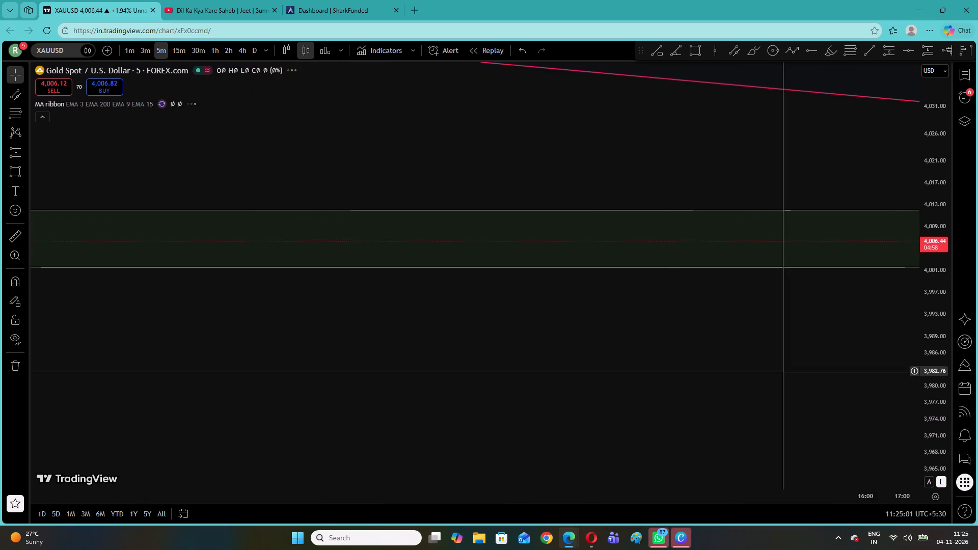
left_click_drag(331, 354, 922, 382)
left_click_drag(332, 369, 936, 411)
left_click_drag(406, 396, 911, 443)
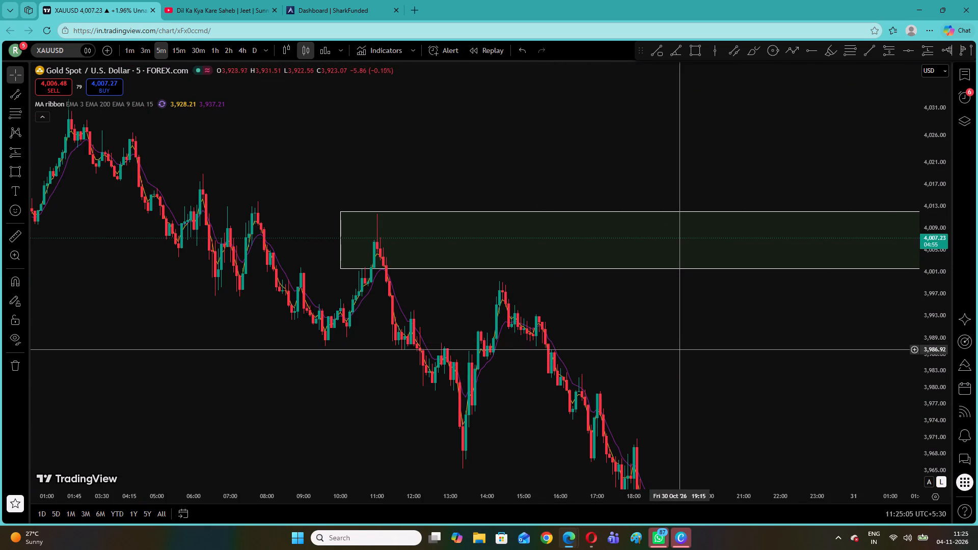
left_click_drag(695, 346, 252, 347)
Reset the five-minute chart view and rescale it to examine the latest candles where the rectangle zone and descending channel overlap.
right_click(249, 135)
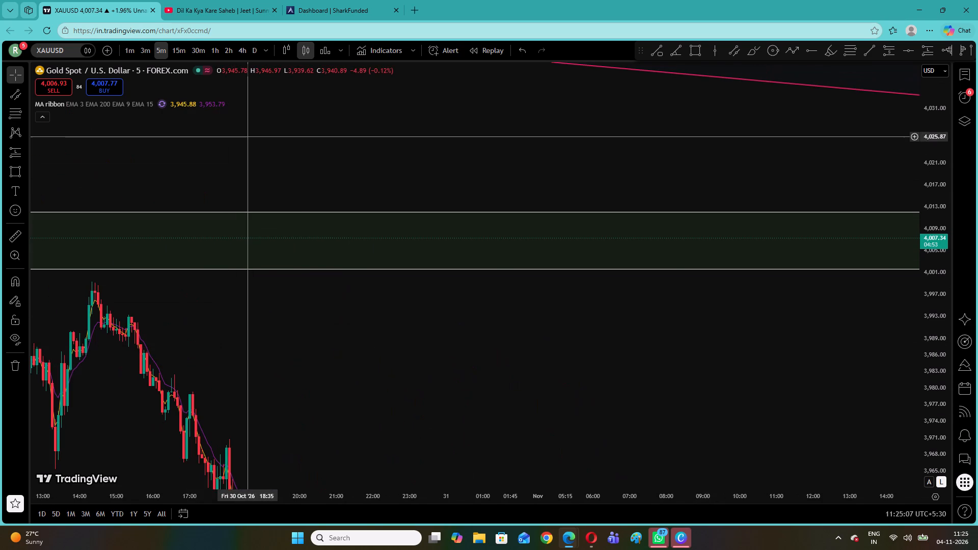
left_click(277, 144)
left_click_drag(922, 247, 926, 265)
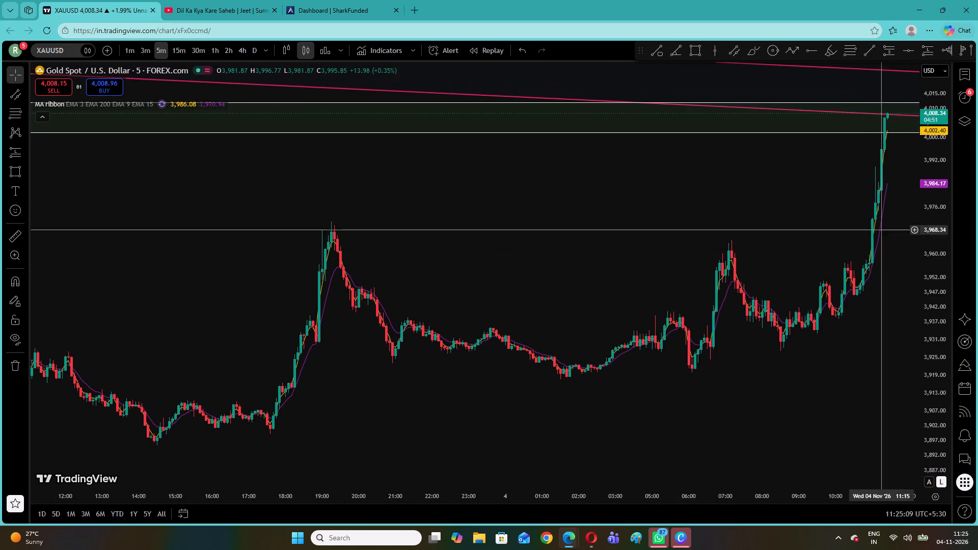
left_click_drag(855, 223, 579, 387)
left_click_drag(929, 333, 933, 302)
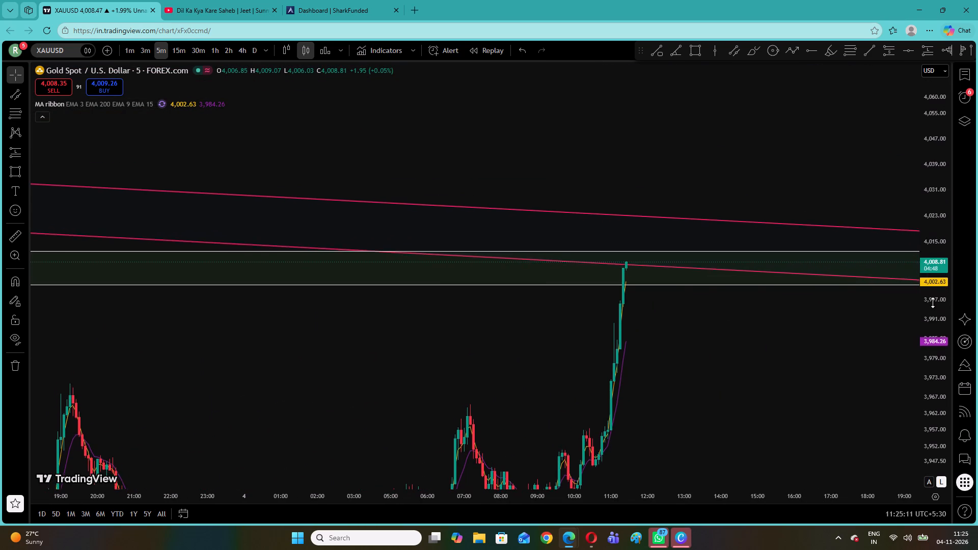
left_click_drag(933, 302, 933, 299)
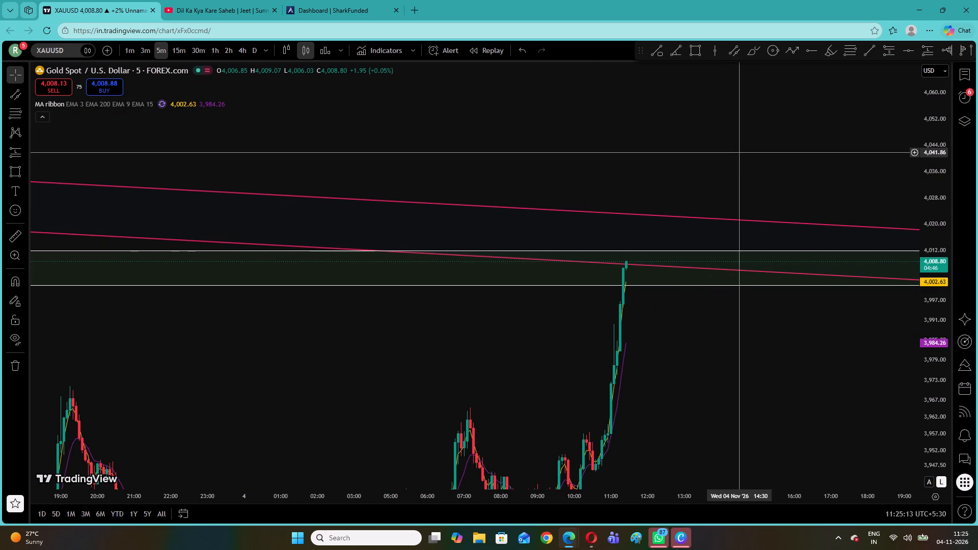
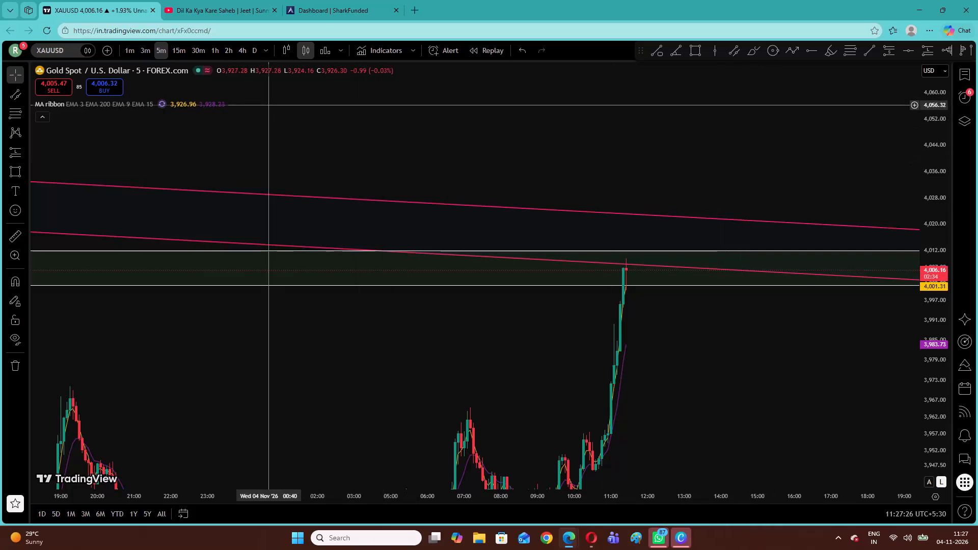
Switch to the one-minute timeframe and examine the latest candles where the rectangle zone meets the descending channel's lower line.
left_click(129, 52)
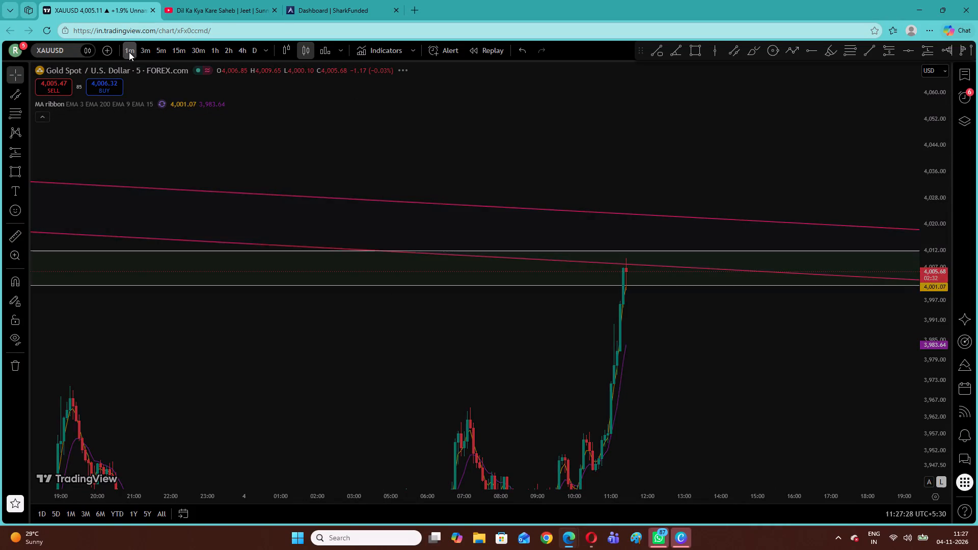
left_click_drag(928, 386, 944, 232)
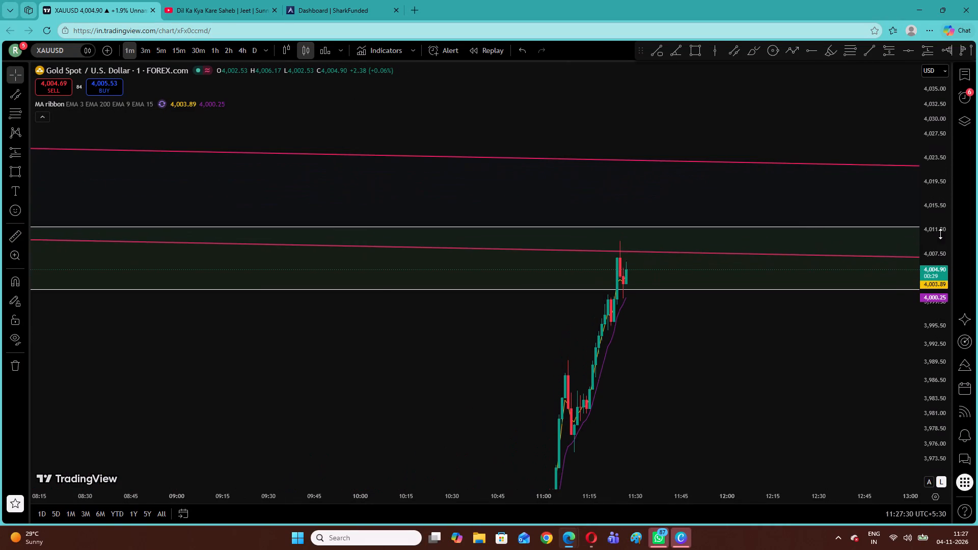
left_click_drag(784, 374, 751, 388)
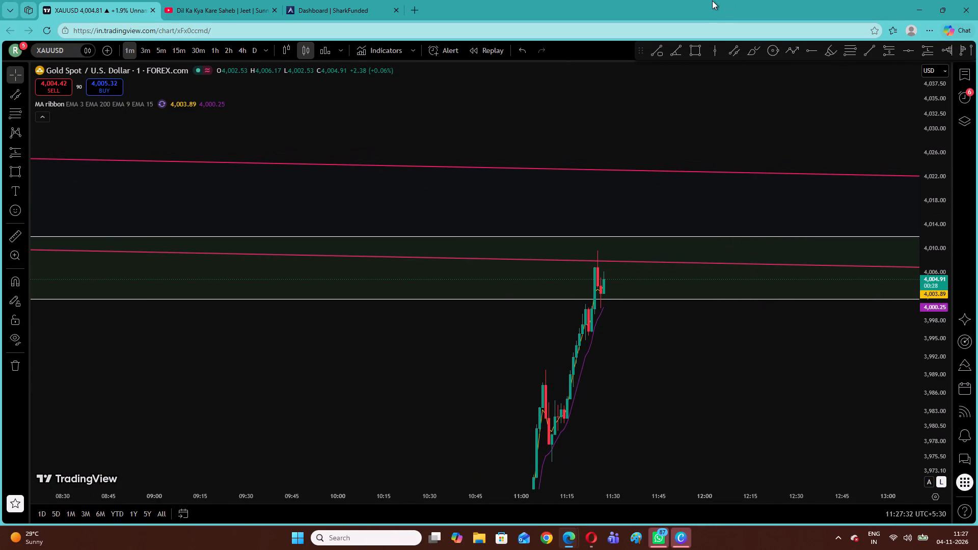
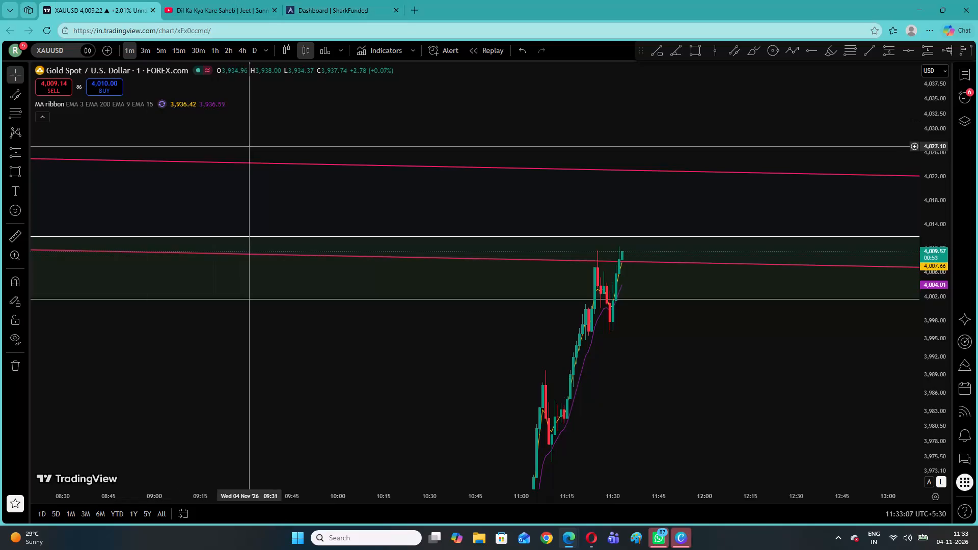
Compare gold's price at the rectangle zone on the 15-minute, one-hour and five-minute timeframes, ending on the one-minute chart.
left_click(180, 54)
left_click(219, 51)
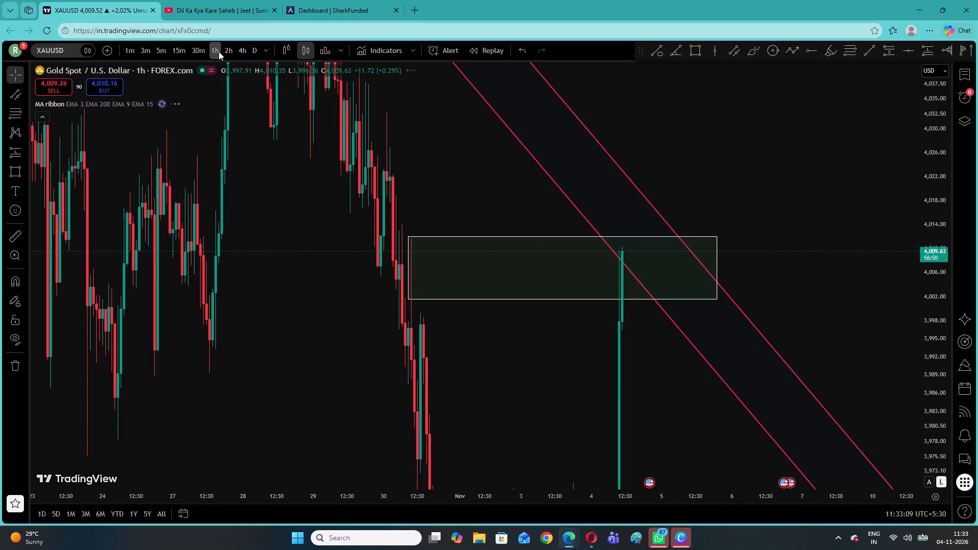
left_click(159, 50)
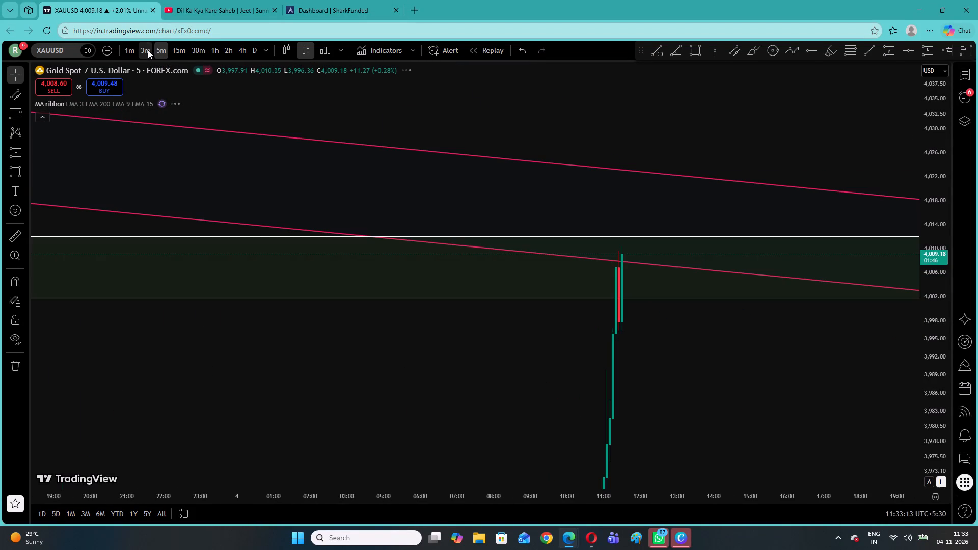
left_click(130, 47)
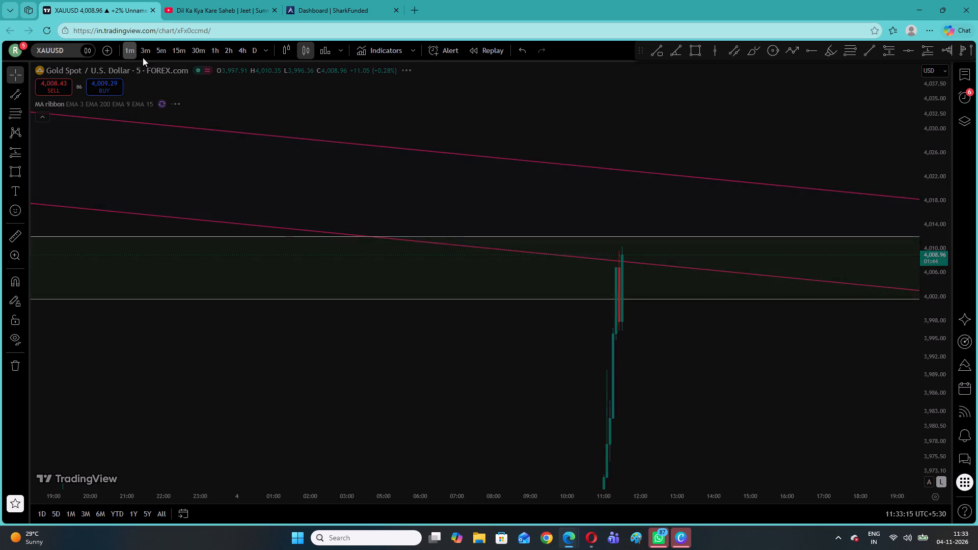
left_click_drag(797, 377, 786, 396)
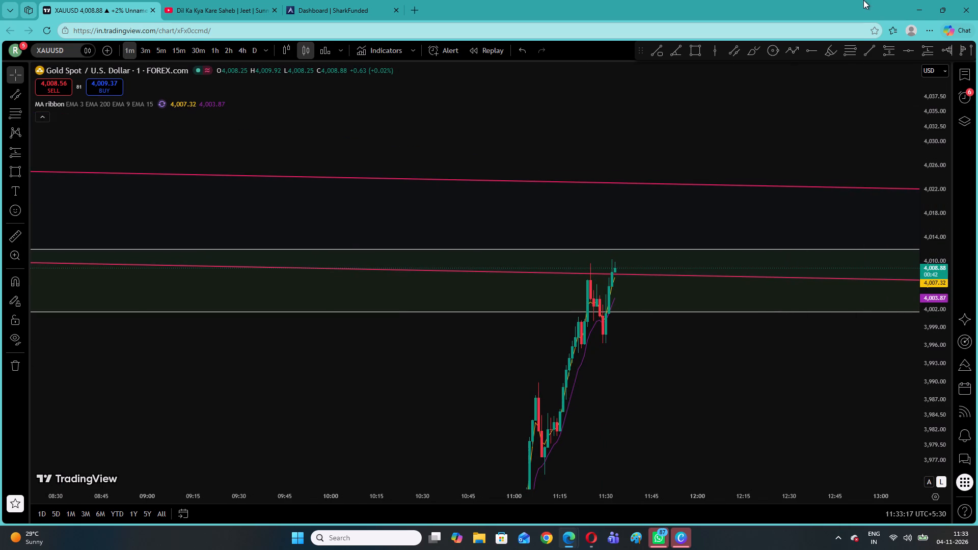
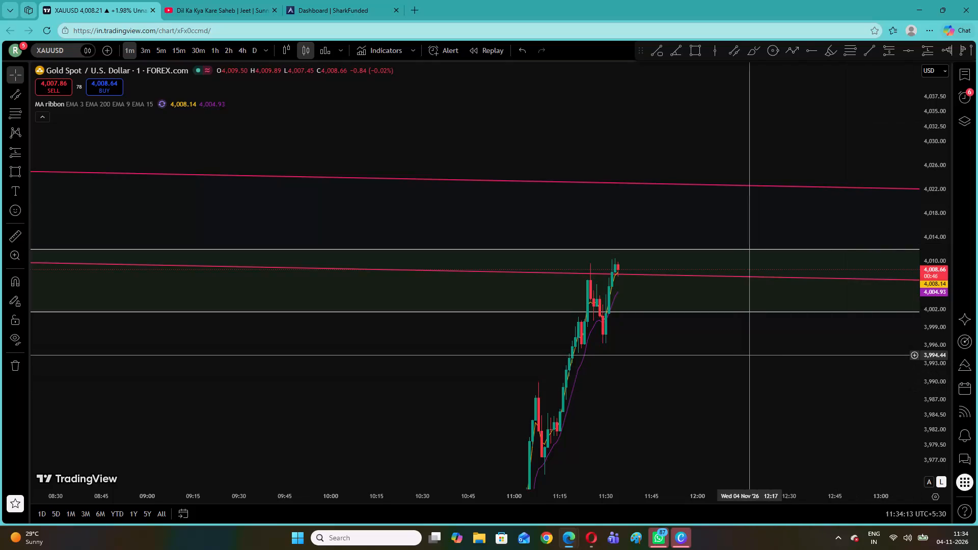
Reset the one-minute gold chart view and examine the morning's price action leading up to the rectangle zone and channel line.
right_click(747, 356)
left_click(783, 261)
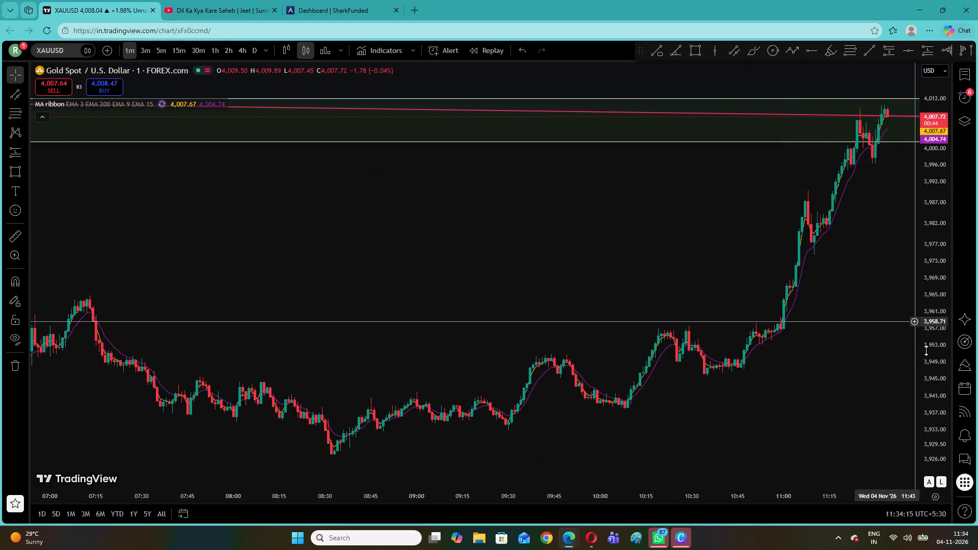
left_click_drag(944, 415, 909, 319)
left_click_drag(846, 266, 576, 416)
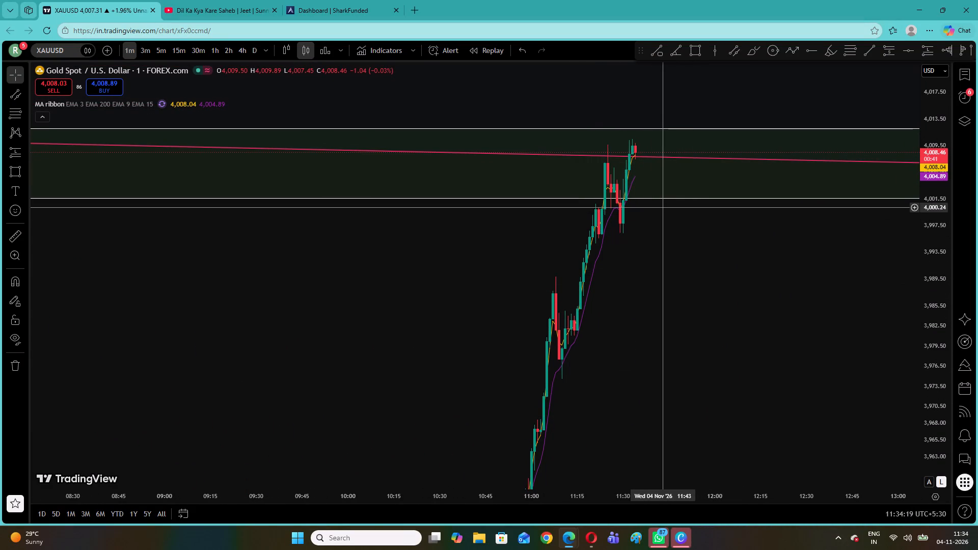
left_click_drag(623, 346, 628, 273)
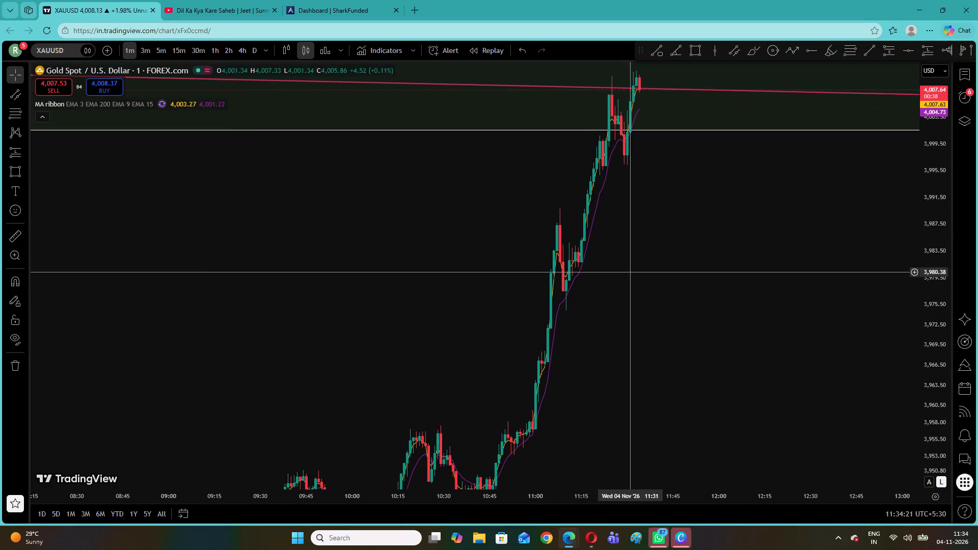
left_click_drag(602, 363, 622, 293)
left_click_drag(584, 411, 588, 406)
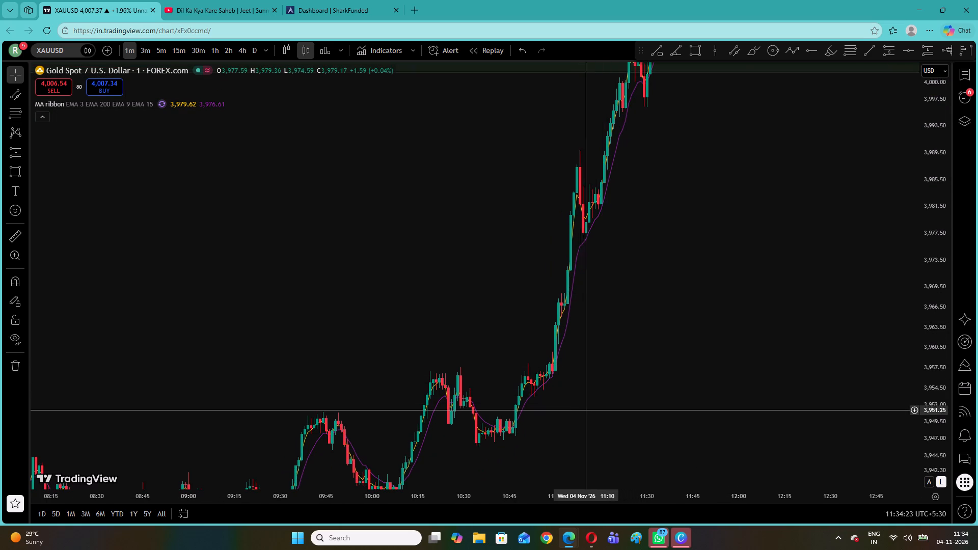
left_click_drag(588, 406, 635, 333)
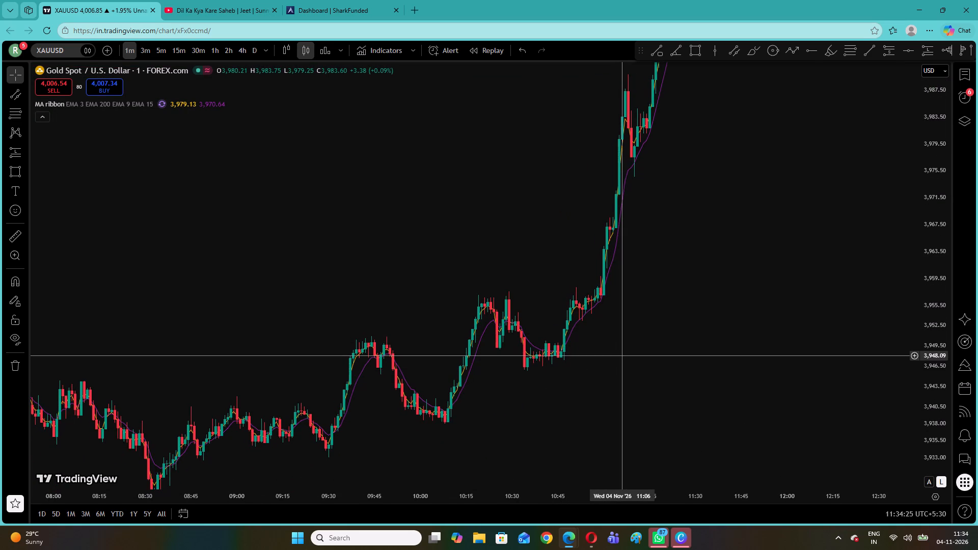
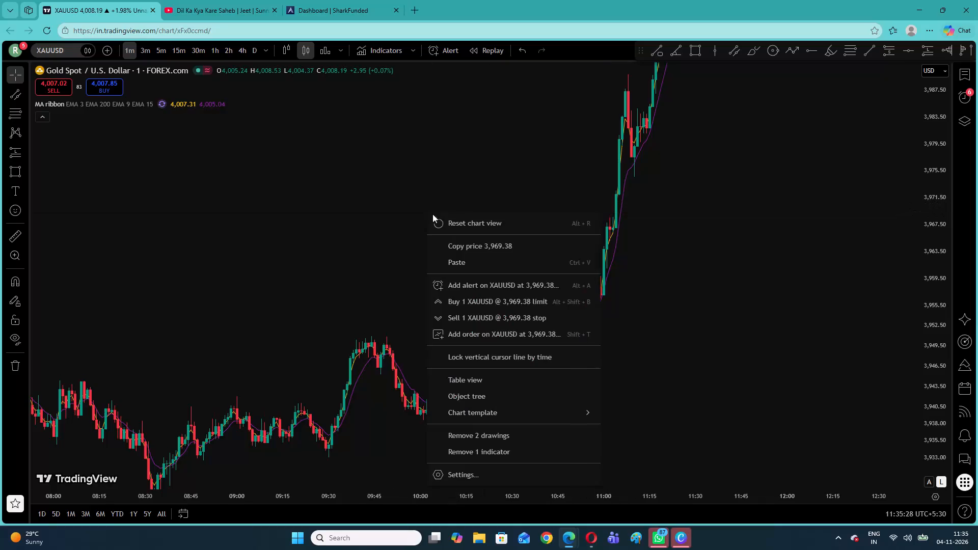
Shift the descending channel up on the one-minute gold chart, bringing its upper line to about 4,027 and its lower line to the green zone's upper edge.
left_click(464, 223)
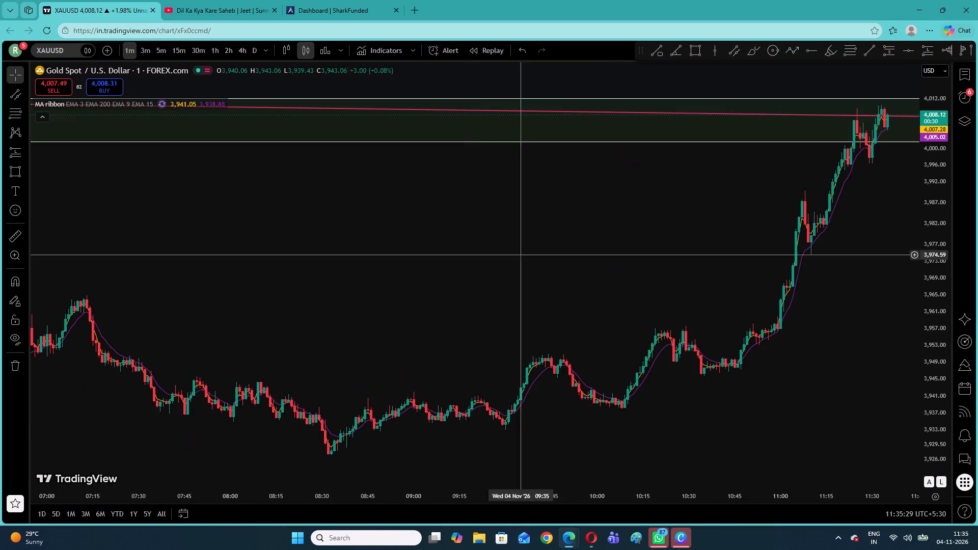
left_click_drag(936, 263, 938, 222)
left_click_drag(868, 202, 557, 411)
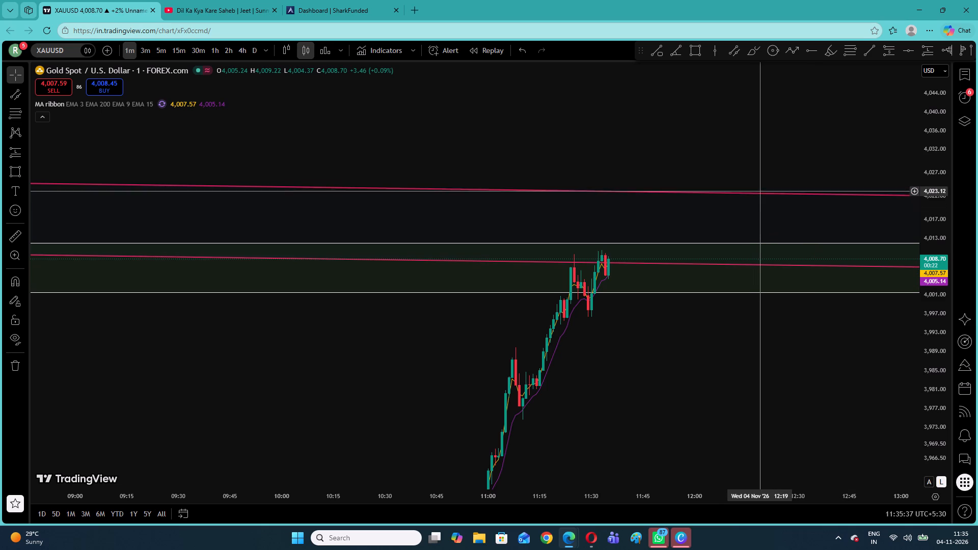
left_click_drag(768, 195, 773, 182)
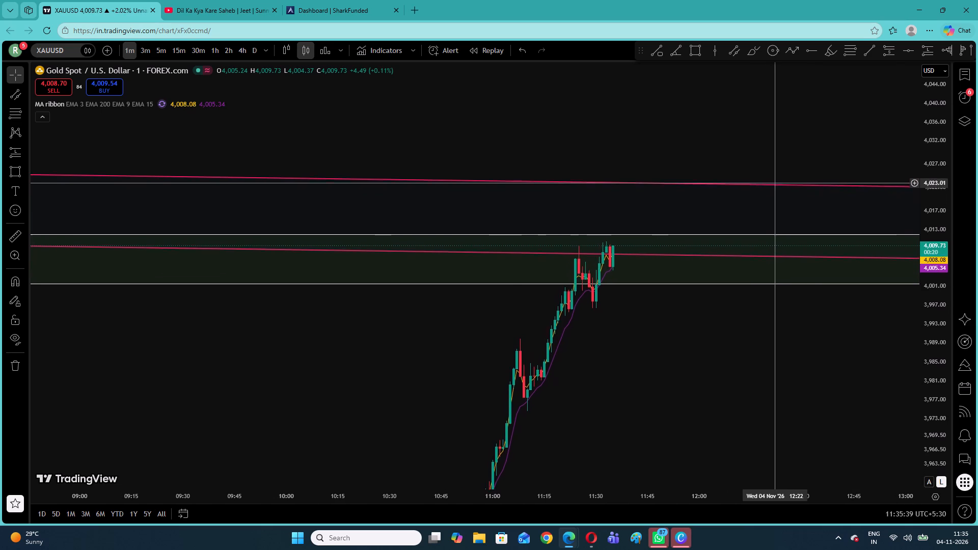
left_click_drag(773, 182, 774, 180)
left_click_drag(774, 182, 776, 161)
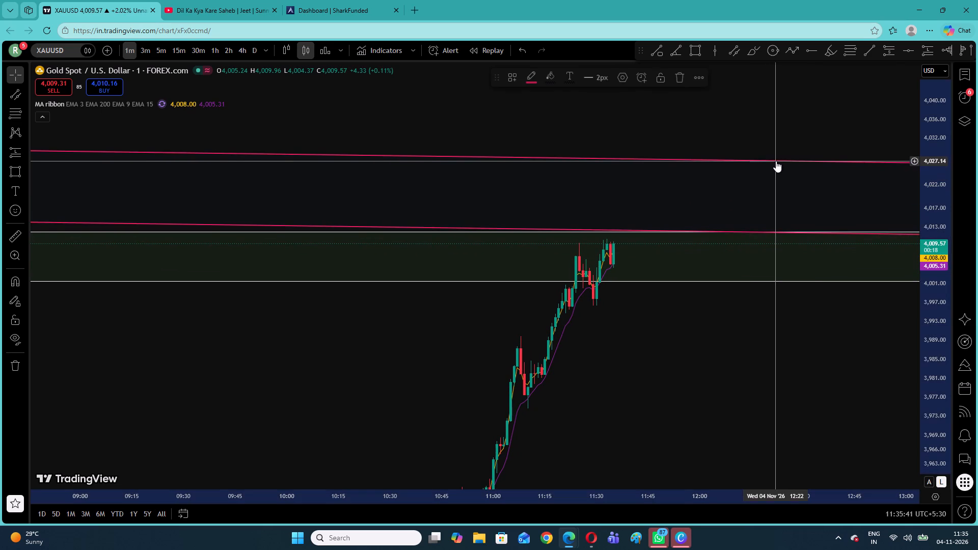
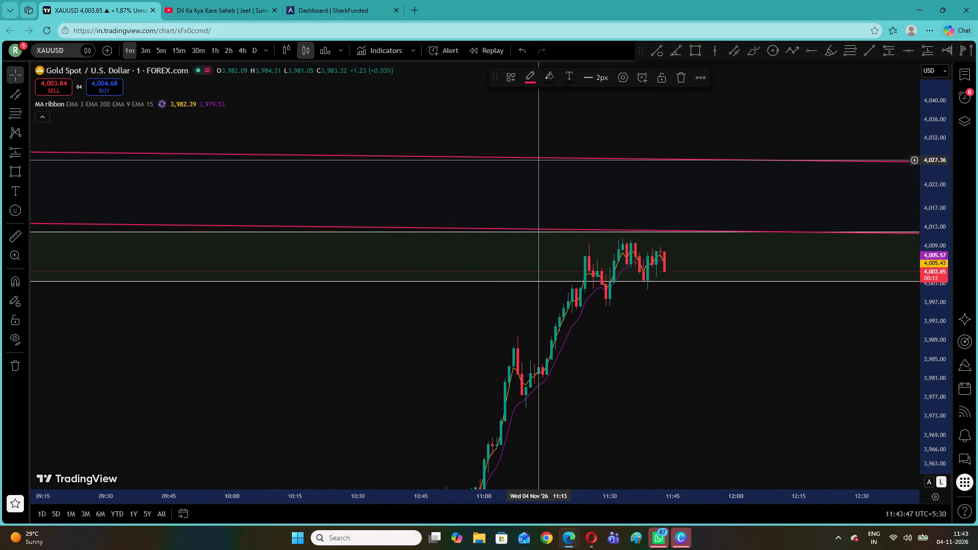
Reset the chart view and review gold against the channel and green zone on 5-minute, 15-minute, 30-minute and 1-hour charts, returning to one-minute.
right_click(235, 343)
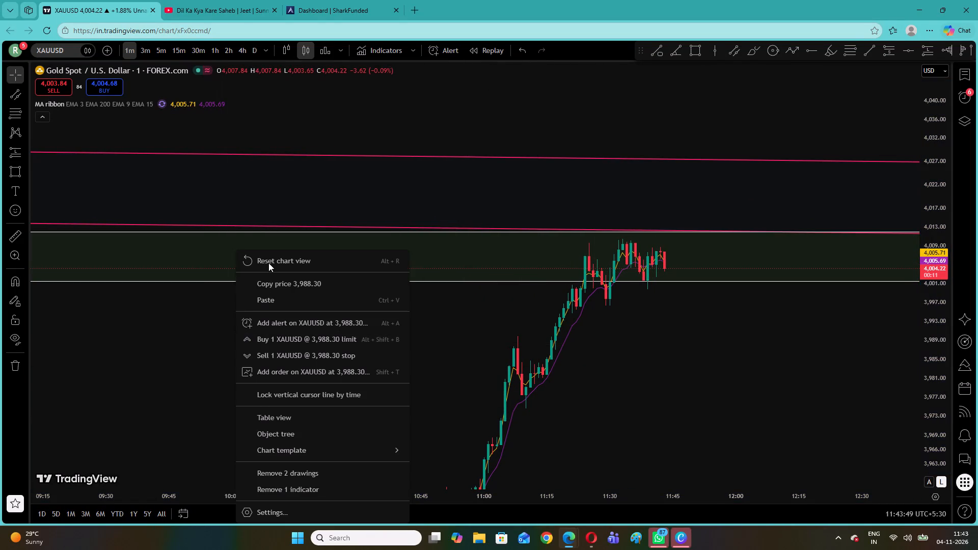
left_click(268, 261)
left_click_drag(943, 248, 943, 264)
left_click_drag(894, 221, 665, 302)
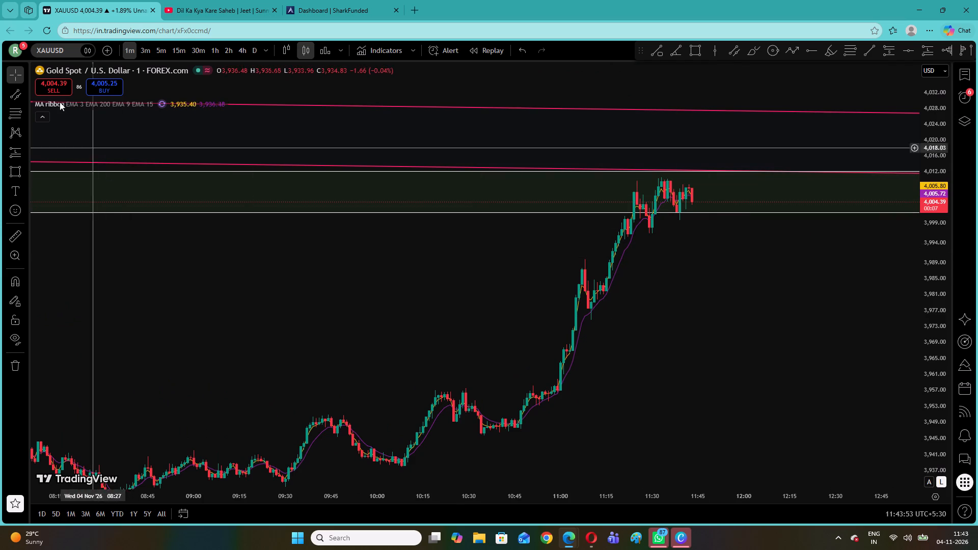
left_click(161, 46)
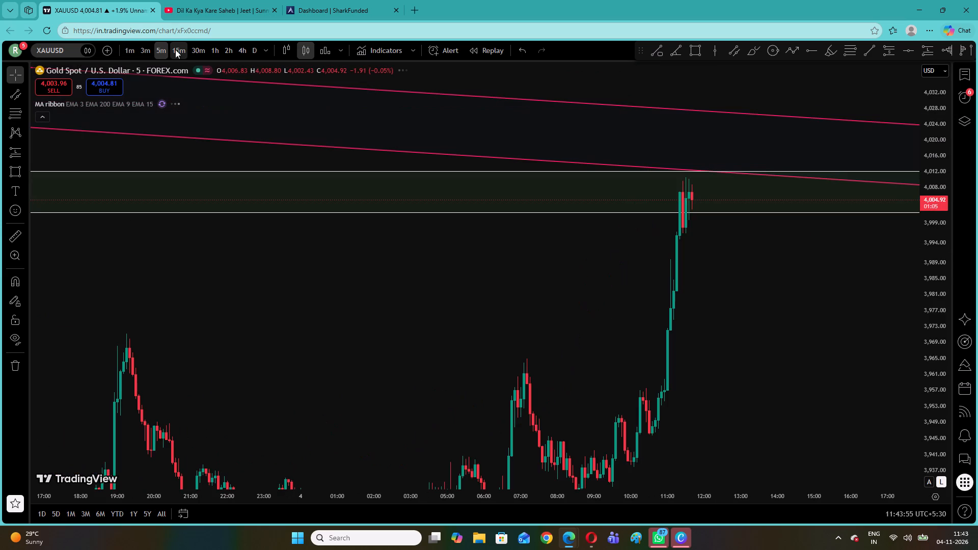
left_click(178, 47)
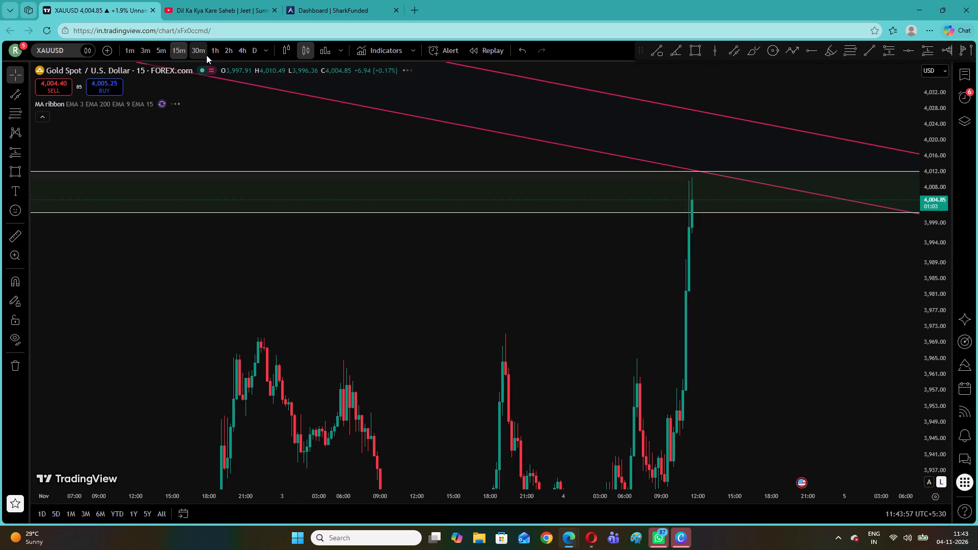
left_click(183, 49)
left_click(195, 51)
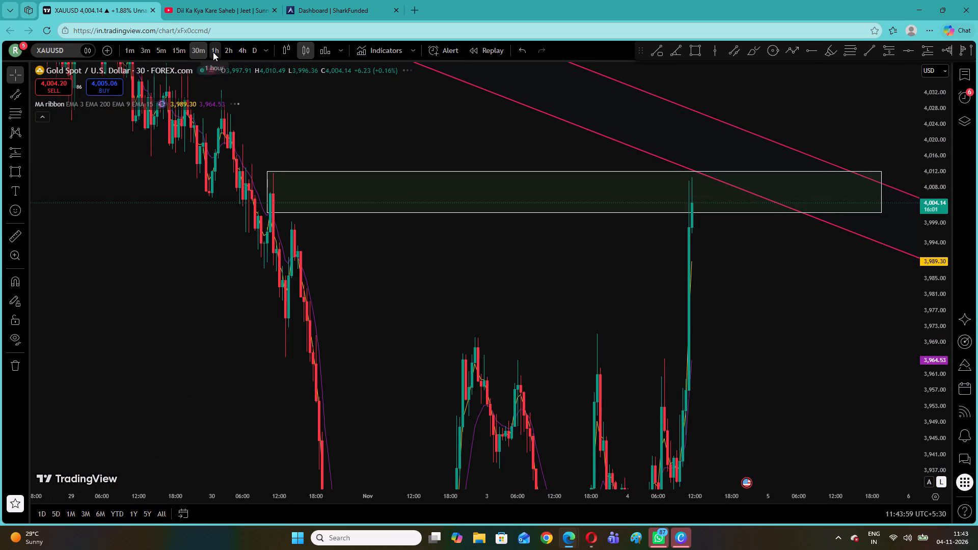
left_click(213, 52)
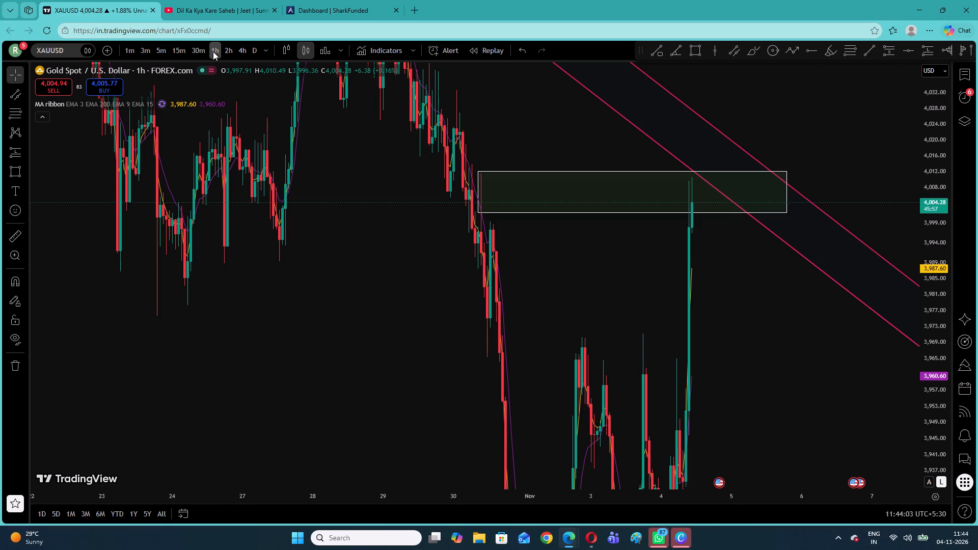
left_click(159, 48)
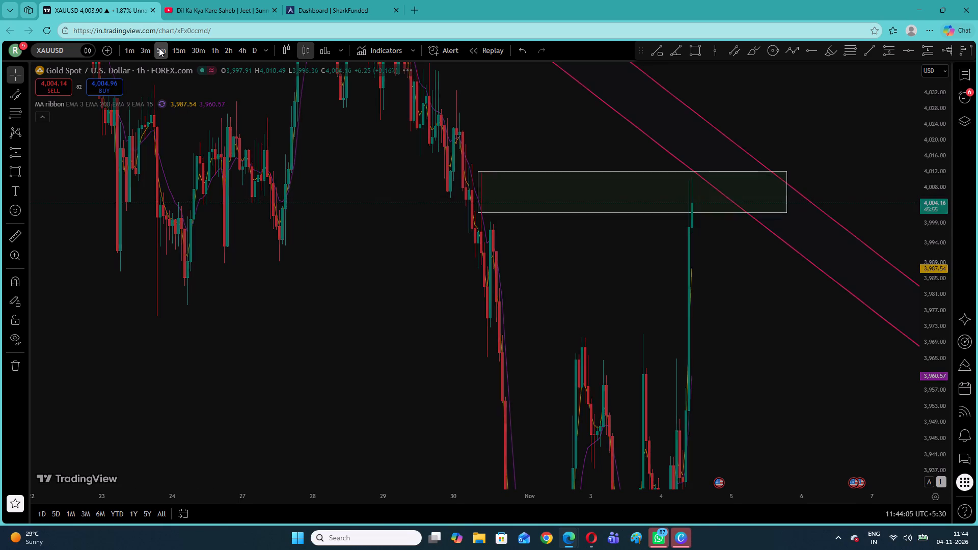
left_click(127, 50)
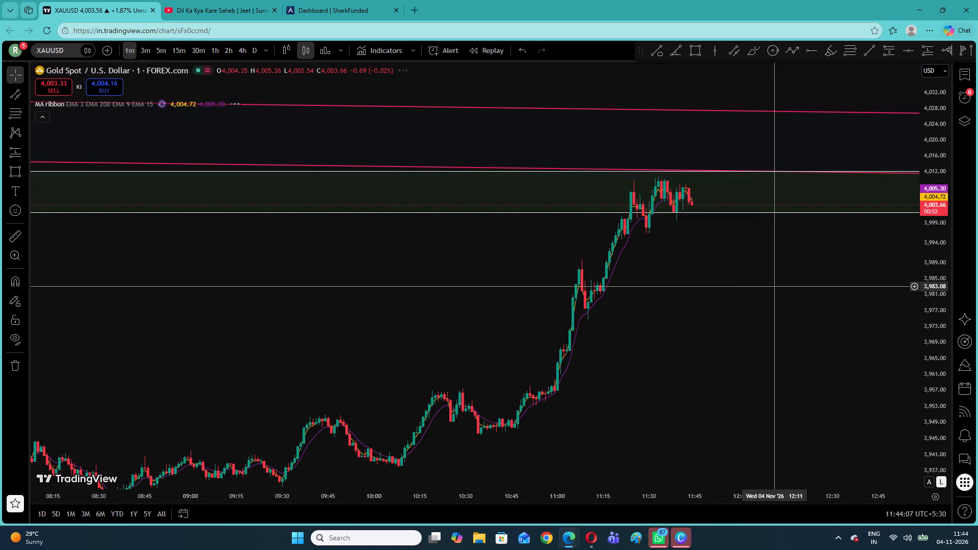
Enable the fourth moving average, the red 15-period EMA, in the MA ribbon's settings.
left_click_drag(798, 250, 787, 298)
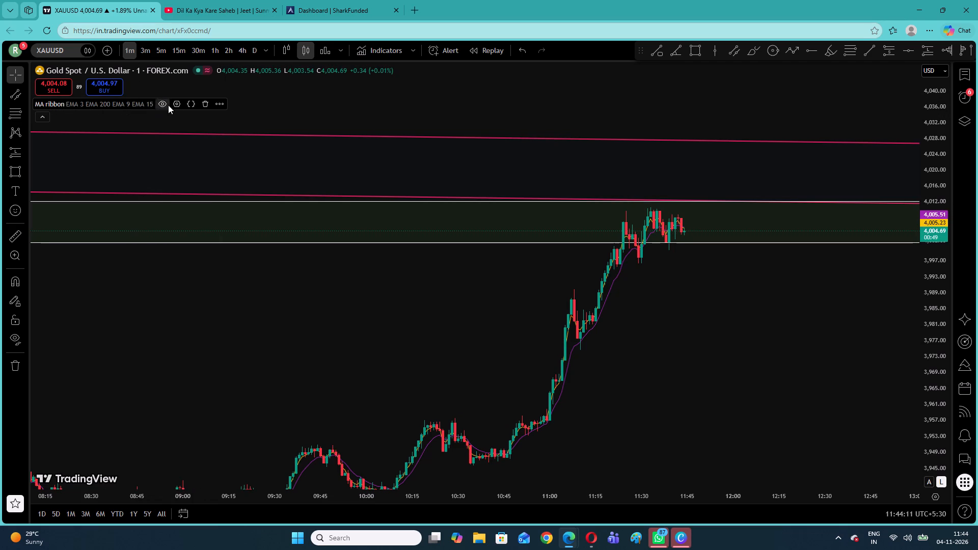
left_click(178, 104)
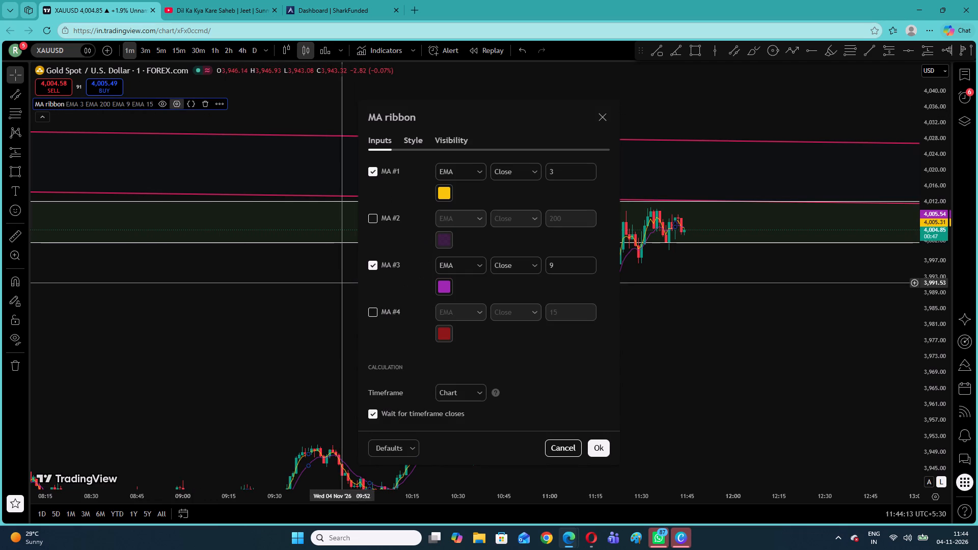
left_click(377, 314)
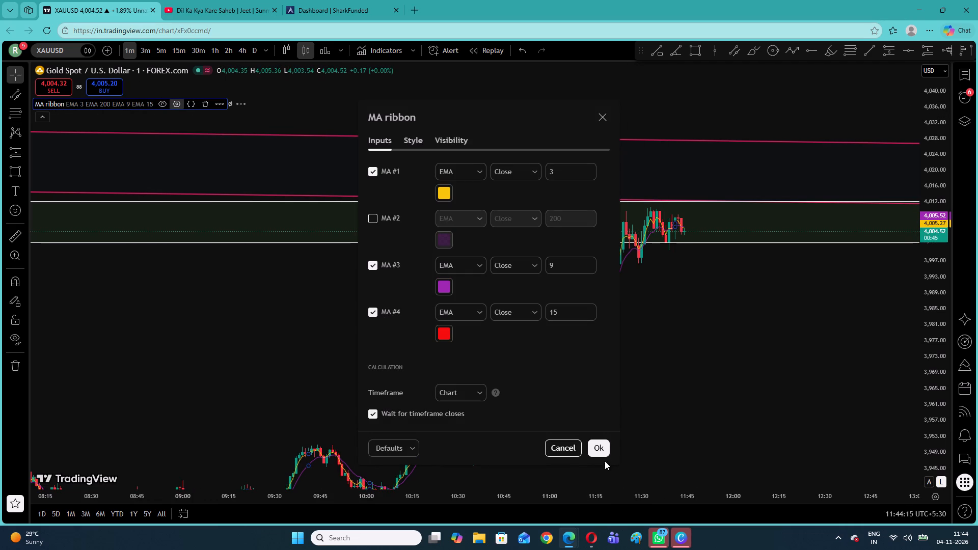
left_click(601, 452)
Examine the one-minute candles around the green zone against the three EMA lines at a larger price scale.
left_click_drag(681, 372, 686, 370)
left_click_drag(784, 310, 702, 374)
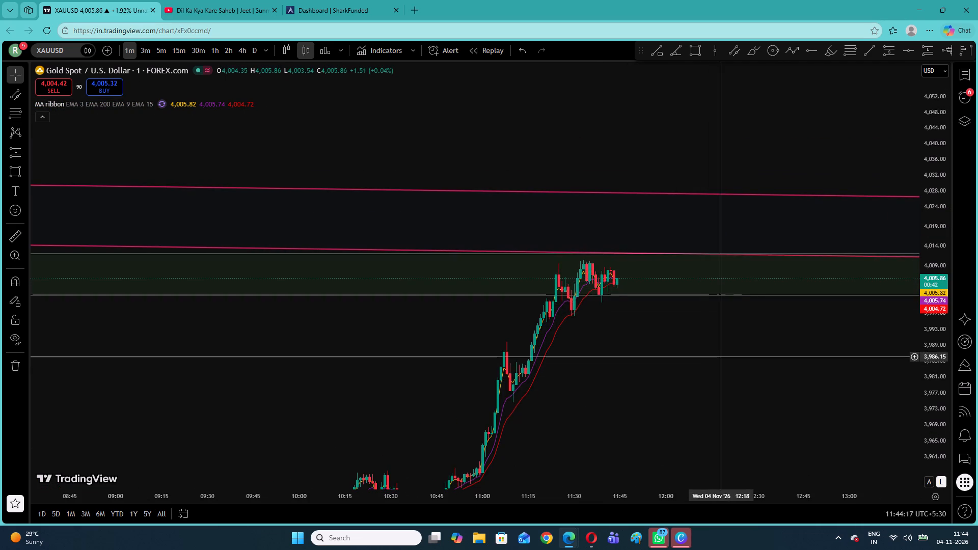
left_click_drag(943, 395, 941, 286)
left_click_drag(762, 372, 747, 378)
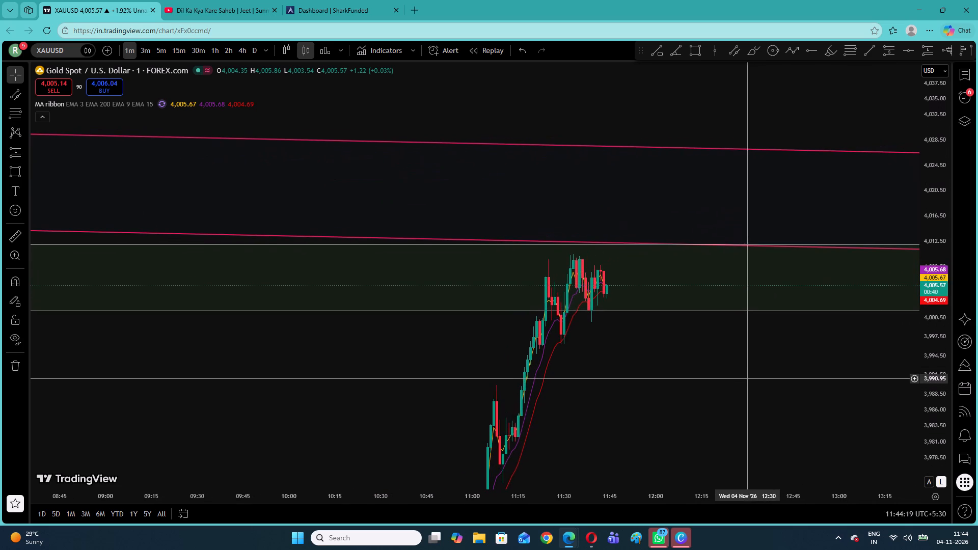
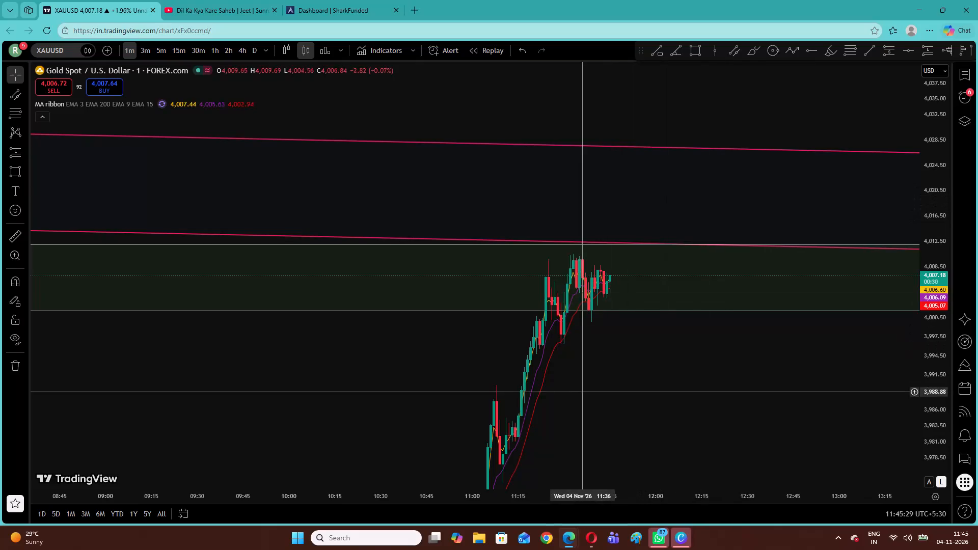
Compare gold's approach to the descending channel and green zone on 3-minute, 5-minute, 15-minute and 30-minute charts, returning to one-minute.
left_click(140, 53)
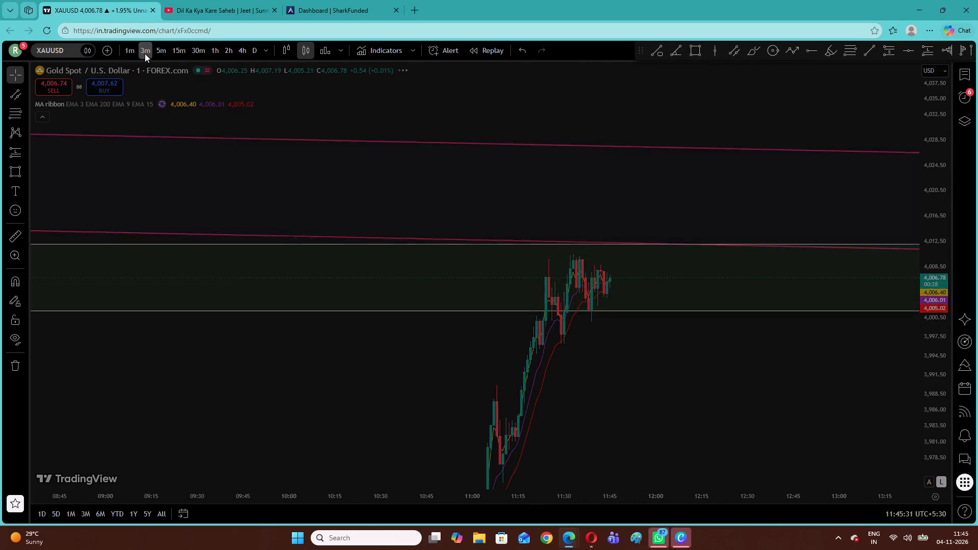
left_click_drag(941, 331, 946, 480)
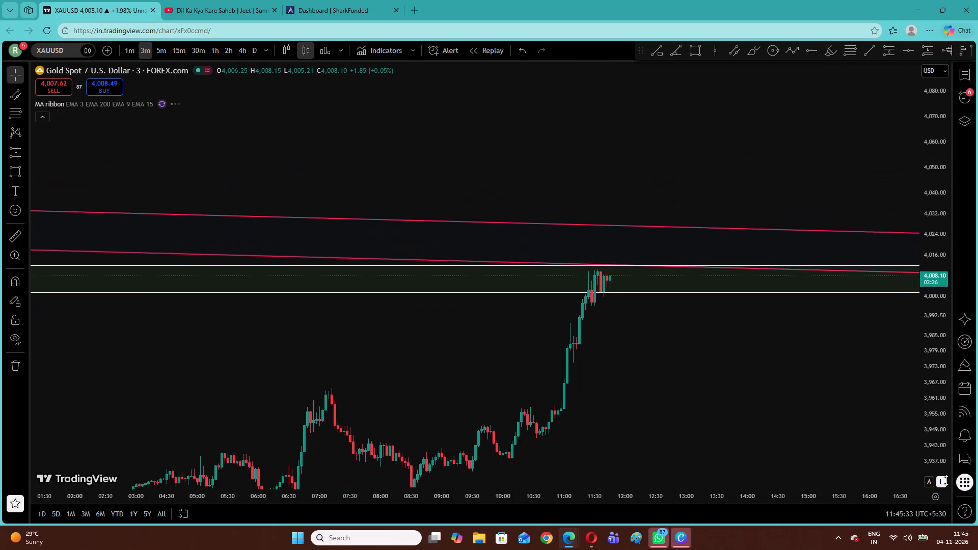
left_click_drag(946, 480, 948, 486)
left_click(153, 47)
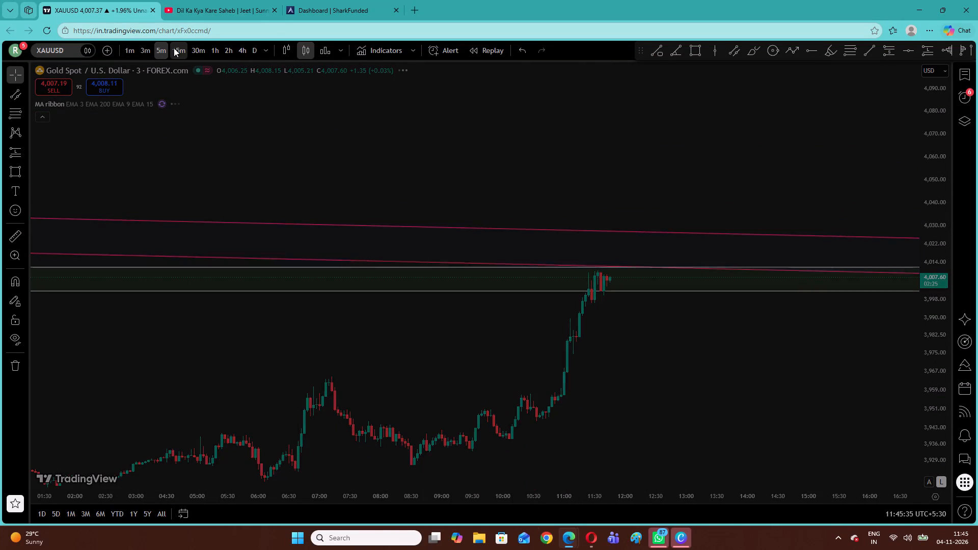
left_click(176, 48)
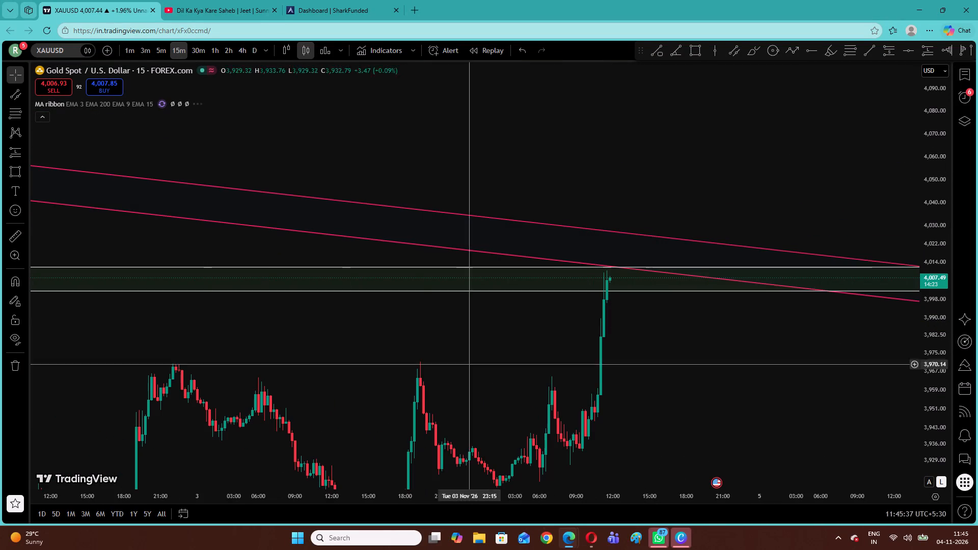
left_click_drag(361, 339, 888, 390)
left_click_drag(487, 262, 422, 249)
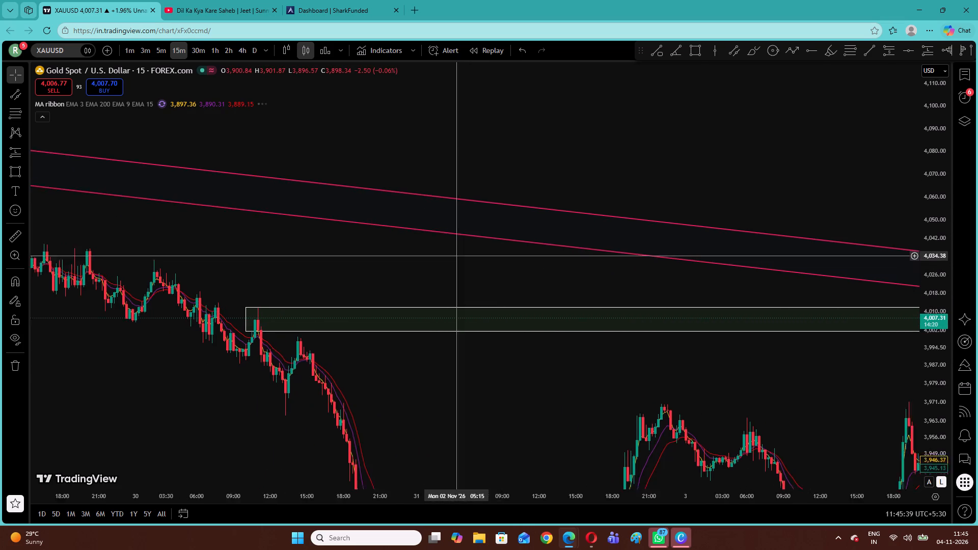
left_click_drag(422, 249, 337, 234)
left_click_drag(771, 402, 315, 325)
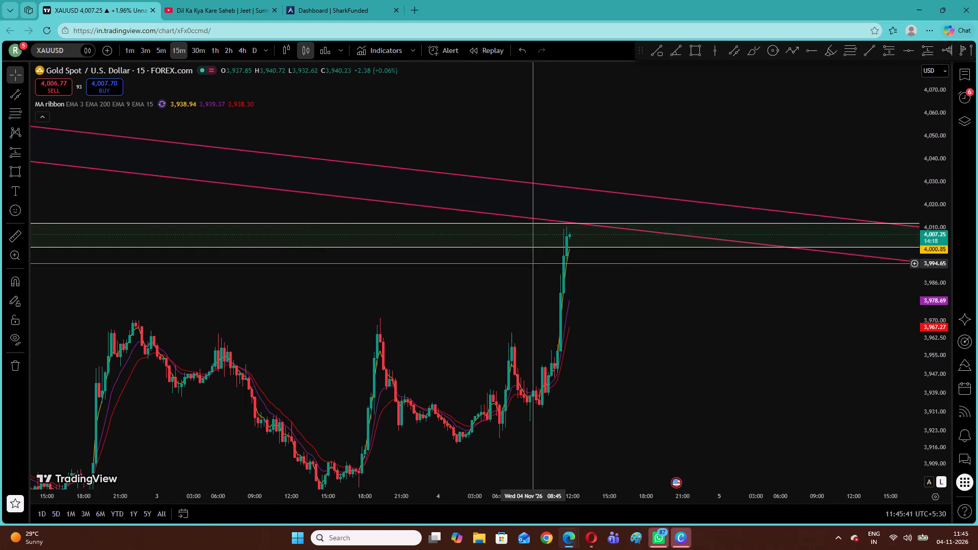
left_click(212, 46)
left_click(203, 50)
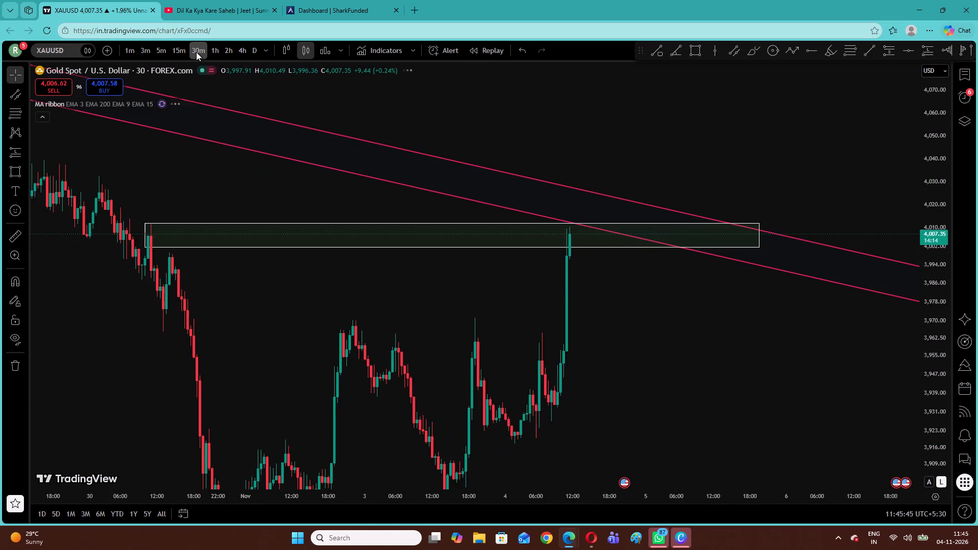
left_click(155, 49)
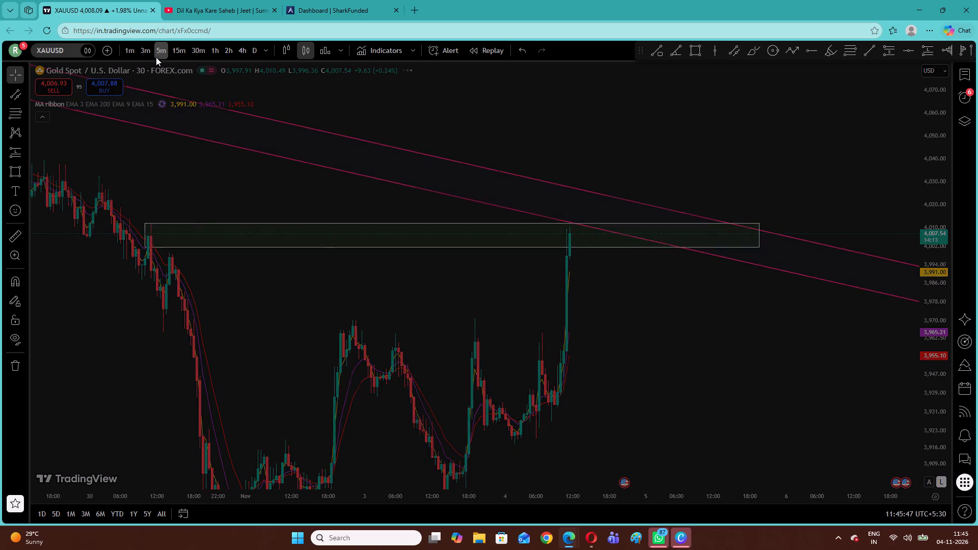
left_click(147, 52)
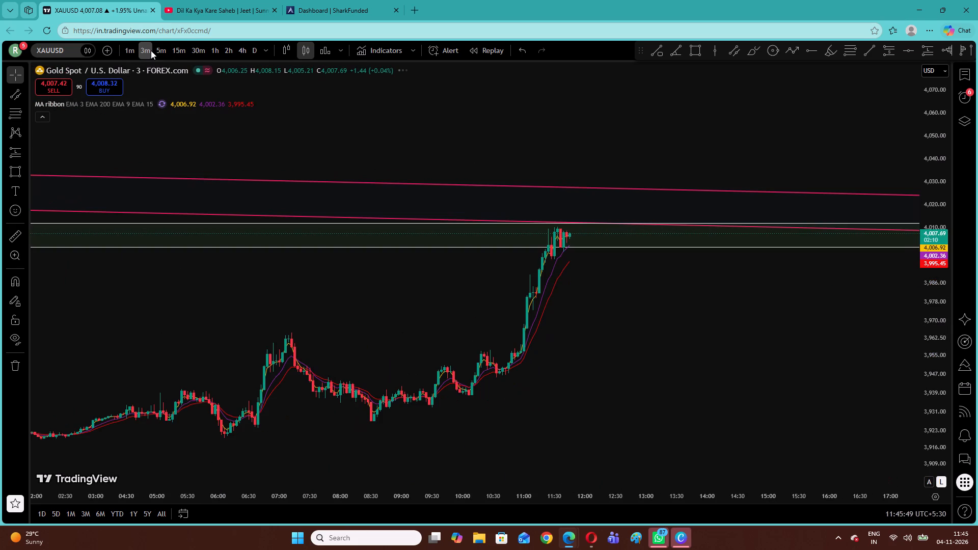
left_click(124, 52)
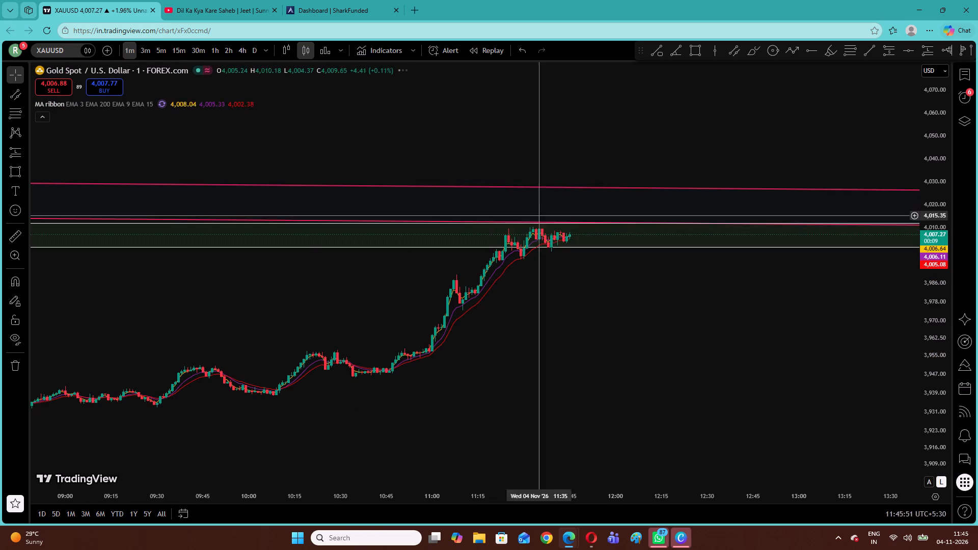
Remove the descending channel and green zone drawings from the one-minute XAUUSD chart, leaving the candles and EMA ribbon.
right_click(557, 278)
left_click(623, 473)
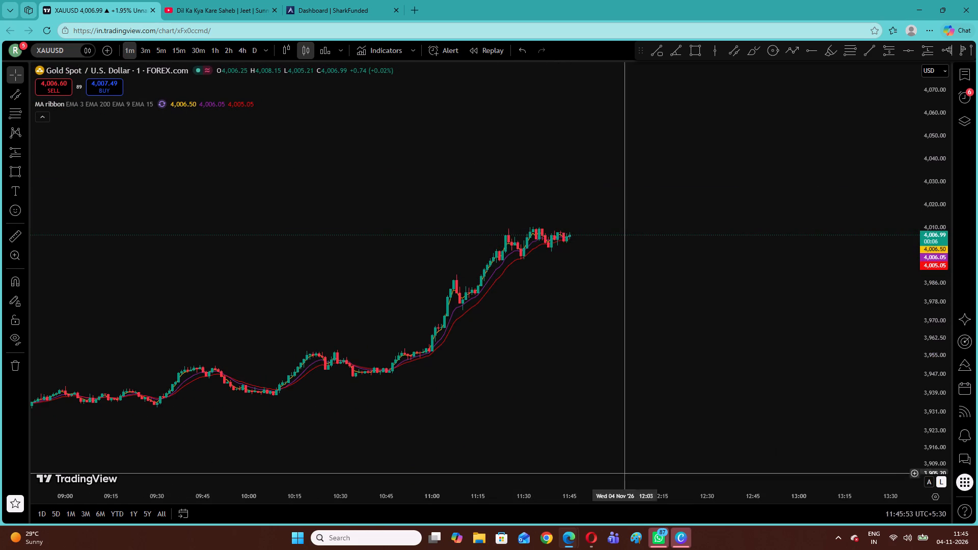
left_click_drag(941, 399, 928, 130)
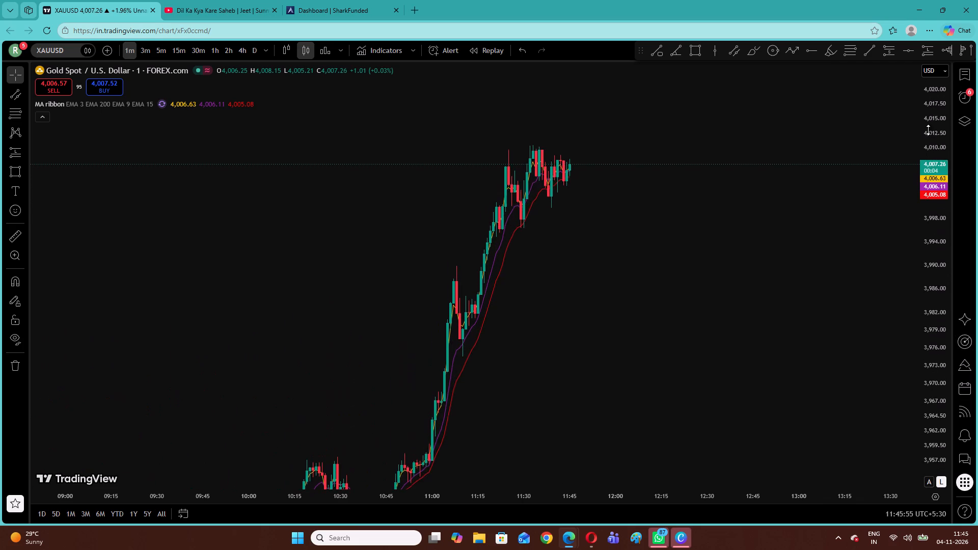
left_click_drag(928, 130, 928, 131)
left_click_drag(650, 241, 598, 337)
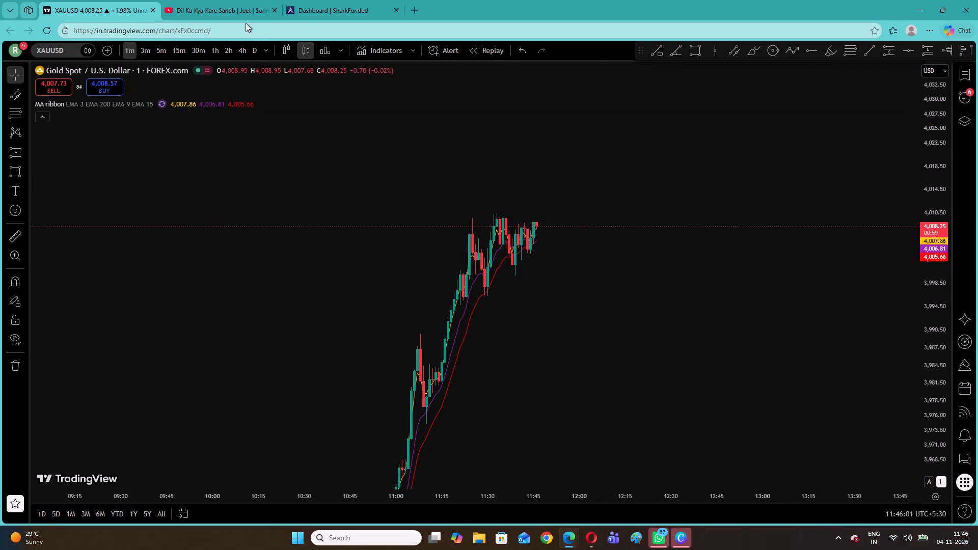
Search for forex factory in a new tab, open the Forex Factory site and close the search results tab.
left_click(409, 9)
left_click(418, 25)
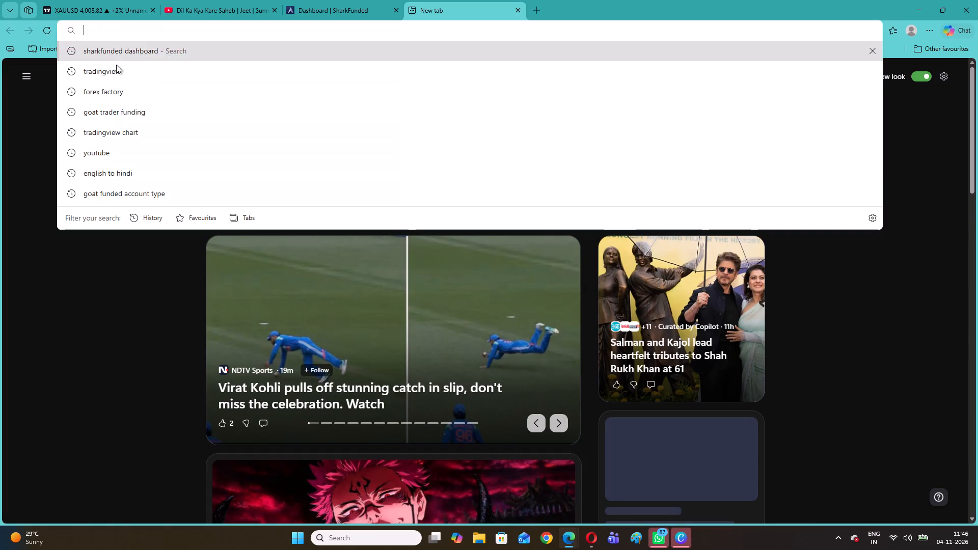
left_click(134, 99)
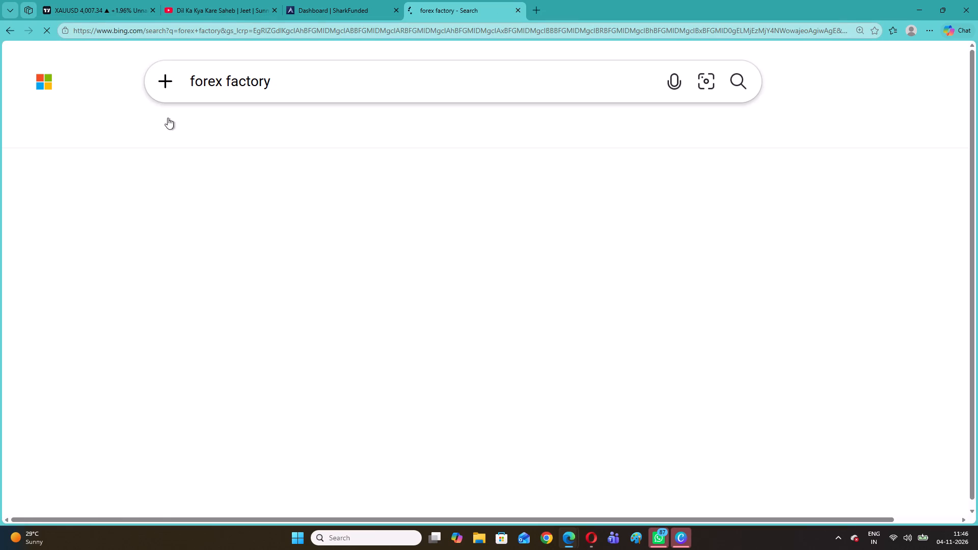
left_click(169, 258)
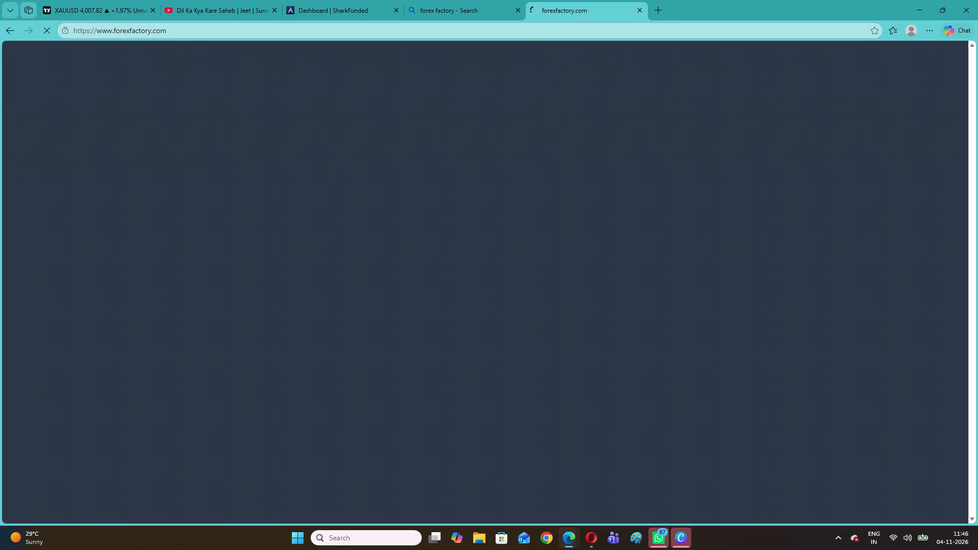
left_click(515, 7)
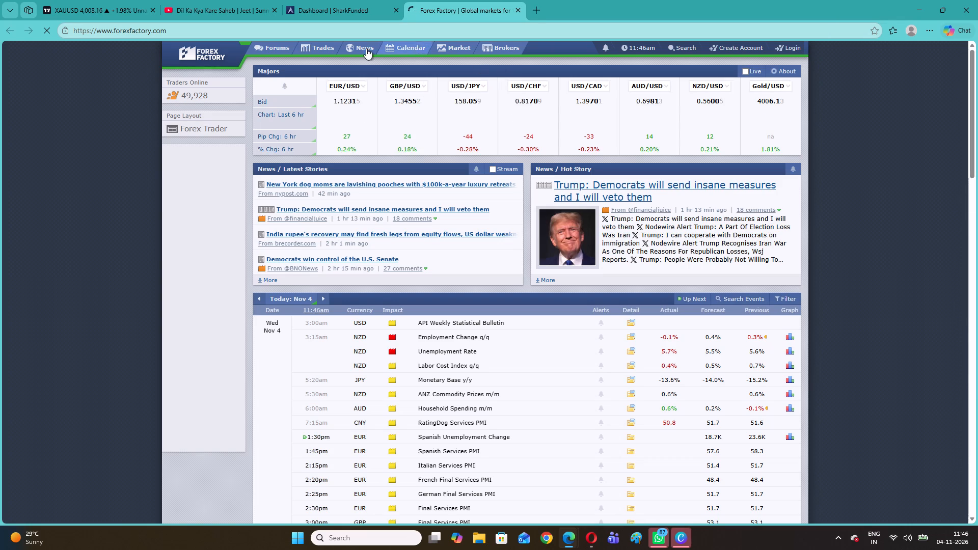
Examine Forex Factory's economic calendar for this week's releases, down to the Wednesday Nov 4 events.
left_click(399, 49)
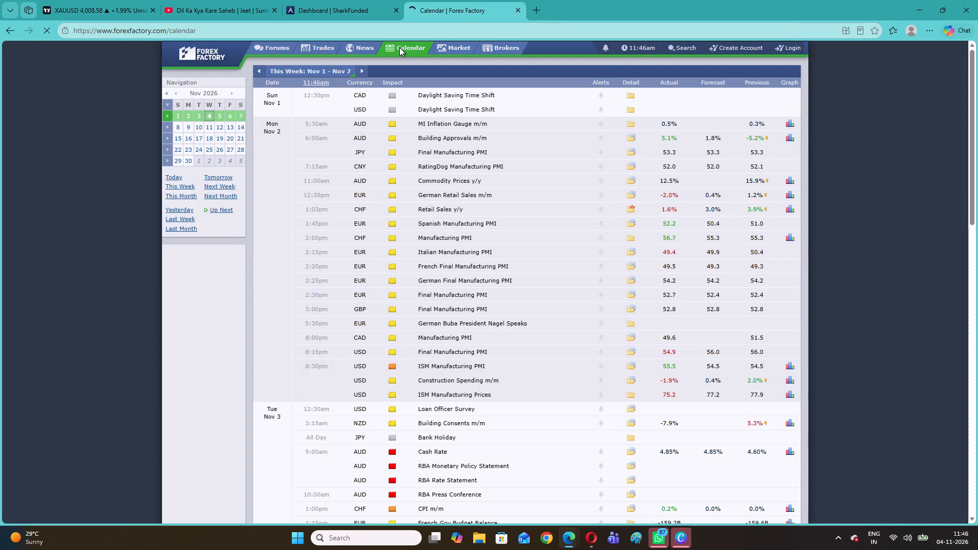
scroll(927, 243, "down", 3)
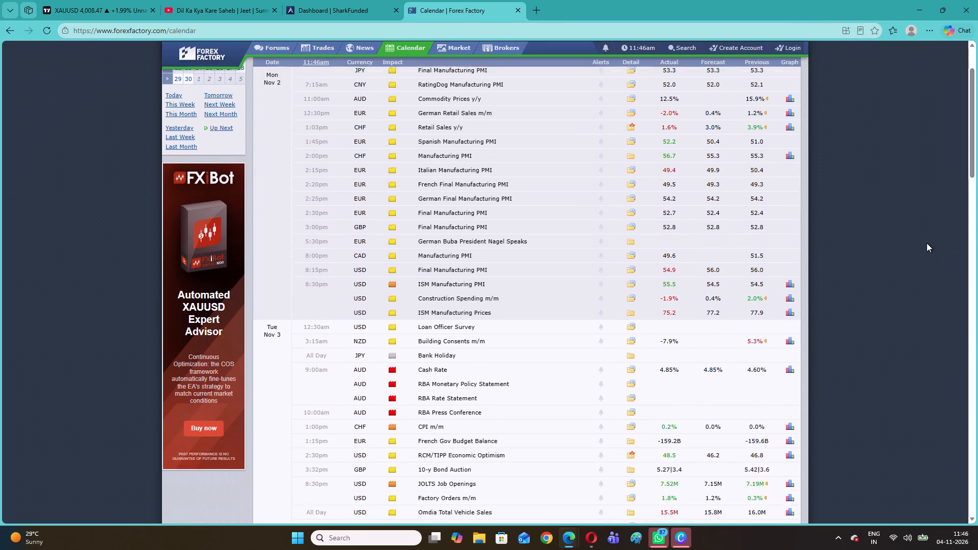
scroll(927, 243, "down", 4)
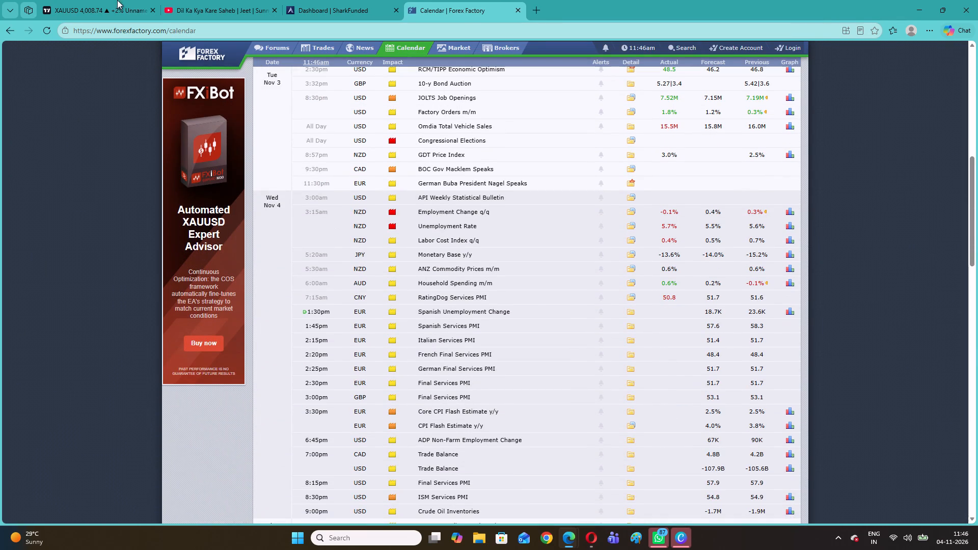
Return to the XAUUSD chart and close the extra Microsoft Edge window.
left_click(121, 0)
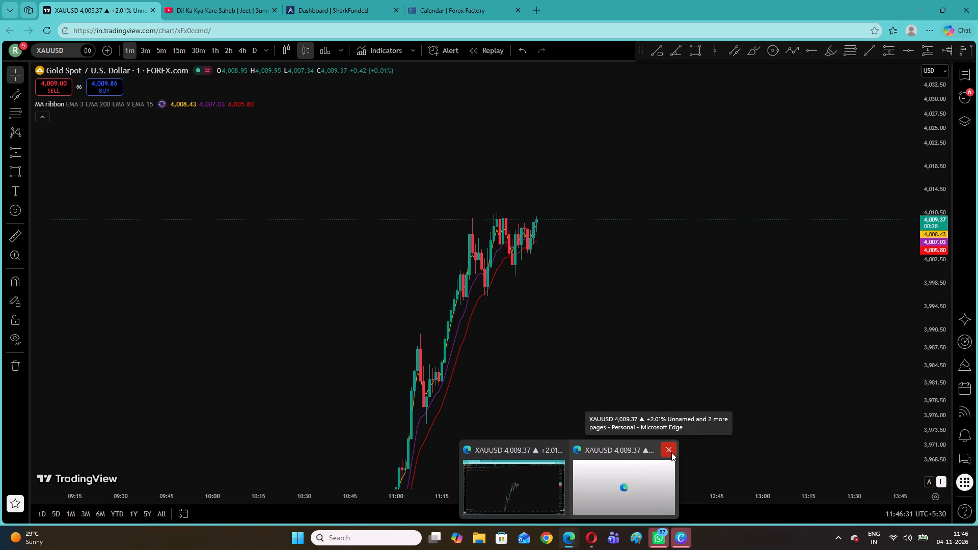
left_click(671, 452)
left_click(656, 260)
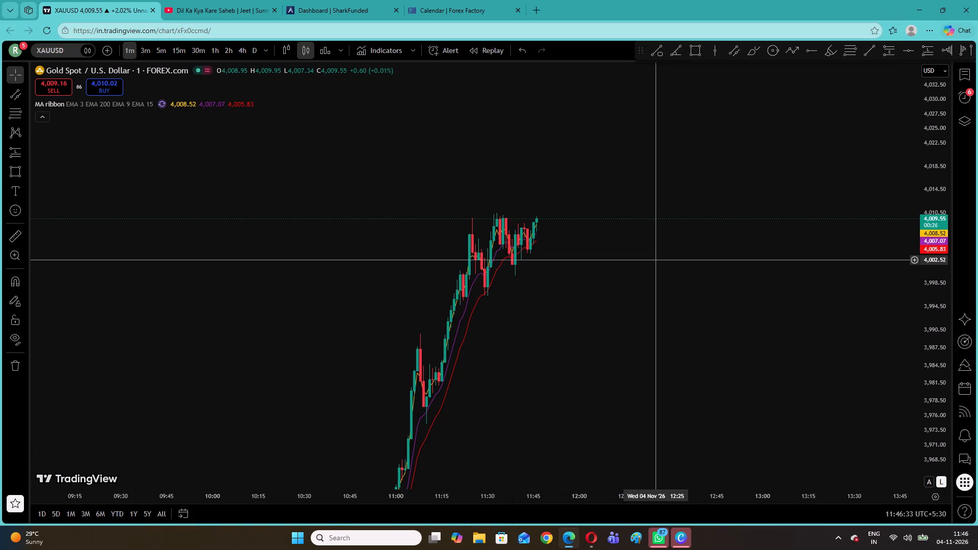
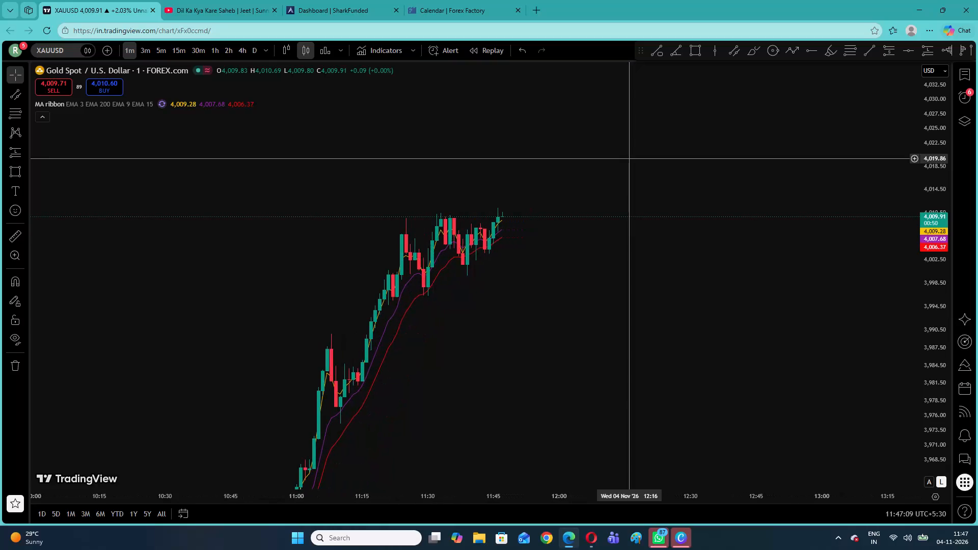
Compare XAUUSD on the 5-minute and 15-minute timeframes, and examine the latest one-minute candles against the EMA ribbon.
left_click(152, 53)
left_click(159, 47)
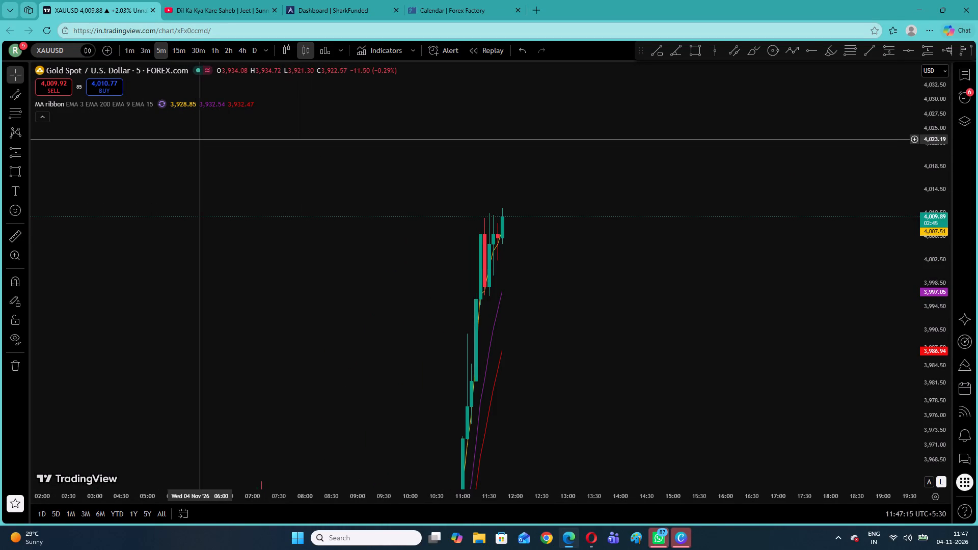
left_click(198, 48)
left_click(184, 48)
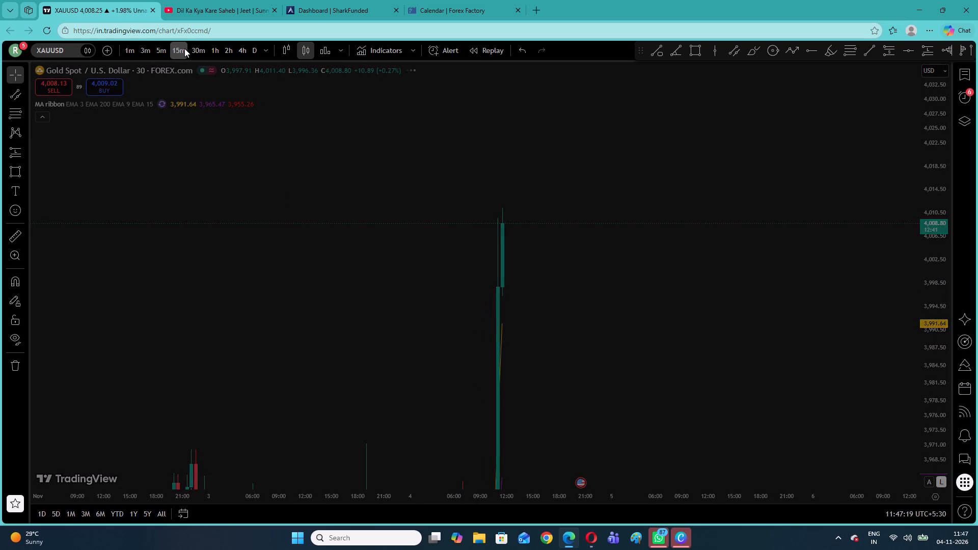
left_click(131, 47)
left_click_drag(612, 167, 670, 219)
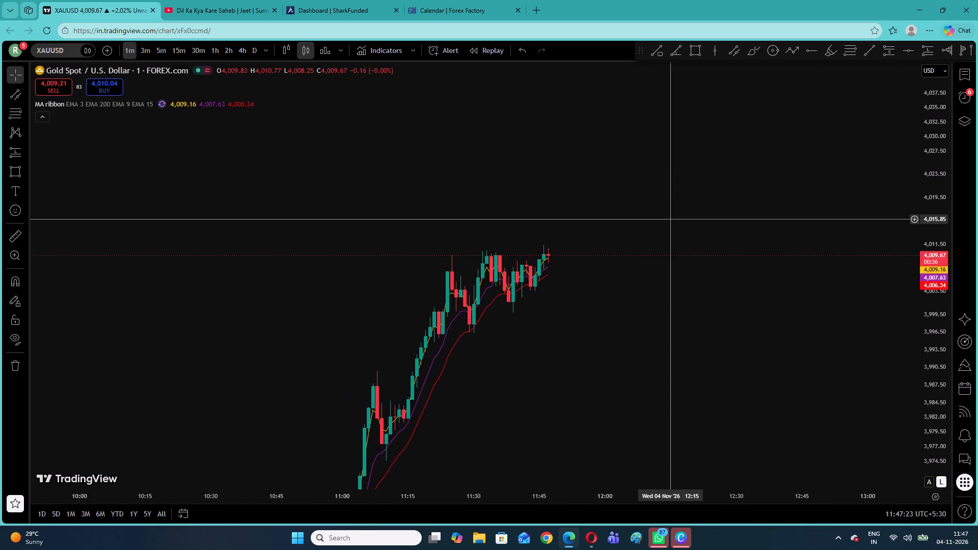
left_click_drag(670, 219, 670, 219)
left_click_drag(928, 308, 900, 160)
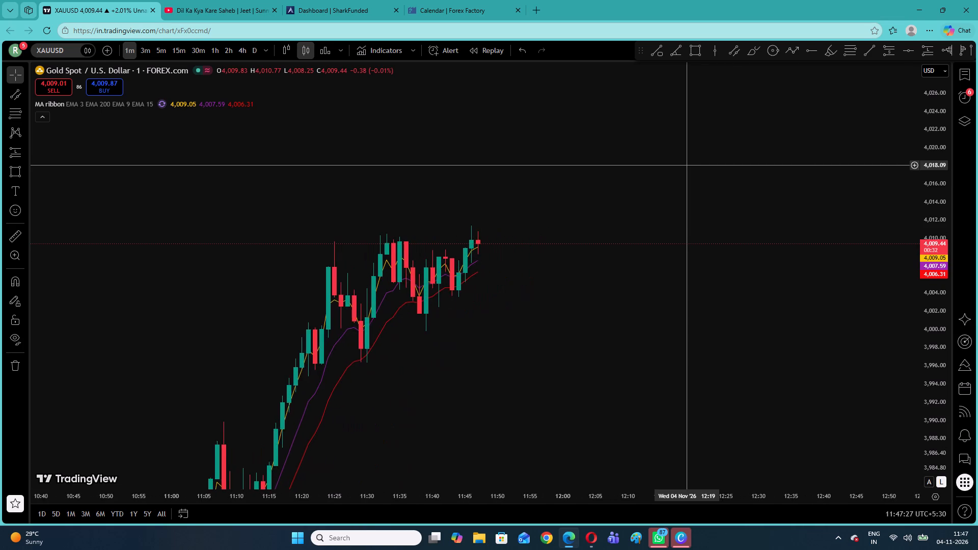
left_click_drag(565, 175, 704, 207)
left_click_drag(943, 373, 921, 192)
left_click_drag(811, 185, 782, 184)
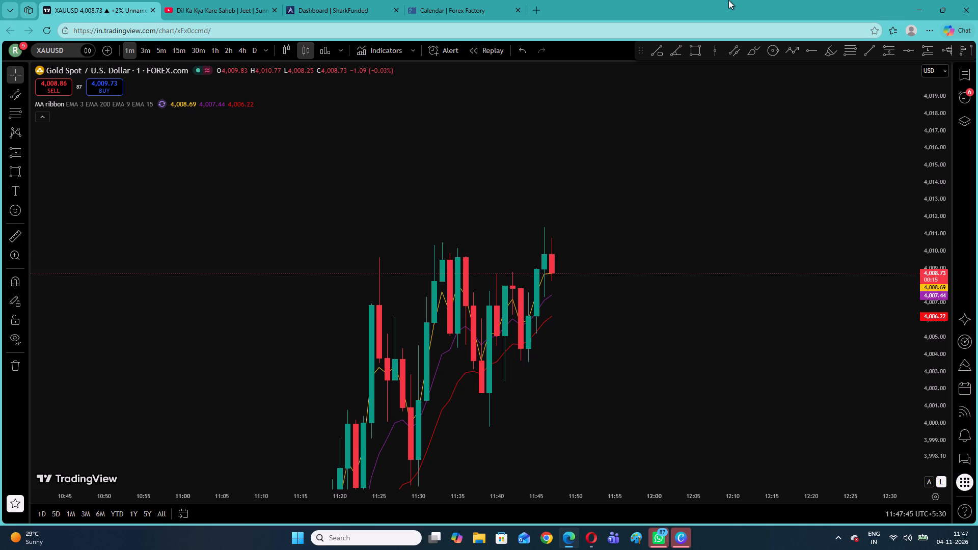
Search for tradingview in a new tab, open a second TradingView chart and close the search results tab.
left_click(543, 14)
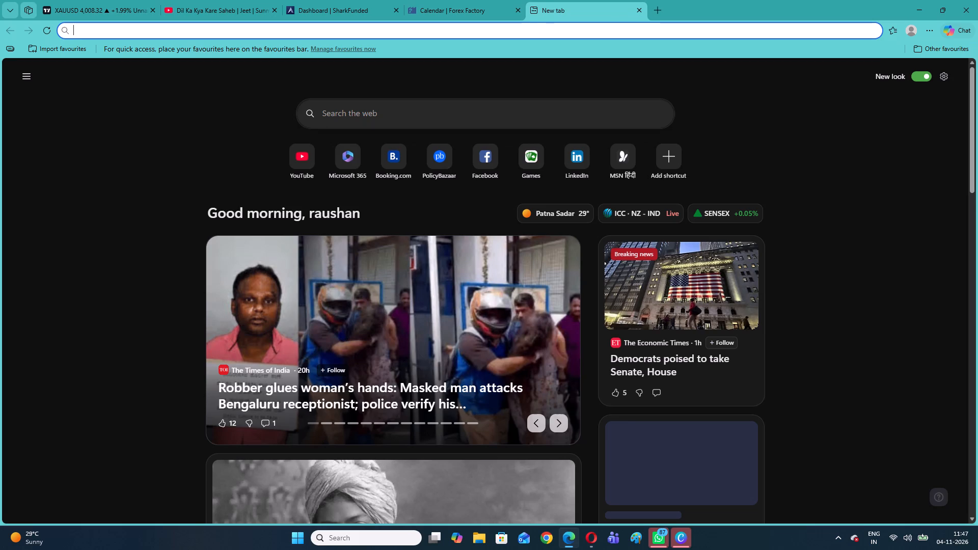
left_click(530, 35)
left_click(145, 89)
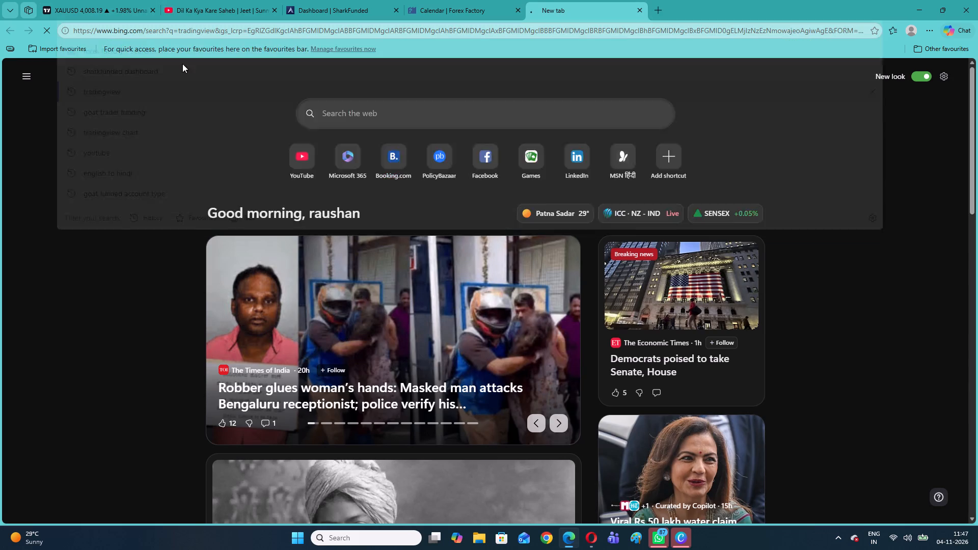
left_click(45, 333)
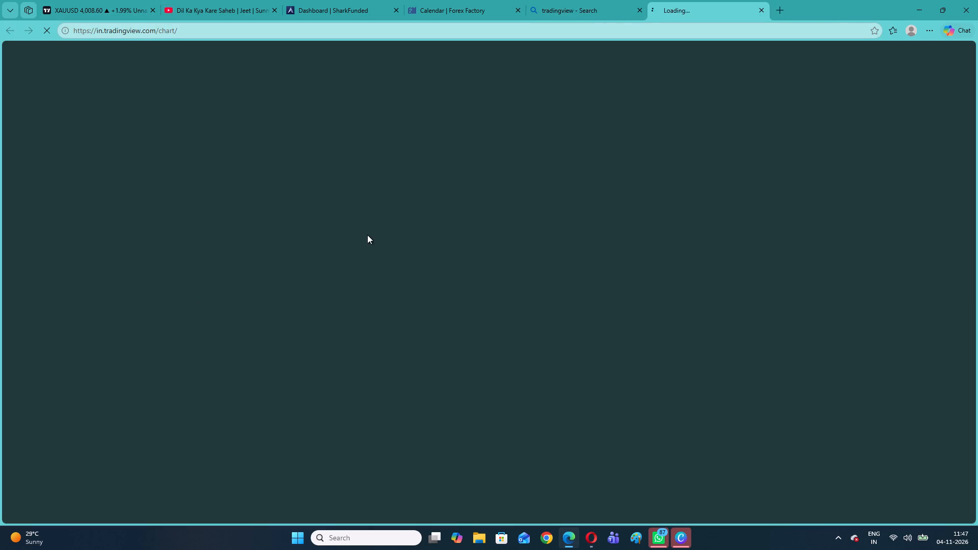
left_click(639, 10)
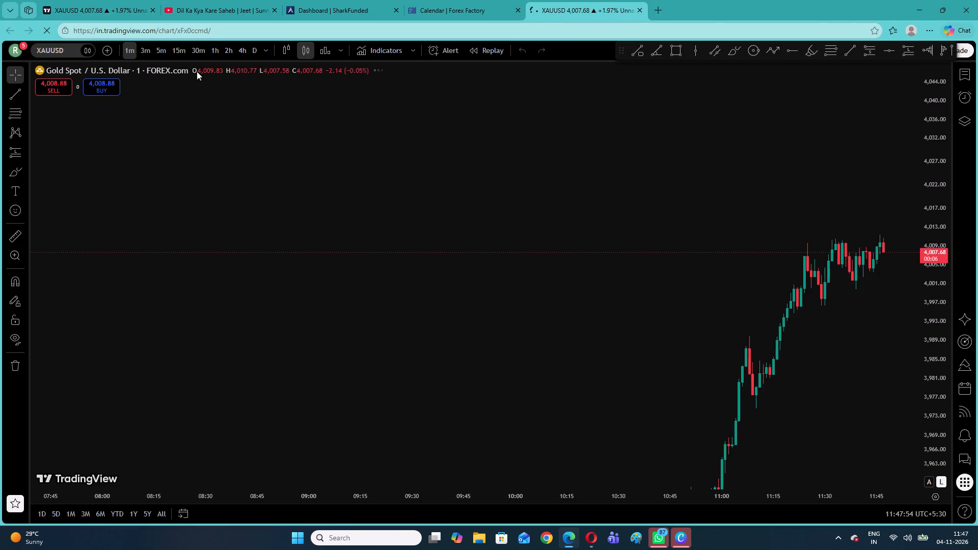
Set the second XAUUSD chart to the 5-minute timeframe and reset its view to show the recent rally.
left_click(156, 48)
right_click(534, 158)
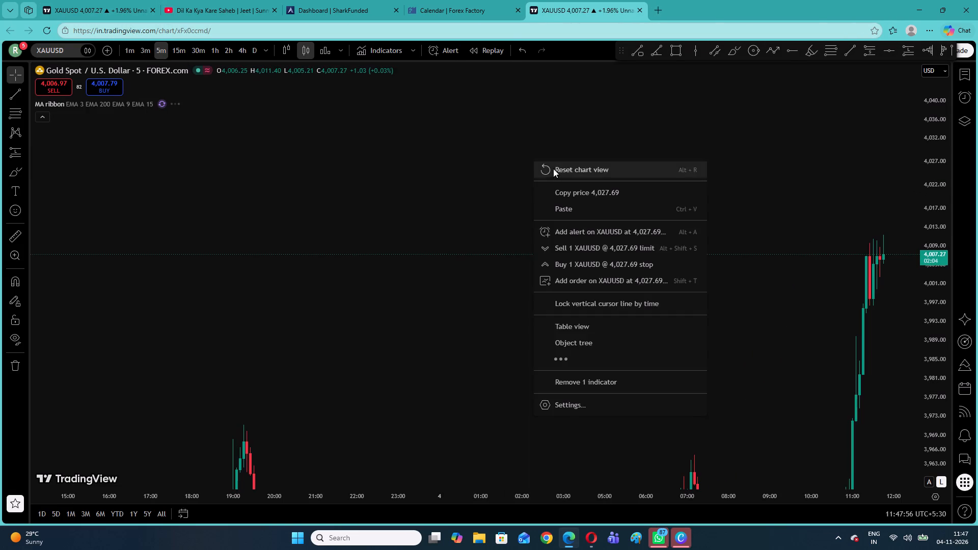
left_click(553, 170)
left_click_drag(933, 238, 933, 258)
left_click_drag(828, 215, 619, 302)
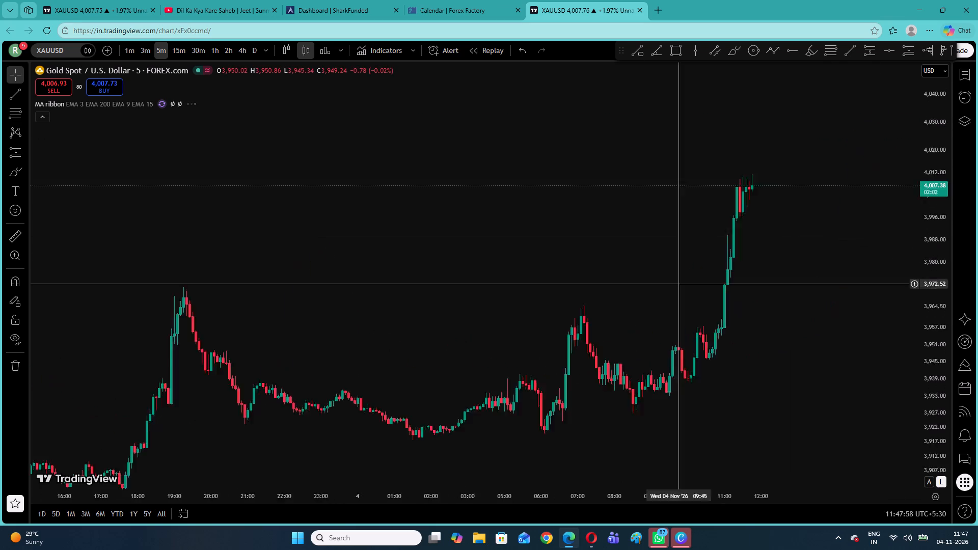
left_click_drag(619, 302, 375, 306)
left_click_drag(438, 234, 537, 242)
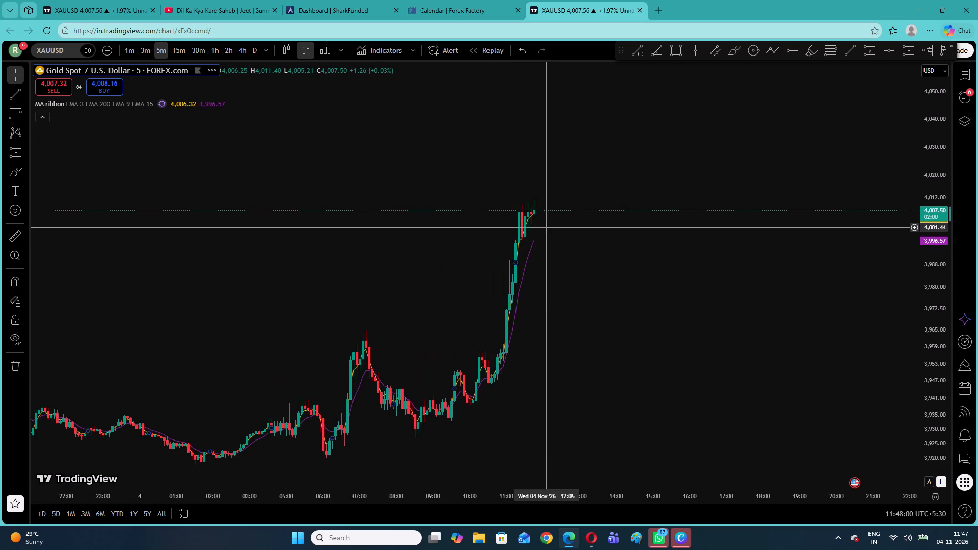
Move the one-minute XAUUSD chart tab to the end of the tab row, beside the 5-minute chart.
left_click_drag(93, 0, 255, 17)
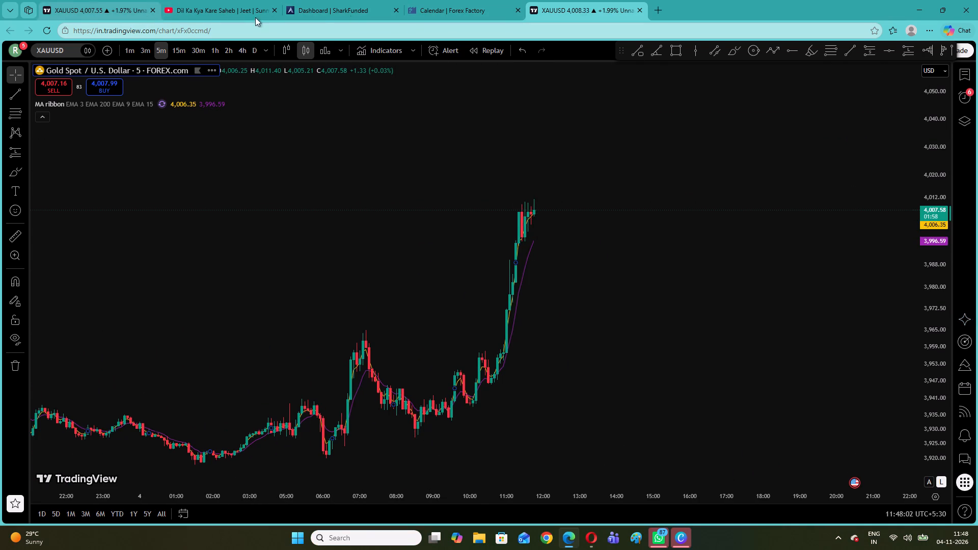
left_click_drag(255, 17, 685, 0)
left_click(620, 10)
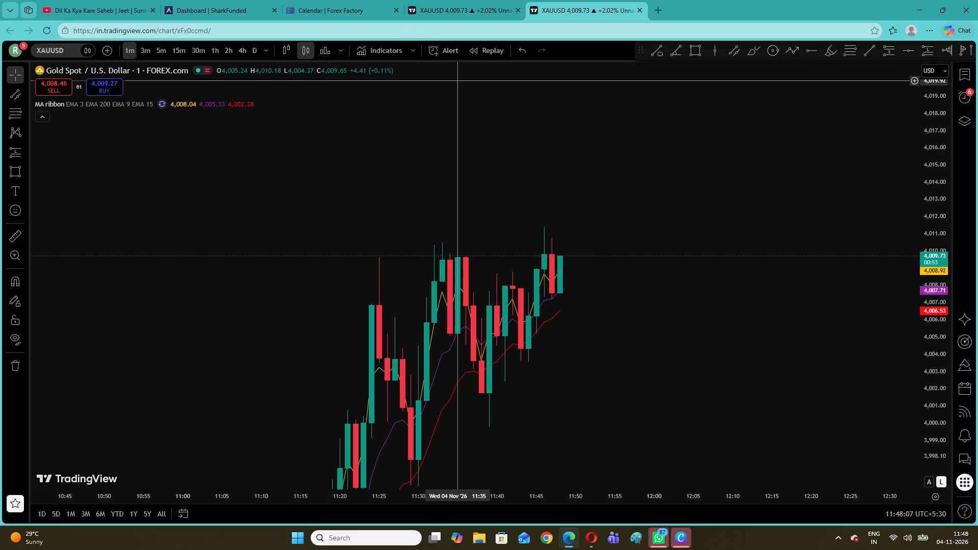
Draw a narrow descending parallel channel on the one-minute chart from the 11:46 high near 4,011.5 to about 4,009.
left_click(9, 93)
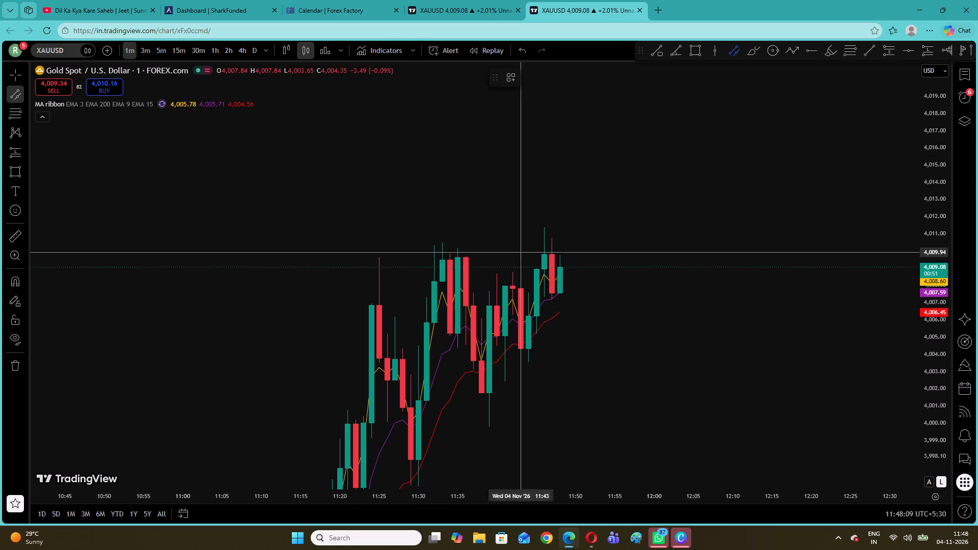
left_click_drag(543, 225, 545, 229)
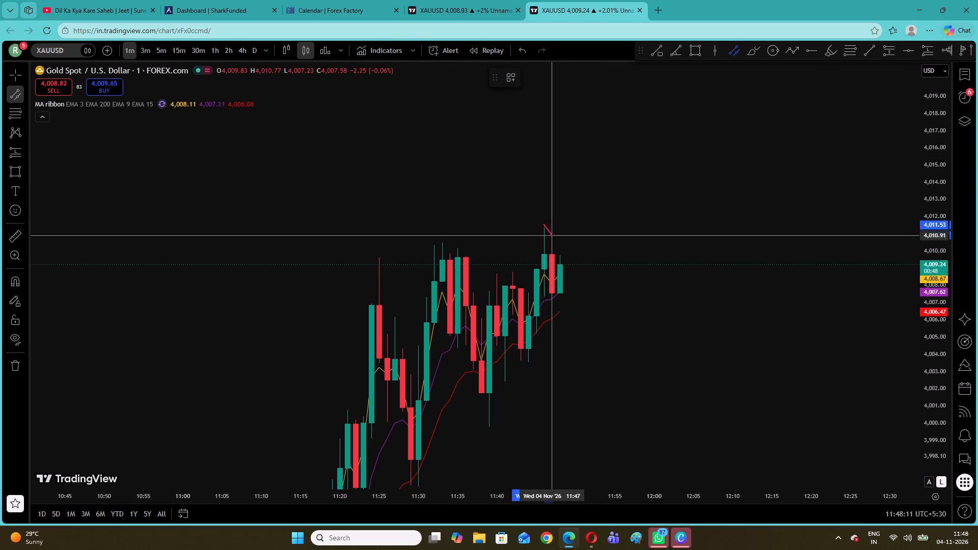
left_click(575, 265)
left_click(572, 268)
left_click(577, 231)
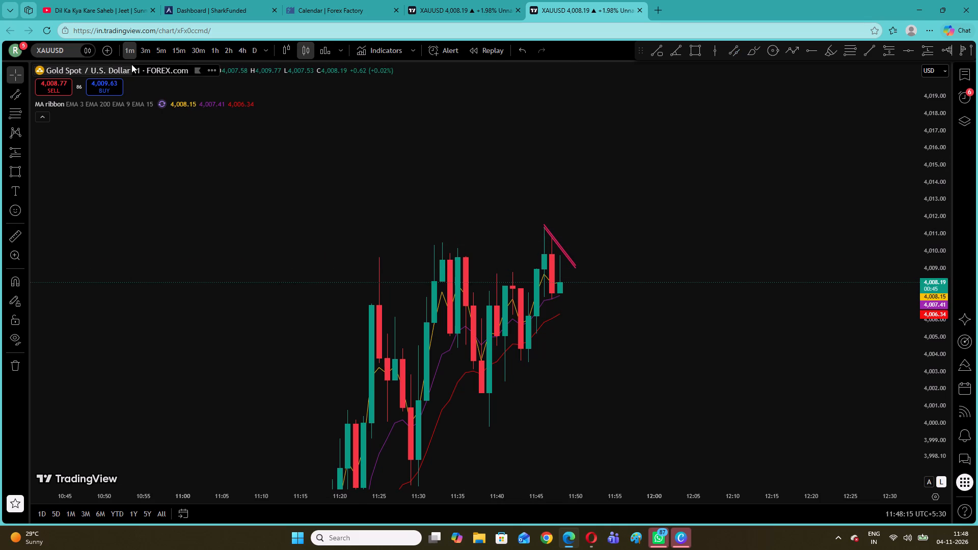
Check the channel against price on the 3-minute and one-minute timeframes and on the separate 5-minute chart.
left_click(146, 56)
left_click(162, 45)
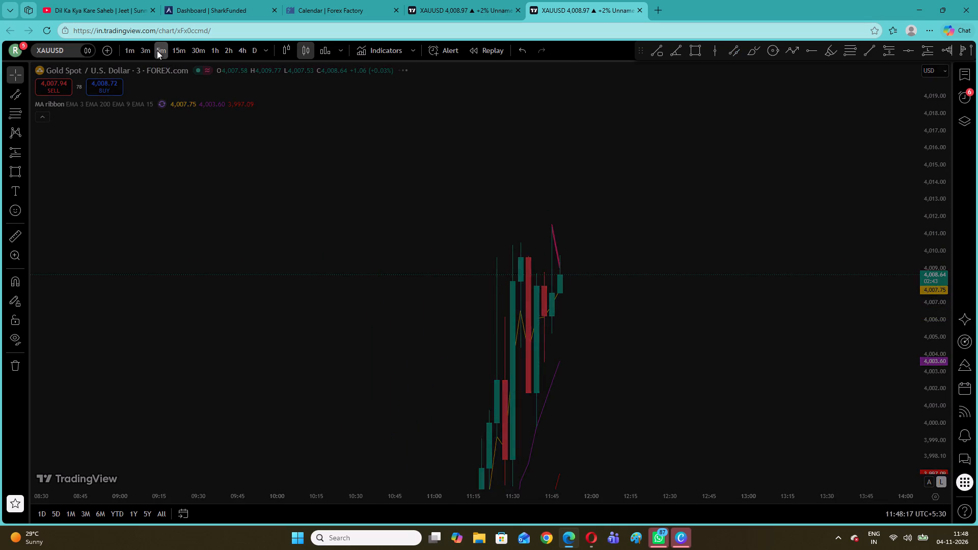
left_click(130, 49)
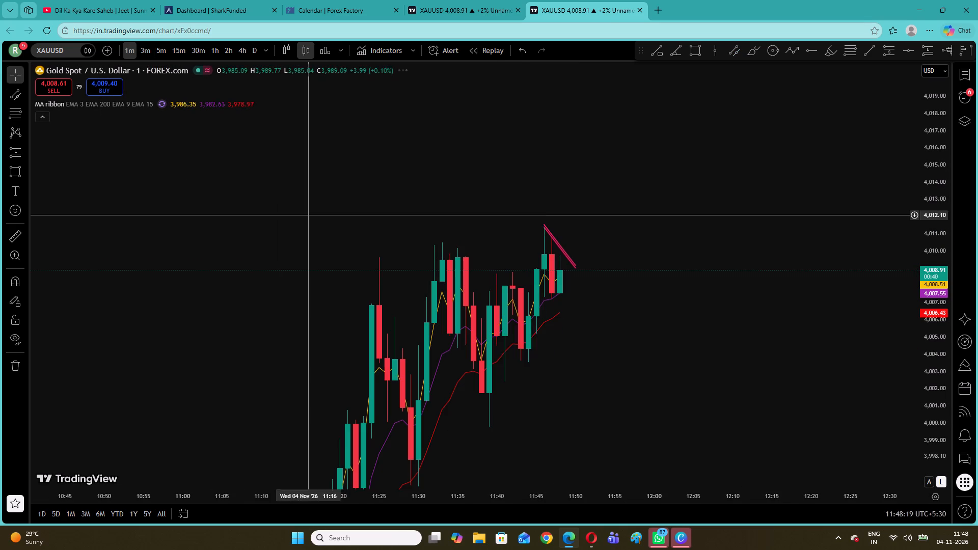
left_click_drag(571, 211, 501, 203)
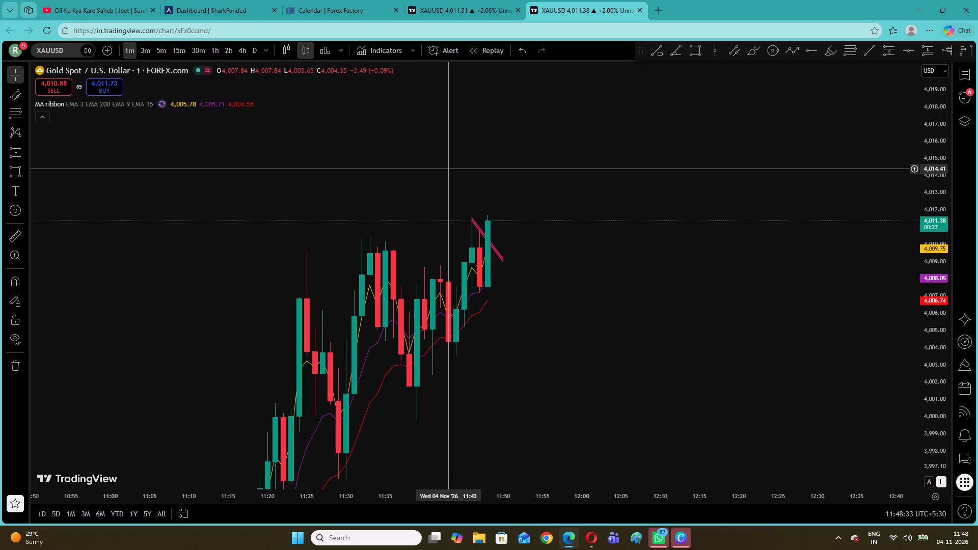
left_click(492, 0)
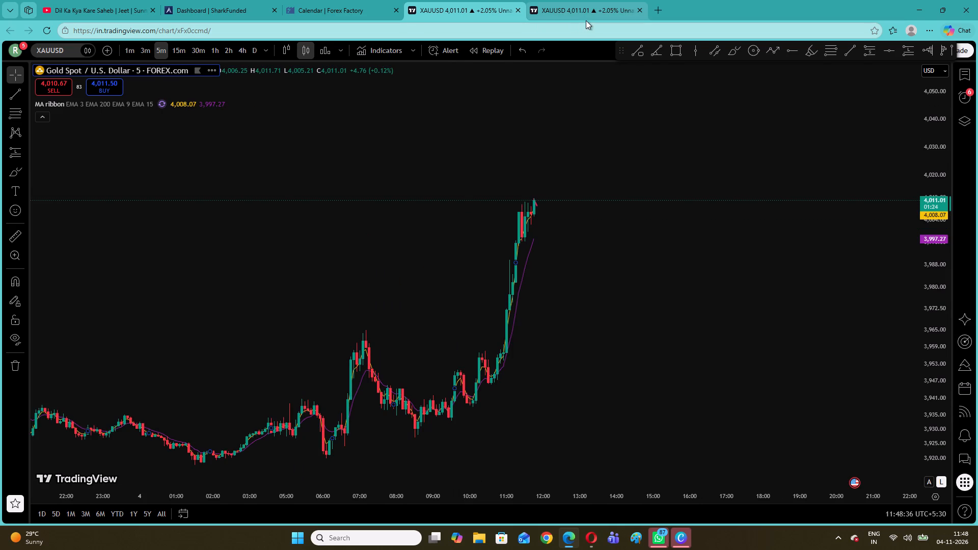
left_click(458, 243)
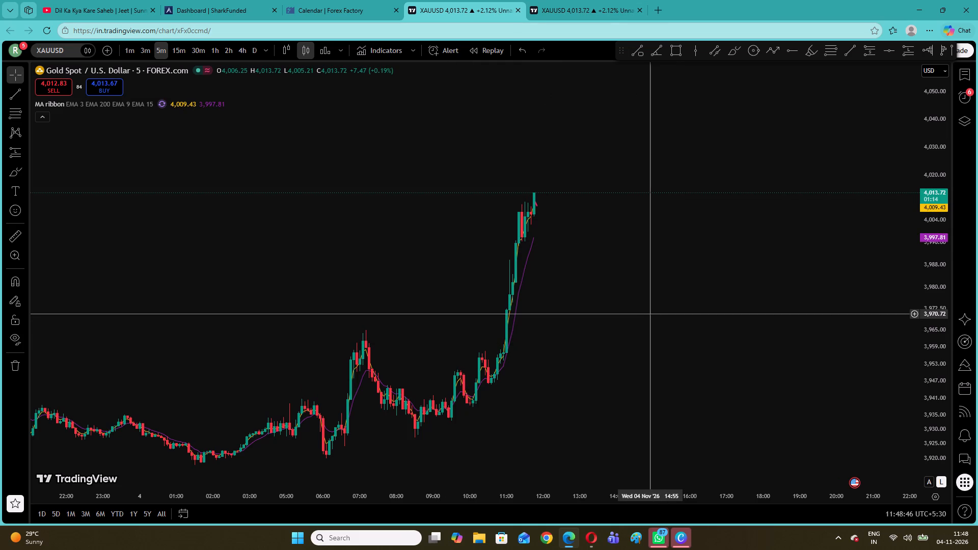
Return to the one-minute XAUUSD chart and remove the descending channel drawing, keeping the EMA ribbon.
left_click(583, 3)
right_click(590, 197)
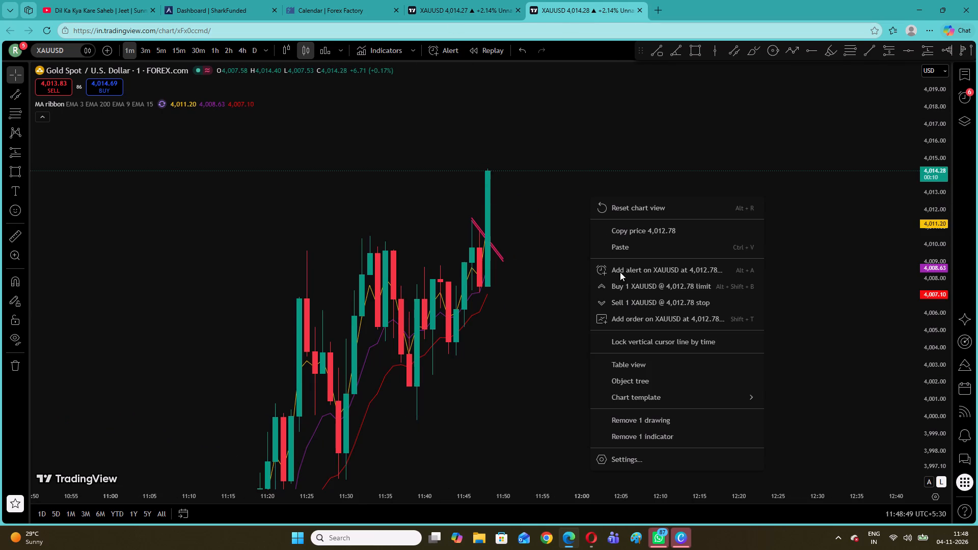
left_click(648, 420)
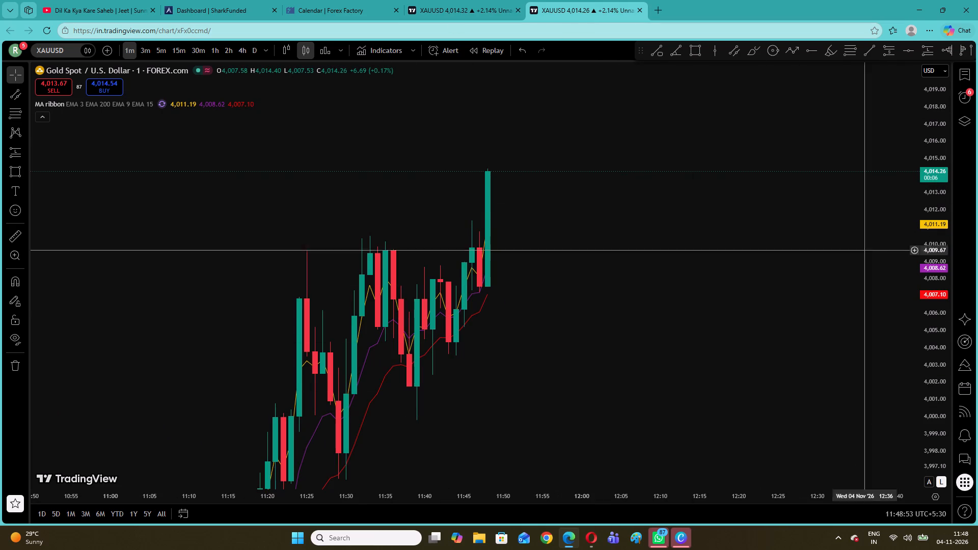
Examine the one-minute XAUUSD candles and EMA ribbon crossings from the current rally back to about 08:30.
left_click_drag(932, 201, 939, 453)
left_click_drag(320, 335, 388, 329)
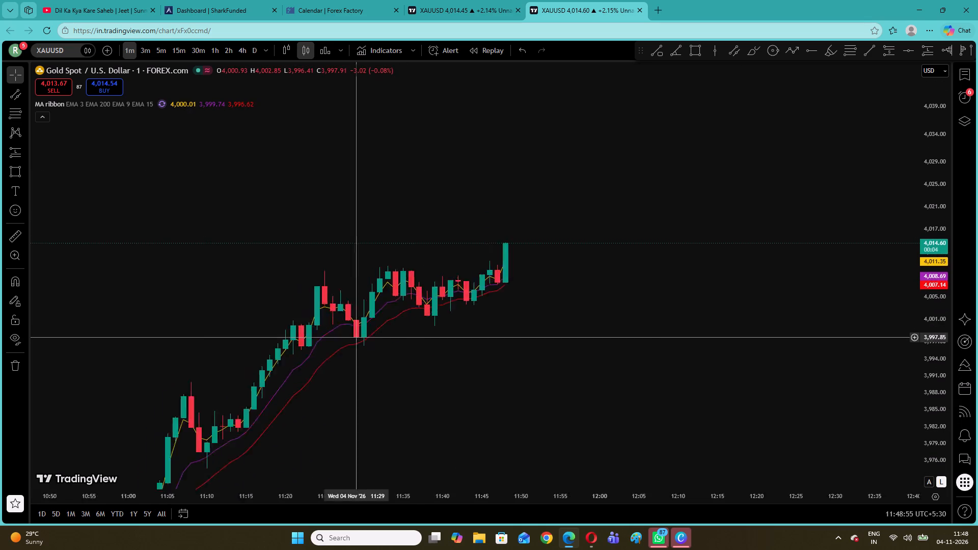
left_click_drag(388, 329, 749, 167)
left_click_drag(390, 285, 877, 159)
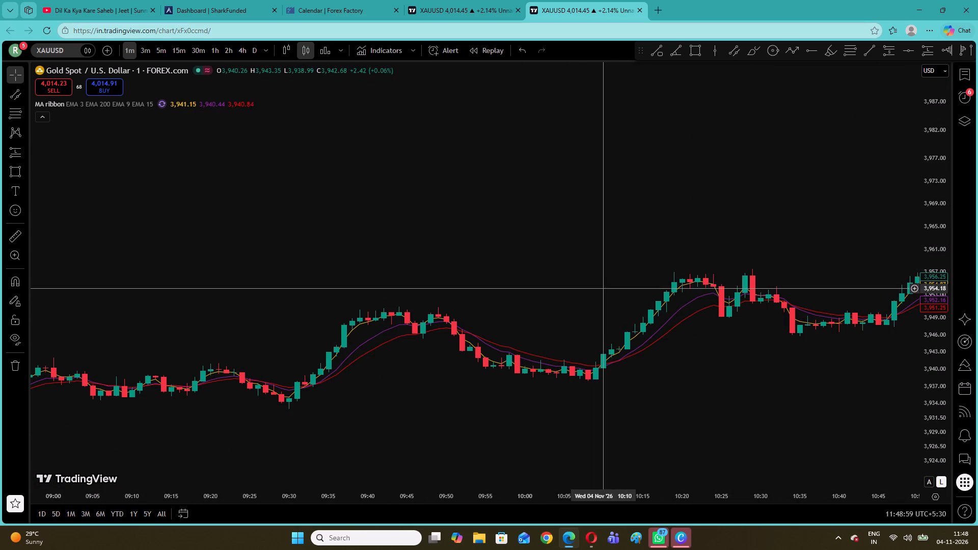
left_click_drag(530, 291, 786, 234)
left_click_drag(931, 428, 926, 225)
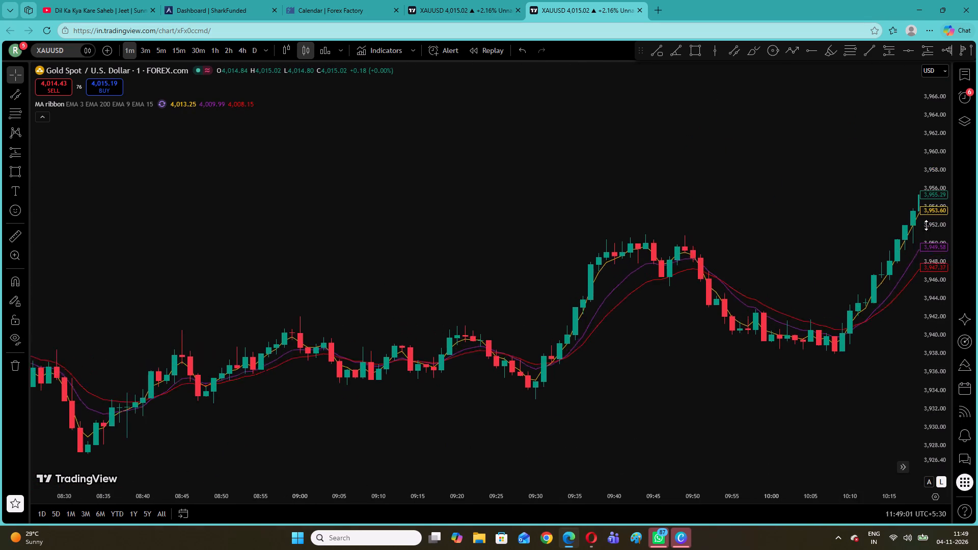
left_click_drag(926, 225, 917, 139)
left_click_drag(663, 409, 663, 297)
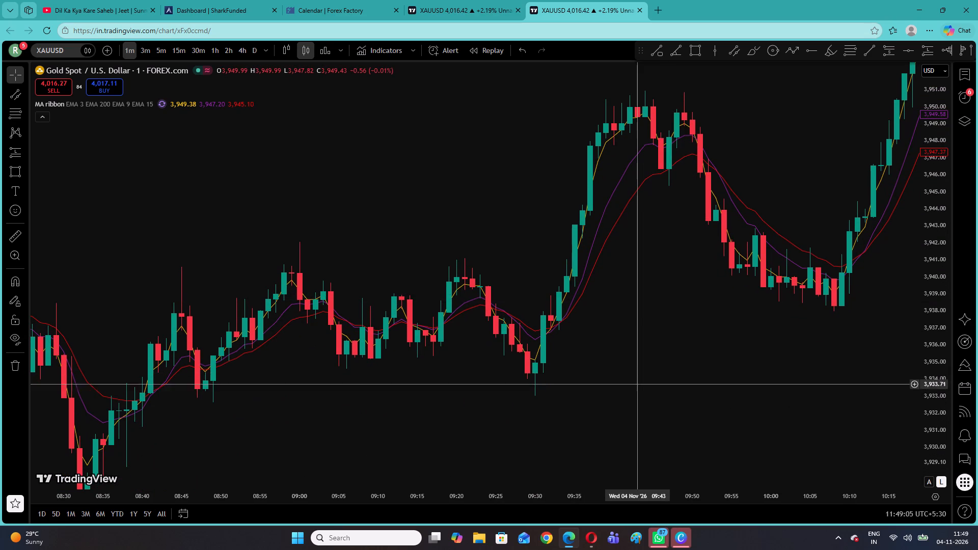
left_click_drag(934, 440, 915, 279)
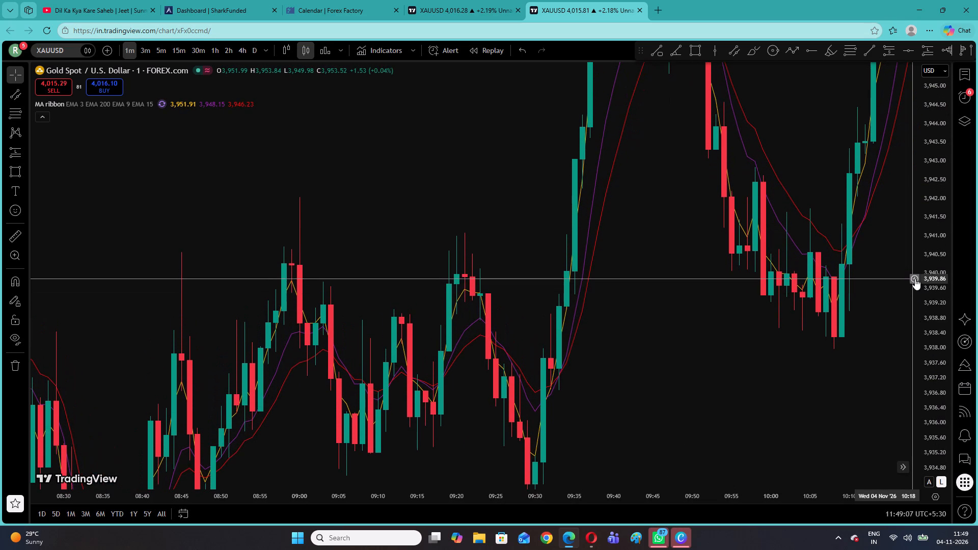
left_click_drag(915, 279, 900, 423)
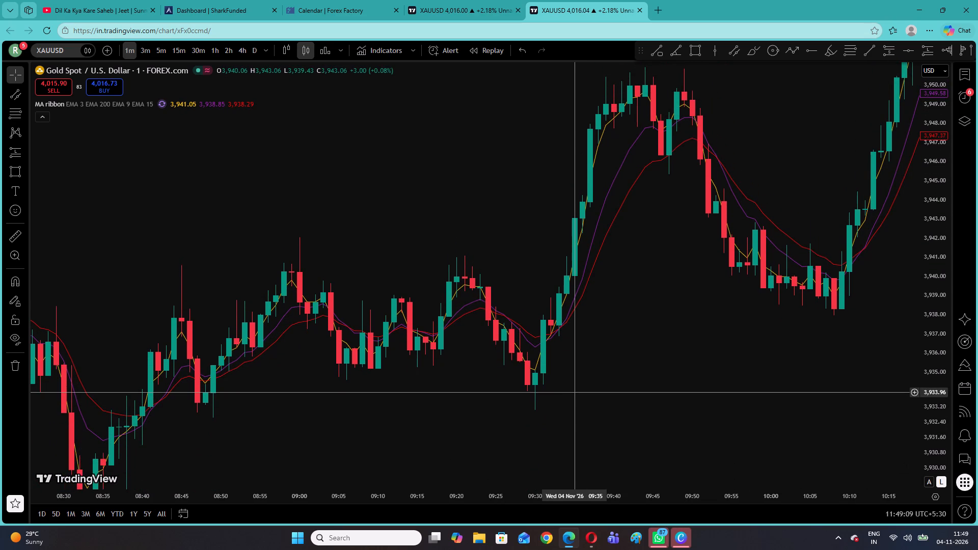
Examine the earlier one-minute price swings back to about 05:25, and reset the chart view to the latest candles.
left_click_drag(570, 392, 838, 377)
left_click_drag(457, 212, 723, 299)
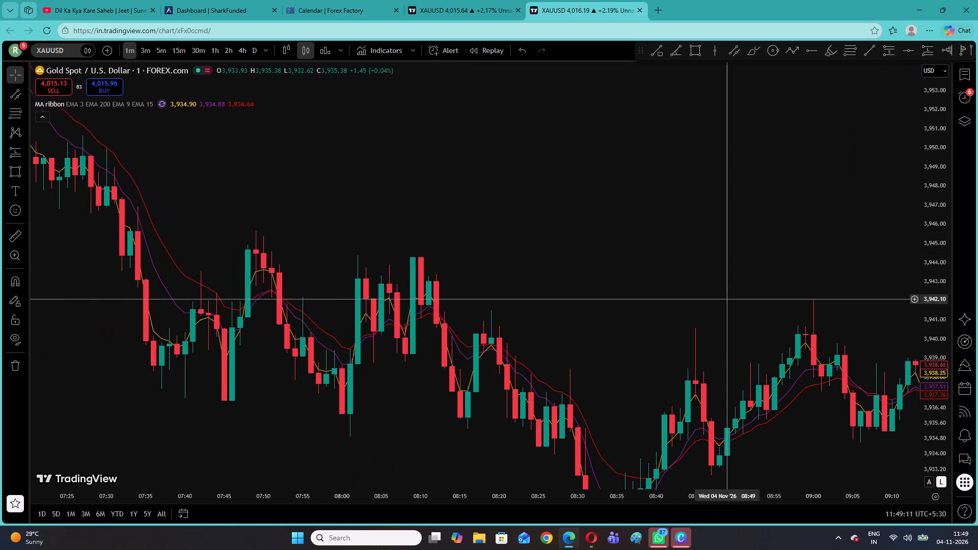
left_click_drag(491, 187, 677, 342)
left_click_drag(429, 215, 704, 362)
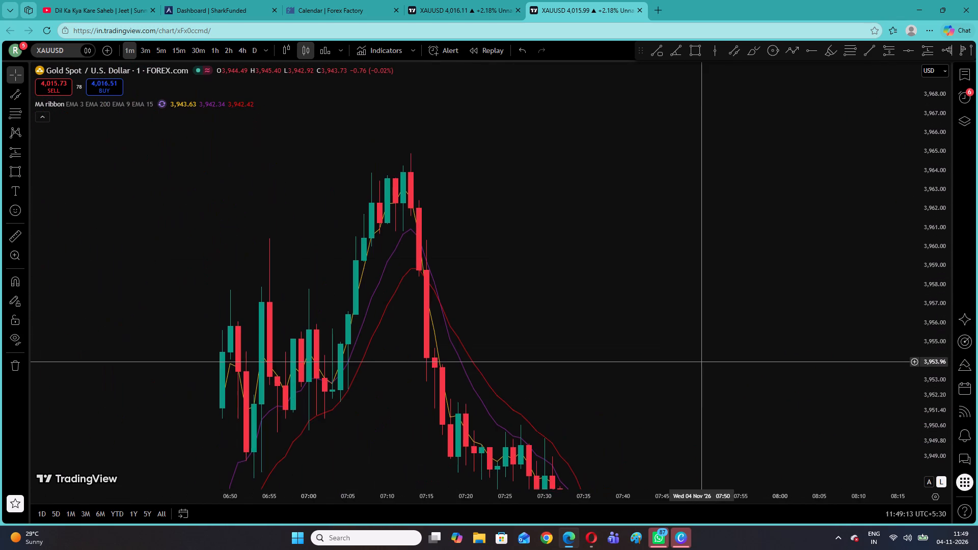
left_click_drag(704, 362, 763, 255)
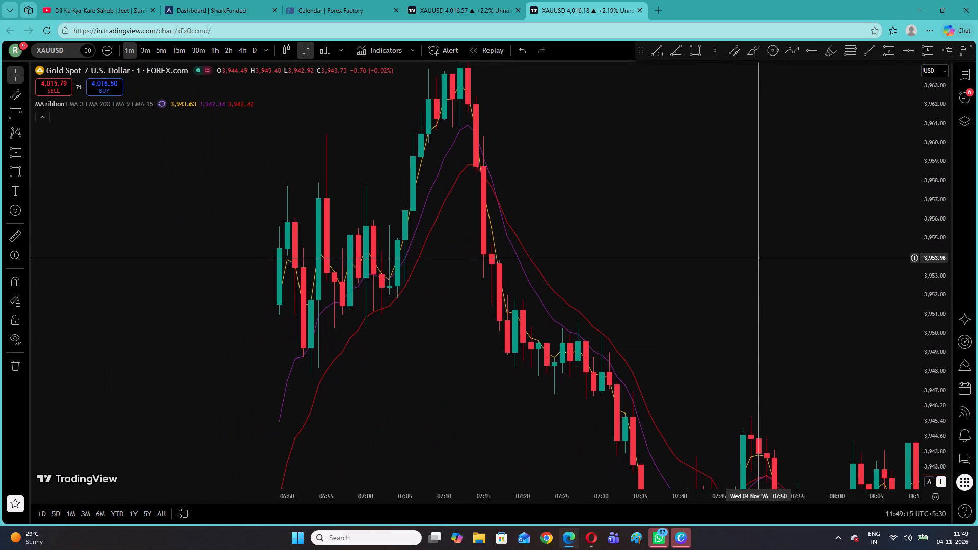
left_click_drag(763, 255, 763, 255)
left_click_drag(465, 324, 694, 170)
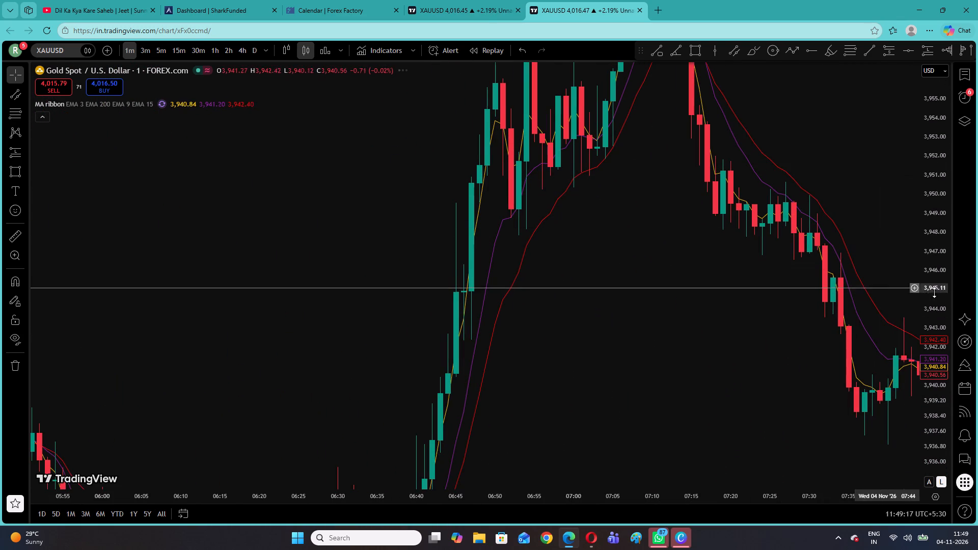
left_click_drag(944, 266, 923, 380)
left_click_drag(381, 350, 610, 238)
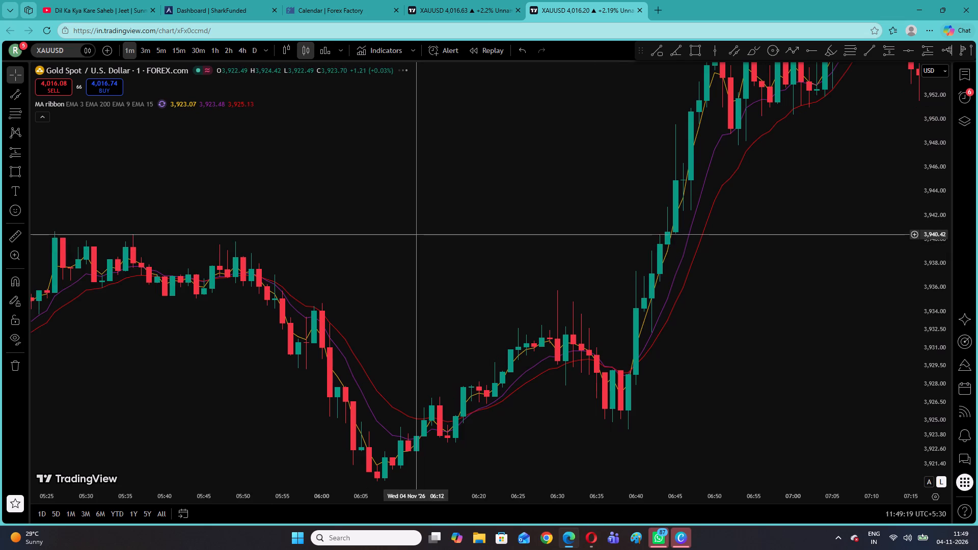
right_click(446, 194)
left_click(482, 202)
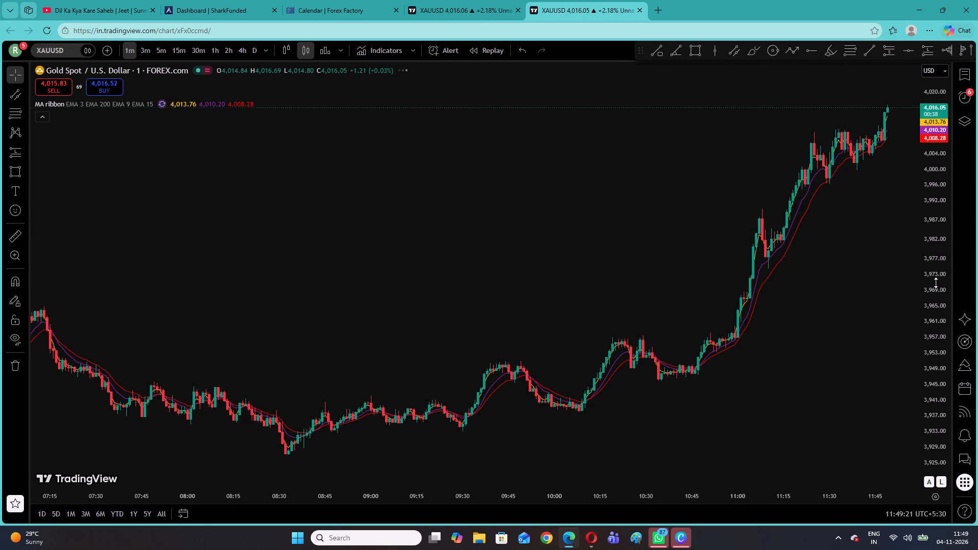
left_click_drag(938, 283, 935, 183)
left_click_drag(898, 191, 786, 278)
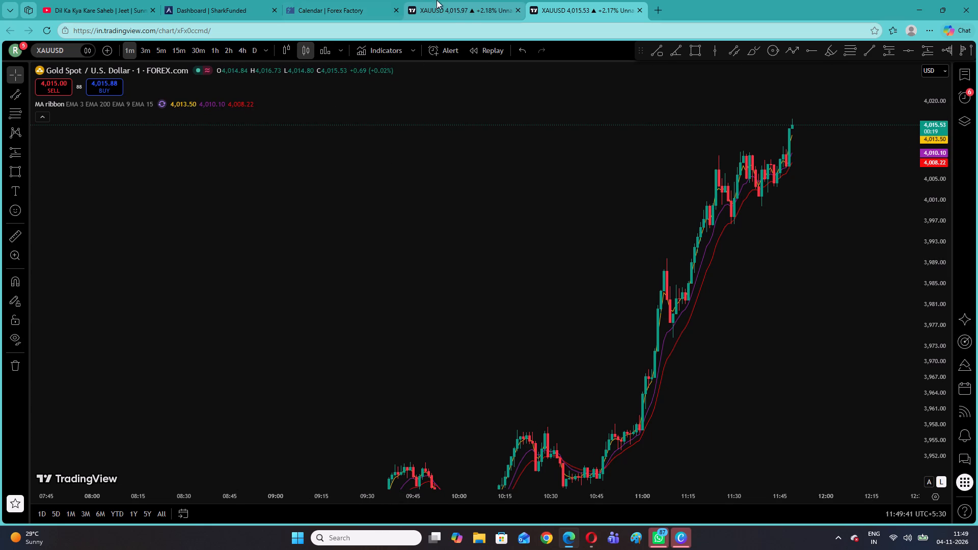
left_click(250, 8)
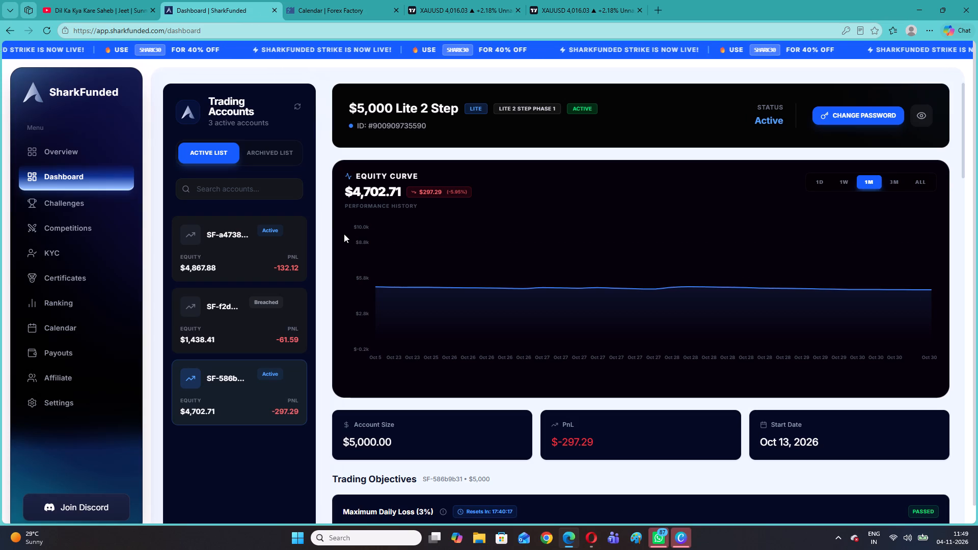
scroll(345, 234, "down", 9)
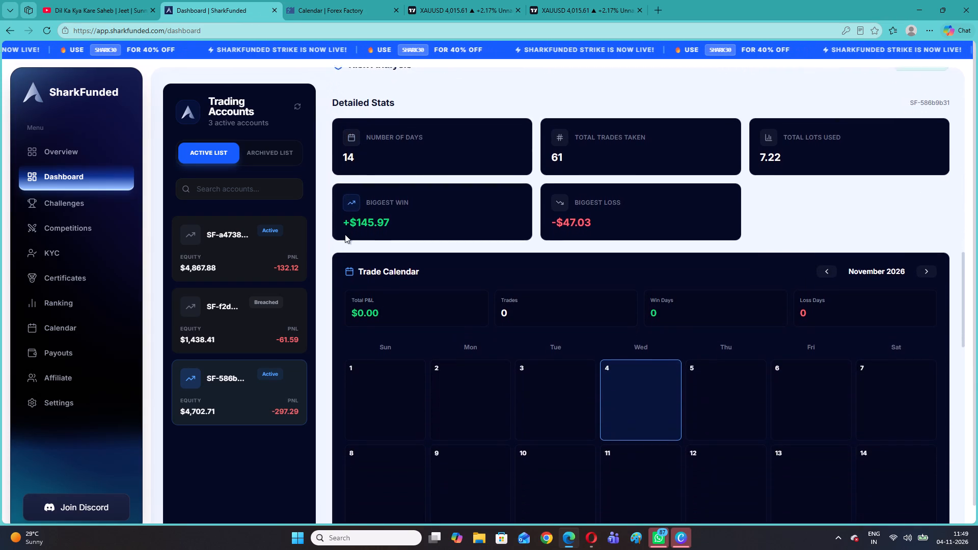
left_click(256, 256)
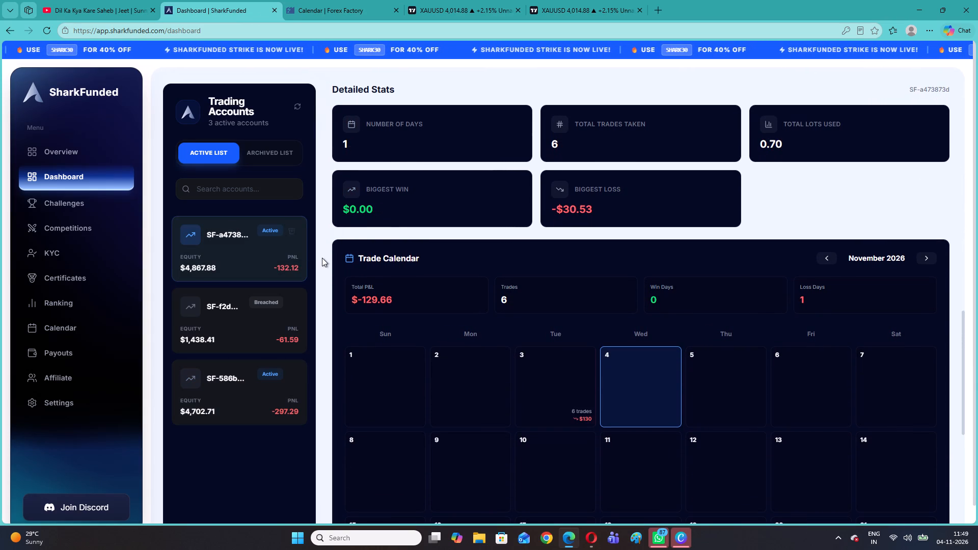
scroll(322, 258, "up", 18)
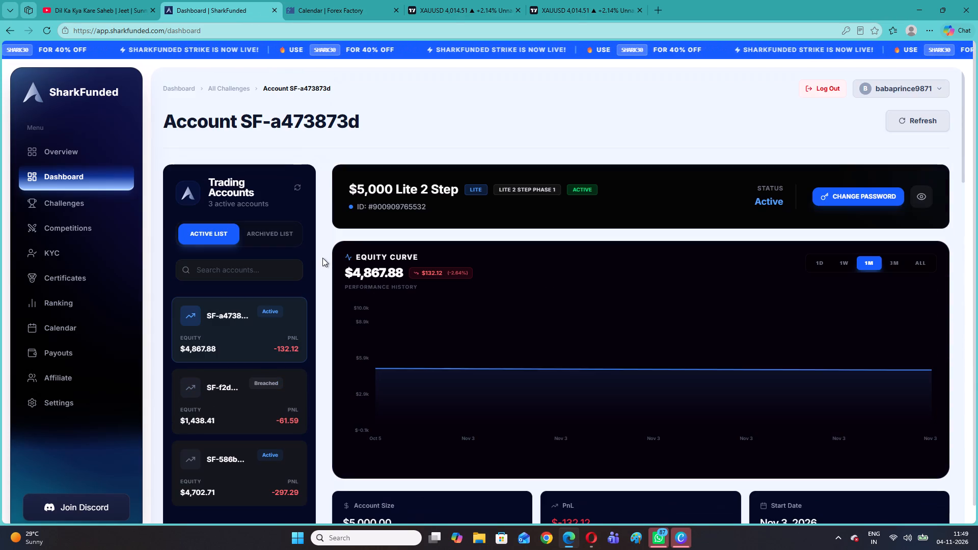
Close the SharkFunded dashboard tab and return to the one-minute XAUUSD chart.
left_click(275, 9)
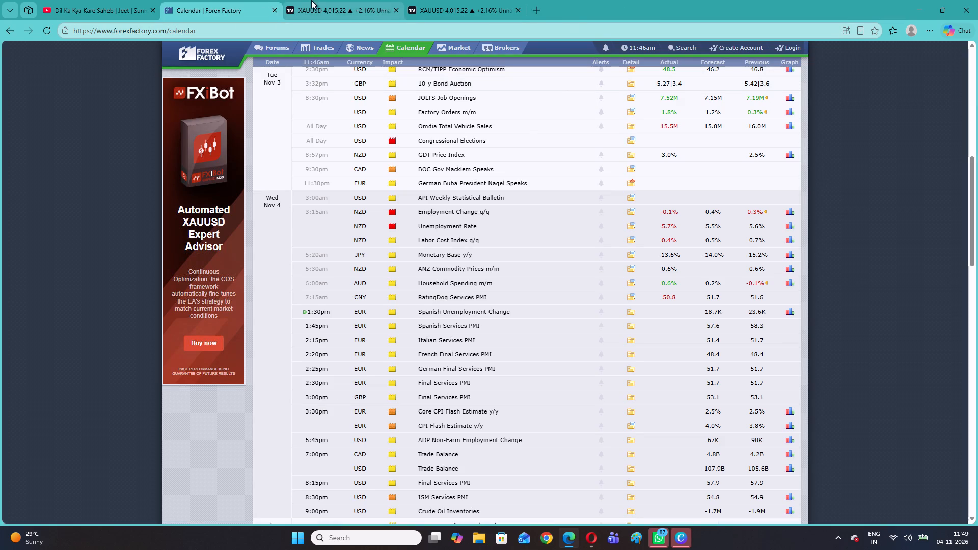
left_click(443, 2)
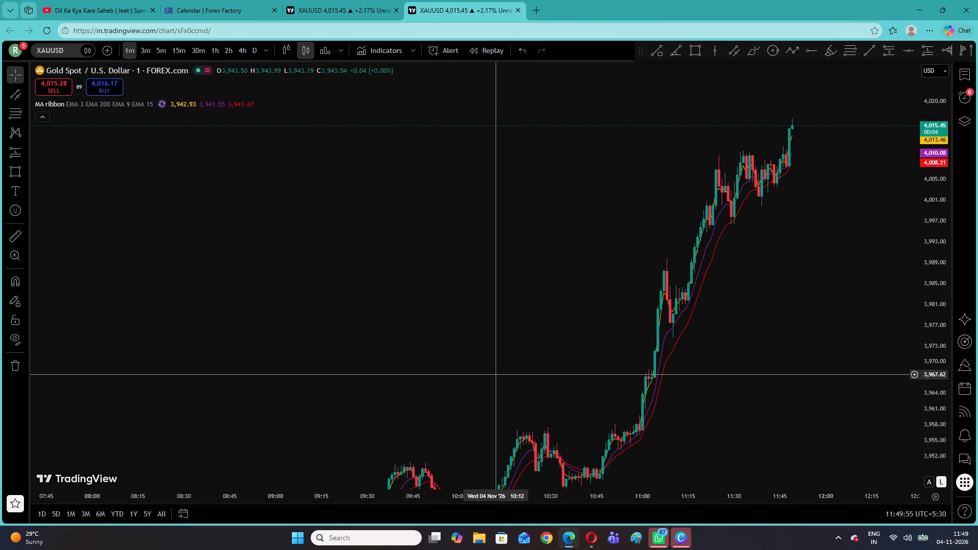
Switch to the Opera browser and bring up its Instagram Messages tab.
left_click(586, 536)
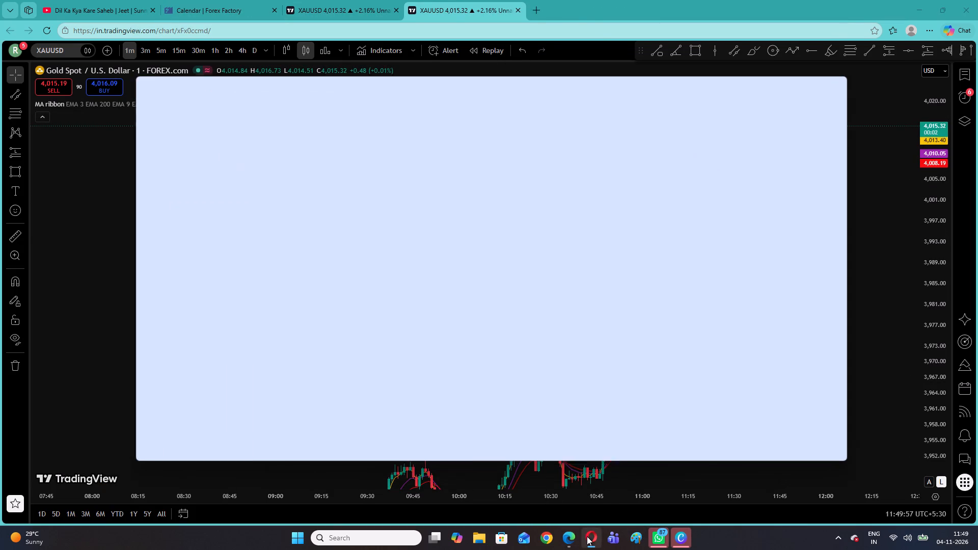
left_click(188, 67)
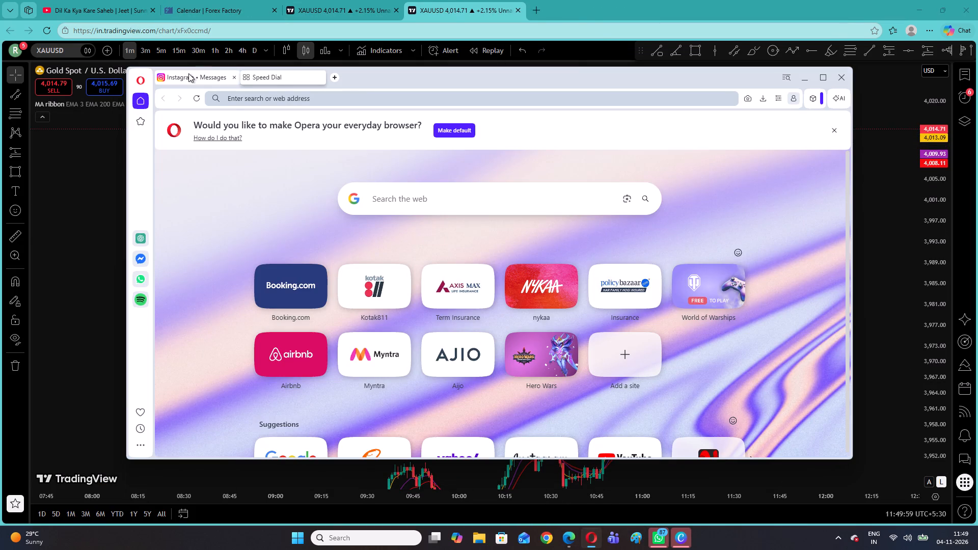
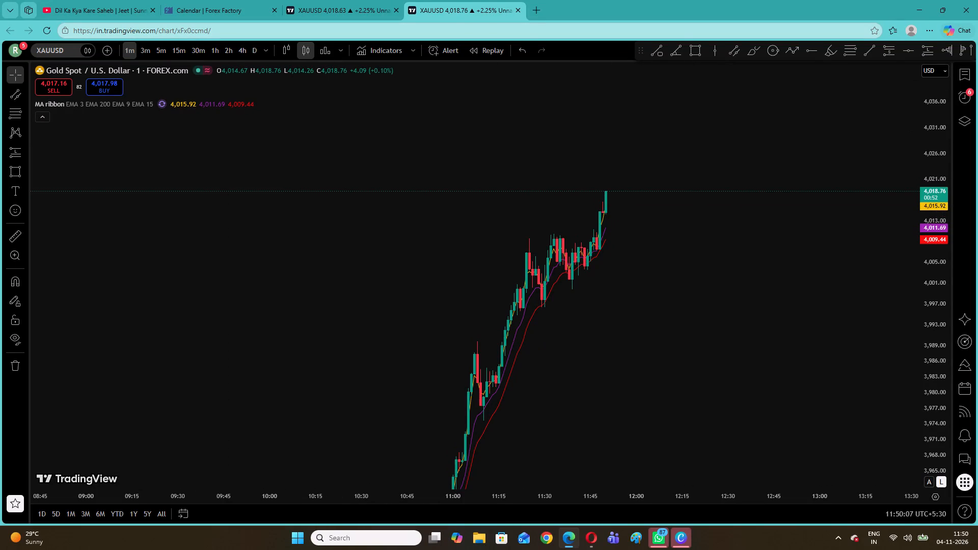
Switch the XAUUSD chart to the 5-minute timeframe and examine the current rally against the overnight price action and EMA ribbon.
left_click(163, 53)
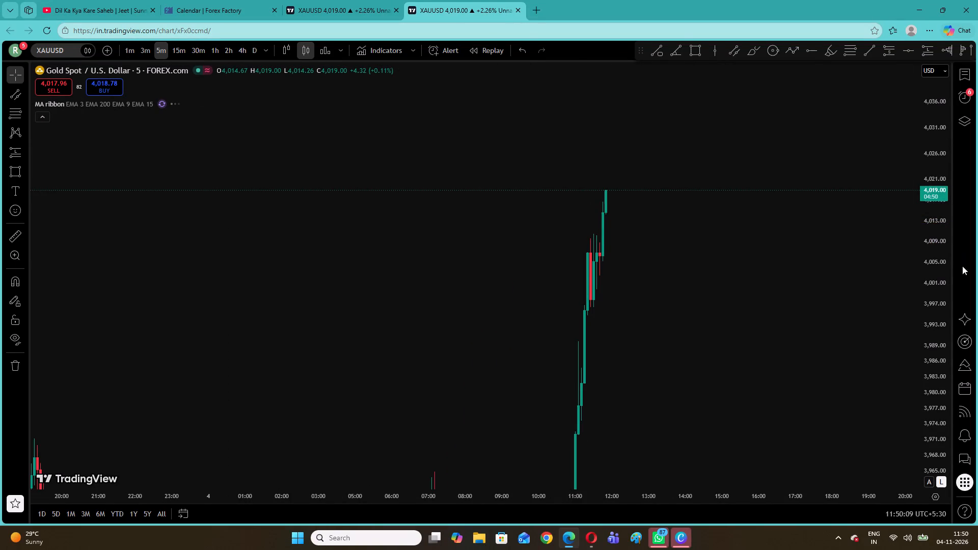
left_click_drag(936, 268, 945, 392)
left_click_drag(649, 384, 616, 251)
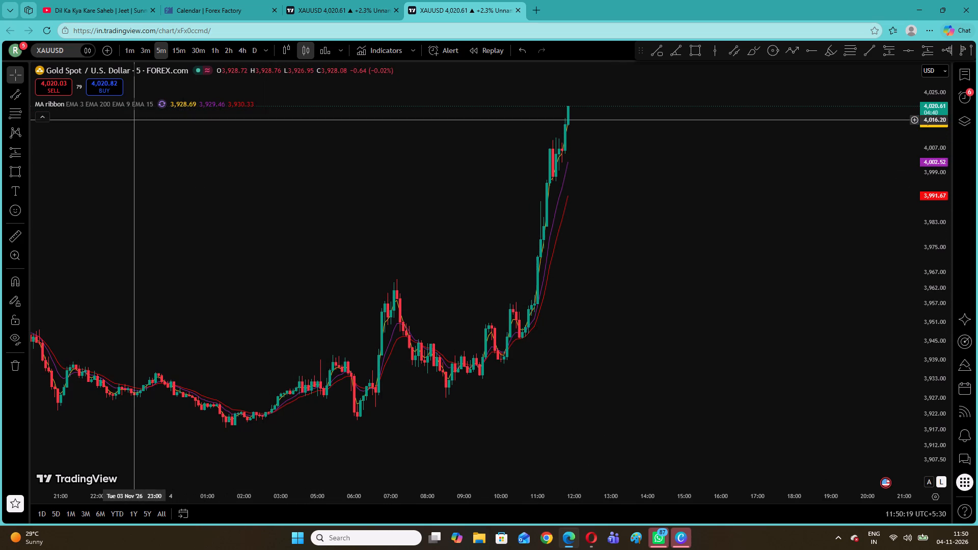
left_click_drag(773, 381, 741, 337)
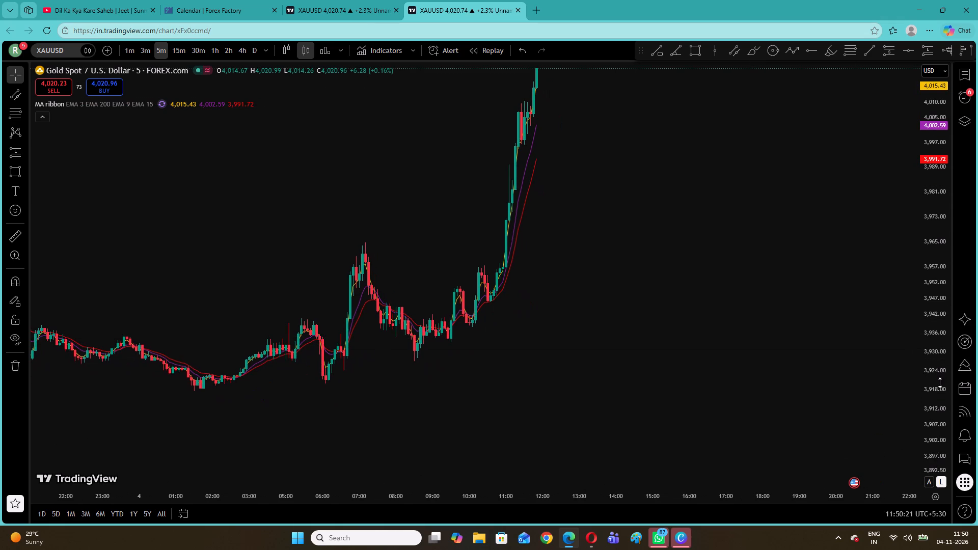
Hide the moving average ribbon on the 5-minute XAUUSD chart.
left_click_drag(934, 392, 895, 172)
left_click_drag(694, 319, 401, 322)
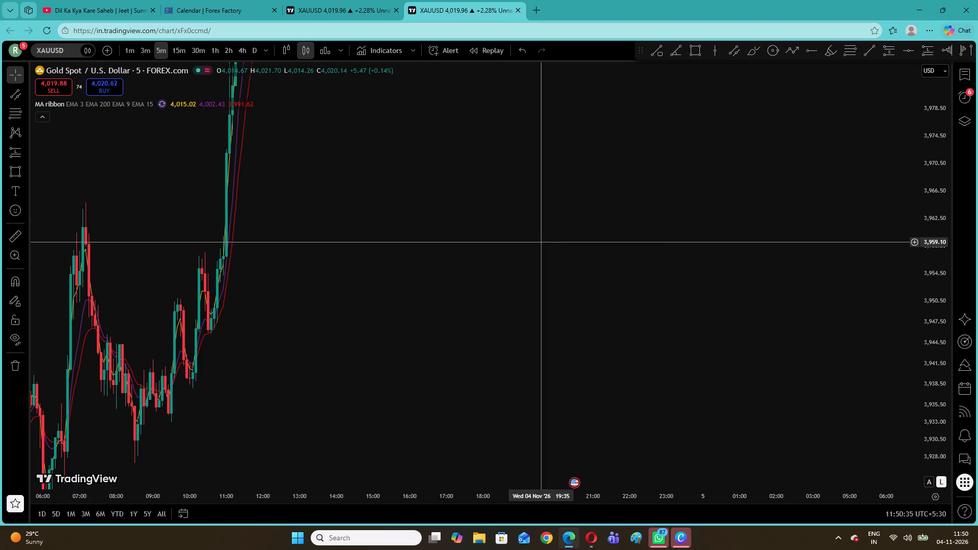
left_click_drag(941, 259, 904, 420)
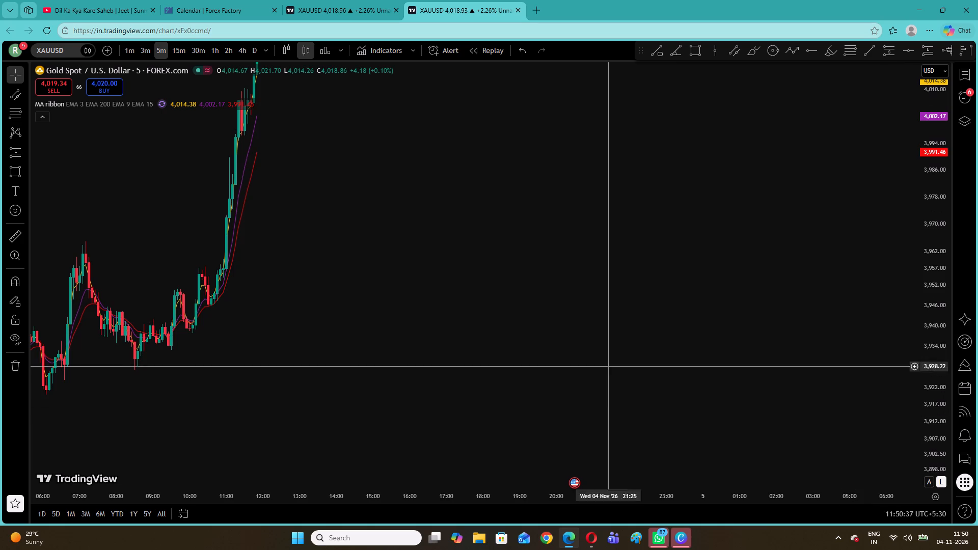
left_click_drag(108, 335, 288, 344)
left_click_drag(340, 259, 253, 245)
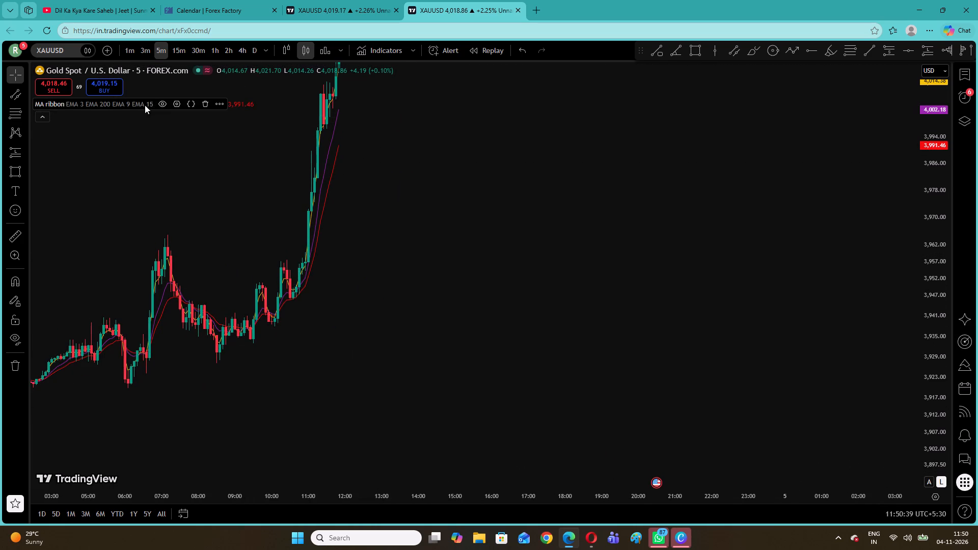
left_click(162, 102)
Draw a rectangle zone from about 06:30 to 08:45 on 4 November, between about 3,931 and 3,924.
left_click_drag(206, 172, 400, 167)
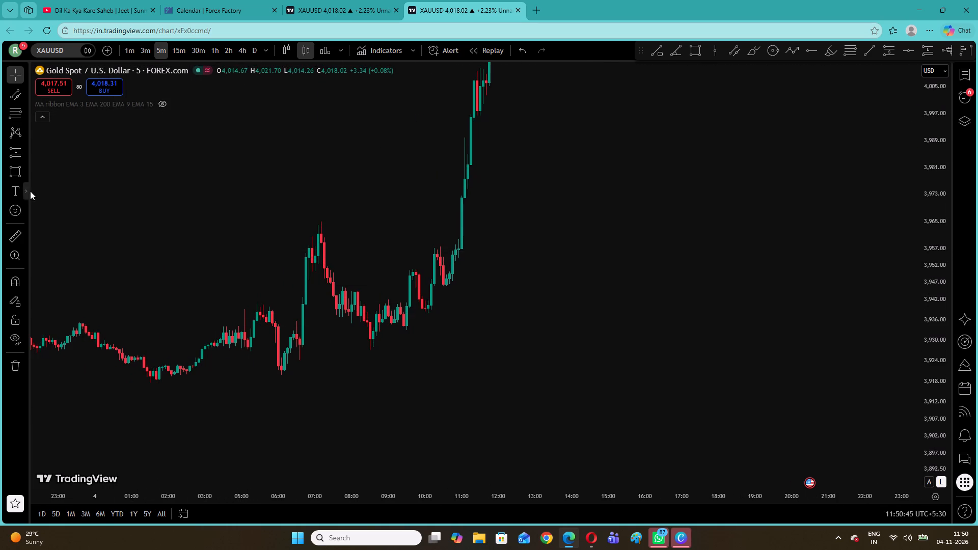
left_click(18, 170)
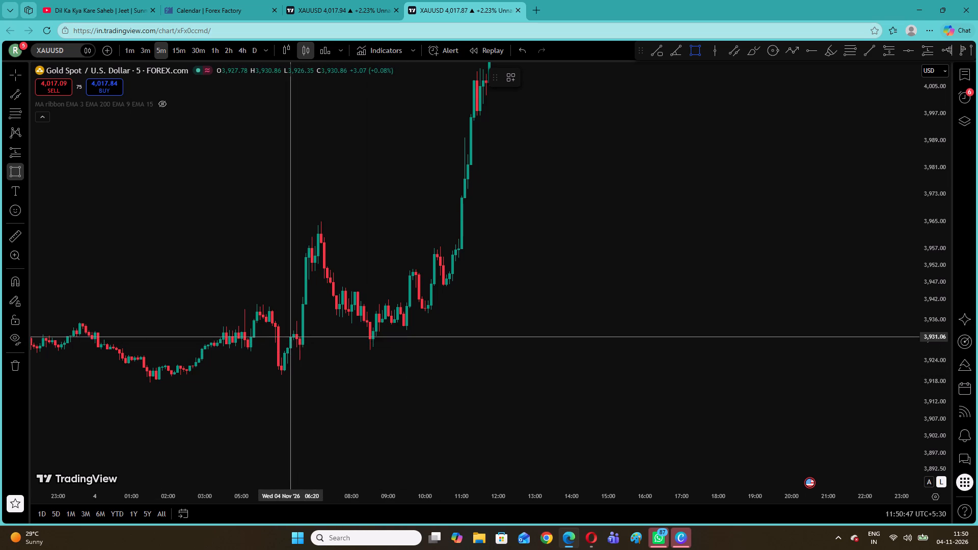
left_click(295, 336)
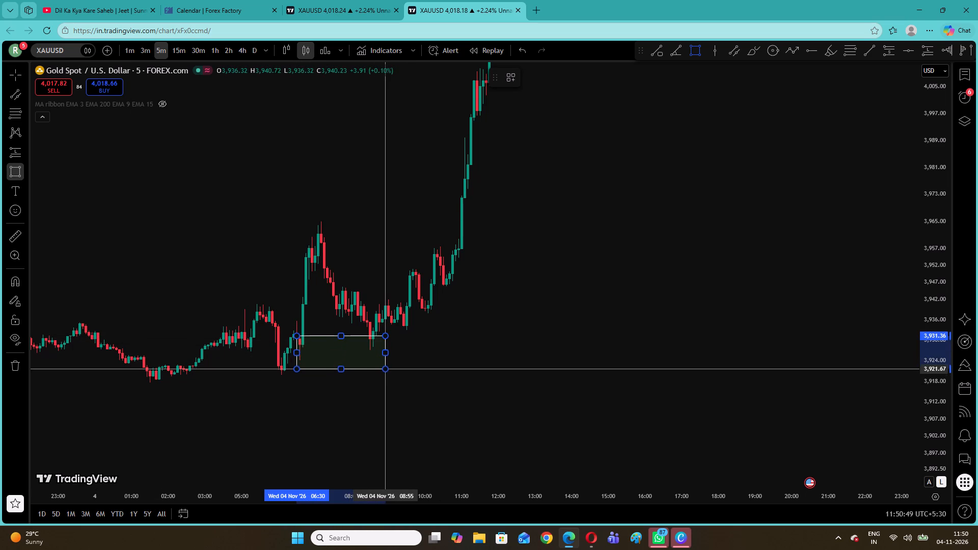
left_click(388, 360)
left_click(450, 371)
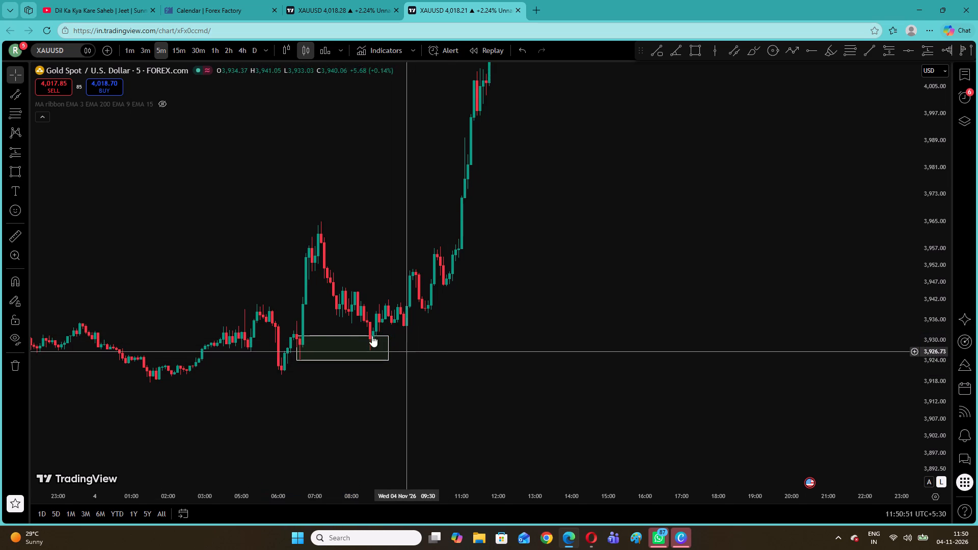
left_click_drag(387, 349, 378, 351)
left_click(380, 255)
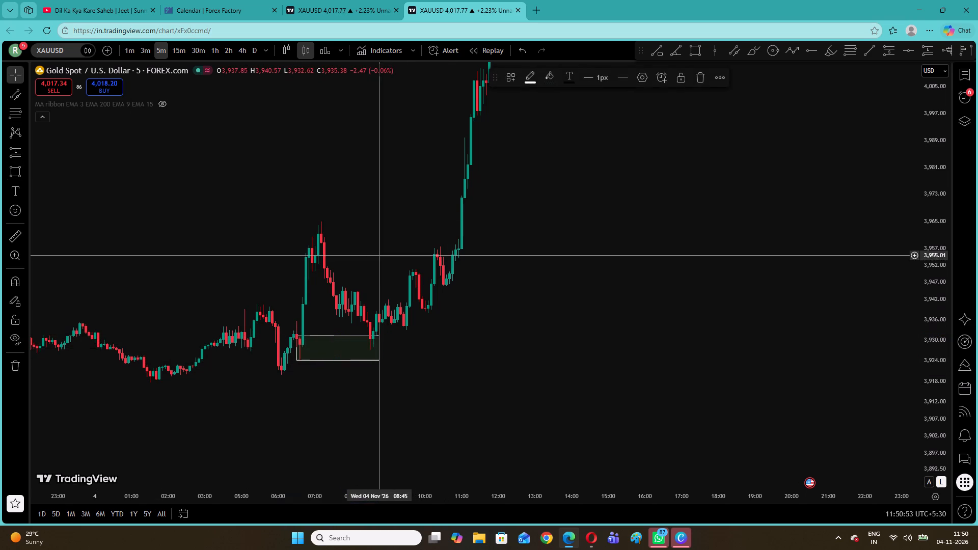
Draw a second rectangle zone from about 09:15 to 11:30, between about 3,939 and 3,933.
left_click_drag(394, 246, 243, 245)
left_click(10, 171)
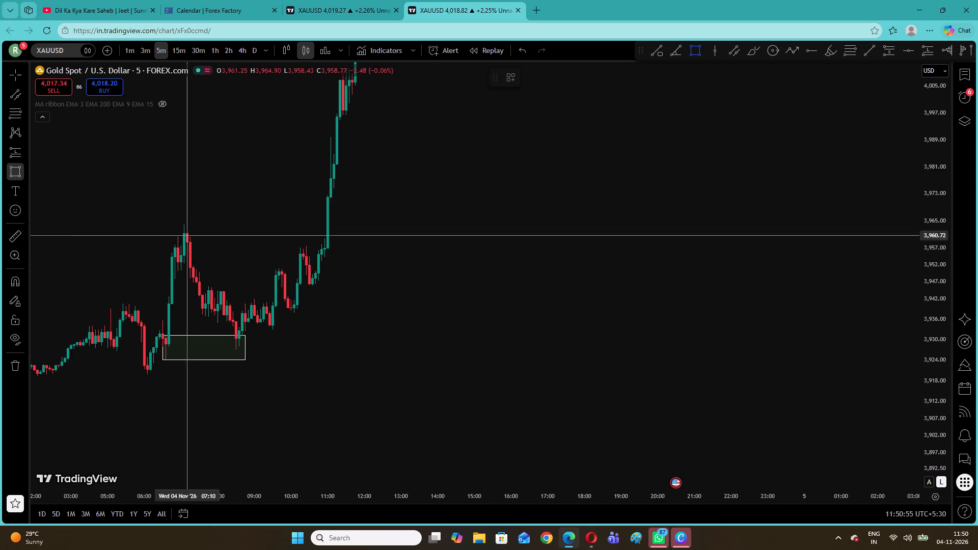
left_click_drag(263, 310, 281, 313)
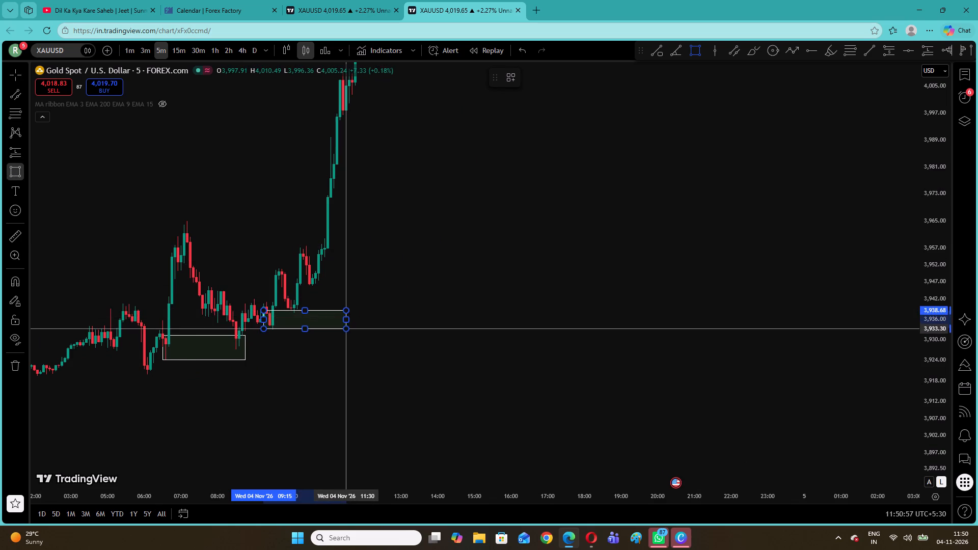
left_click(347, 329)
left_click(350, 285)
left_click(391, 242)
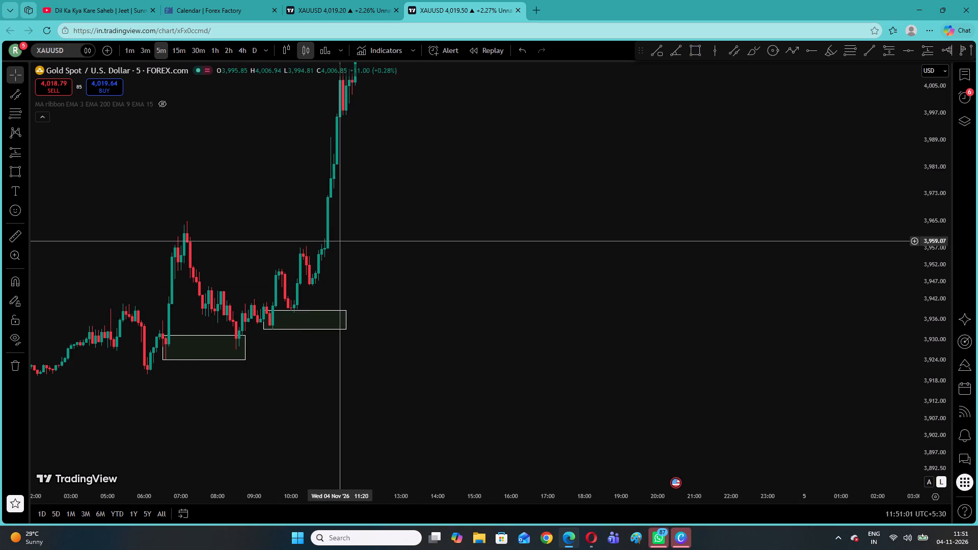
Browse the indicator library and add the trending community script Shaakuni - Liquidity Levels & Order Blocks to the chart.
left_click_drag(258, 204, 598, 196)
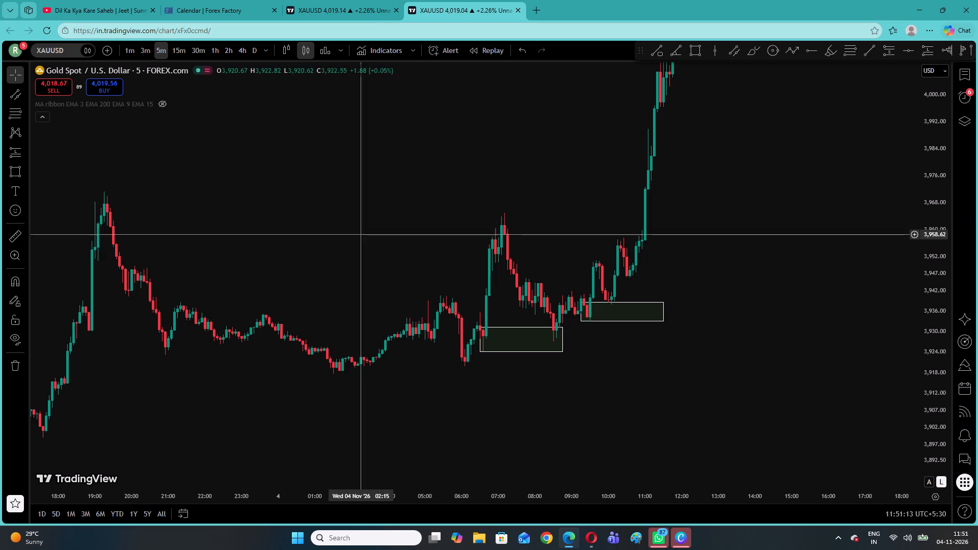
left_click(364, 60)
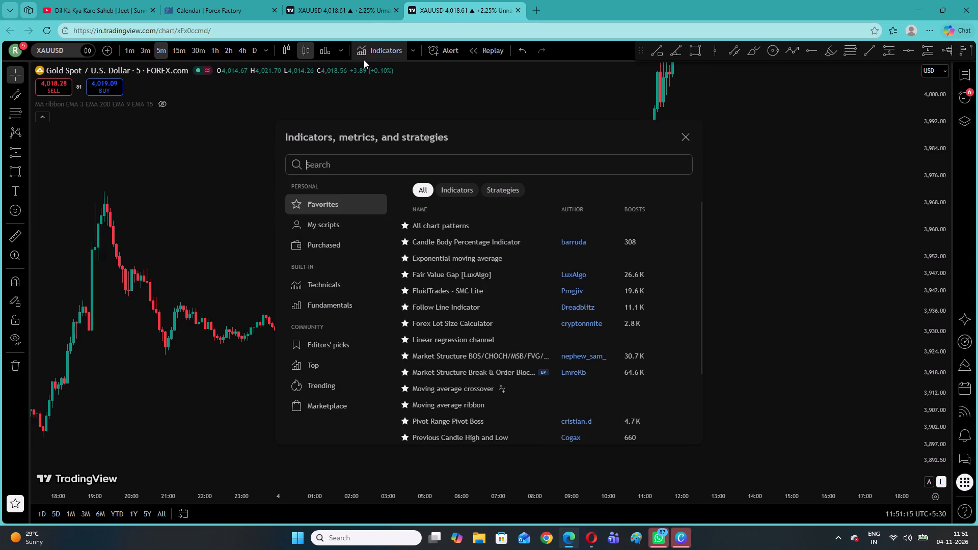
left_click(471, 191)
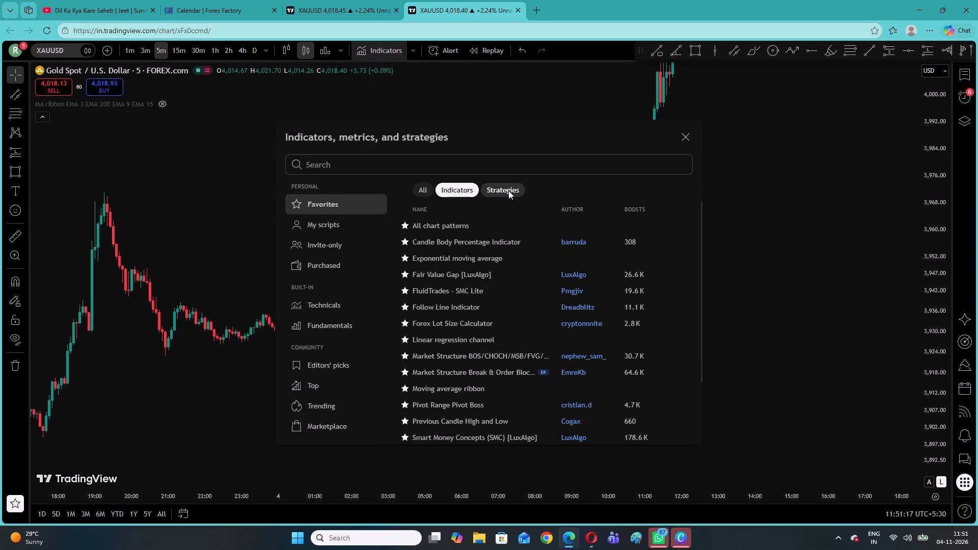
left_click(508, 190)
left_click(458, 194)
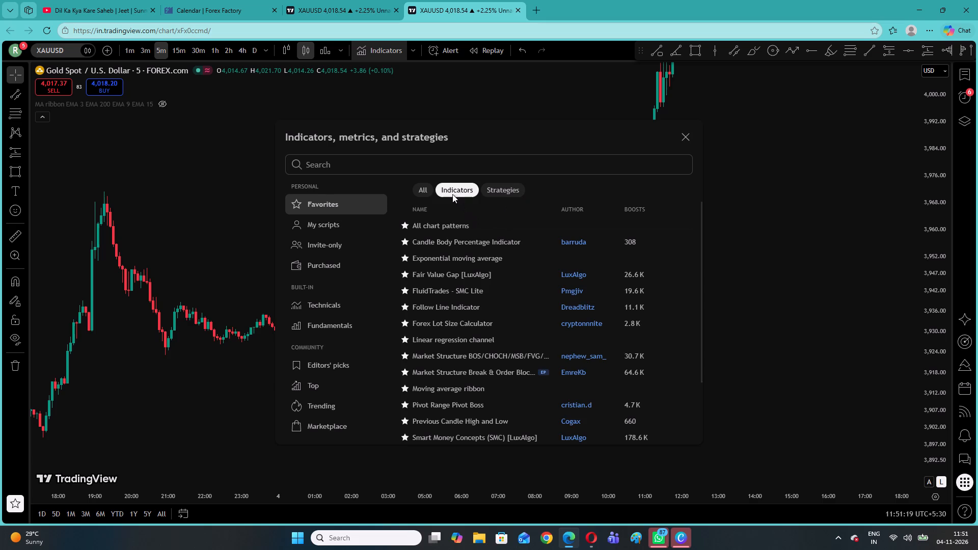
left_click(427, 193)
left_click(327, 222)
left_click(337, 257)
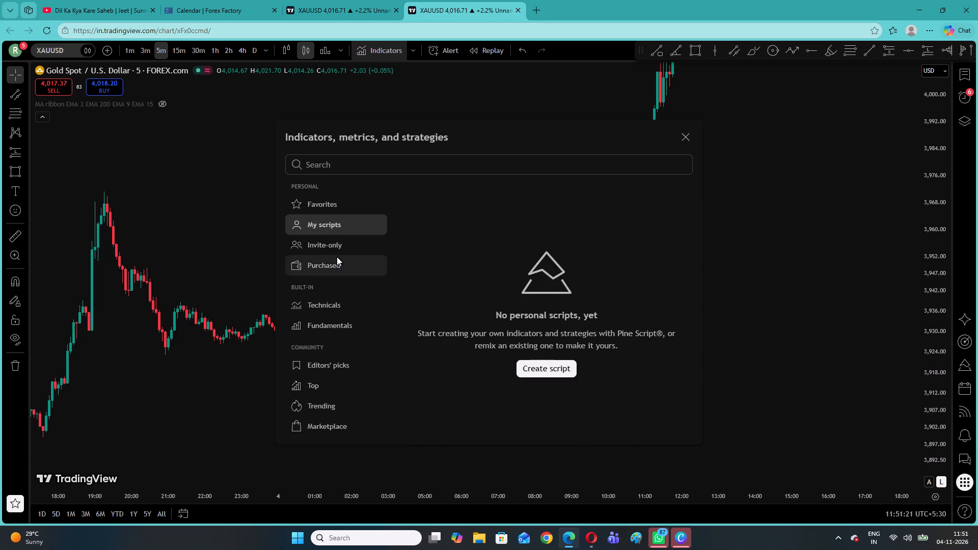
left_click(344, 246)
left_click(339, 200)
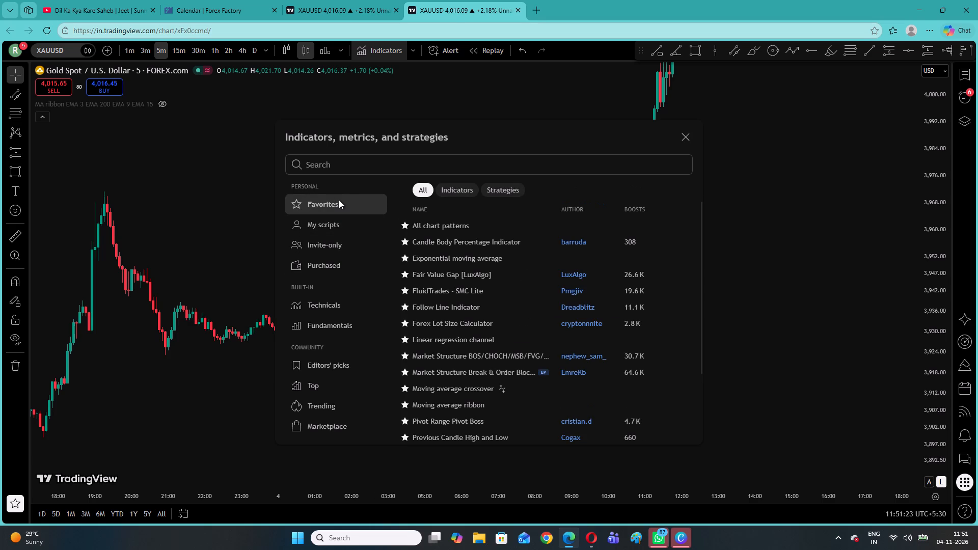
left_click(365, 400)
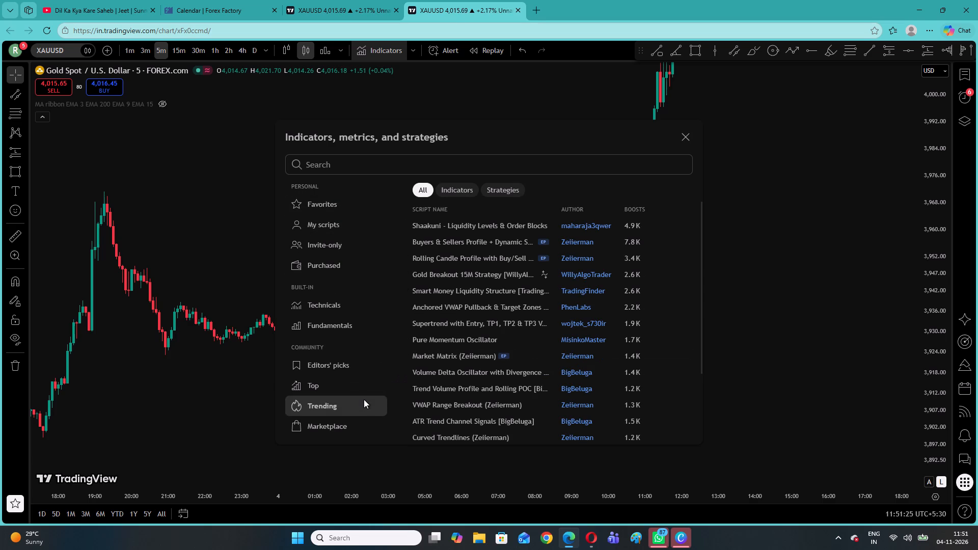
left_click(467, 223)
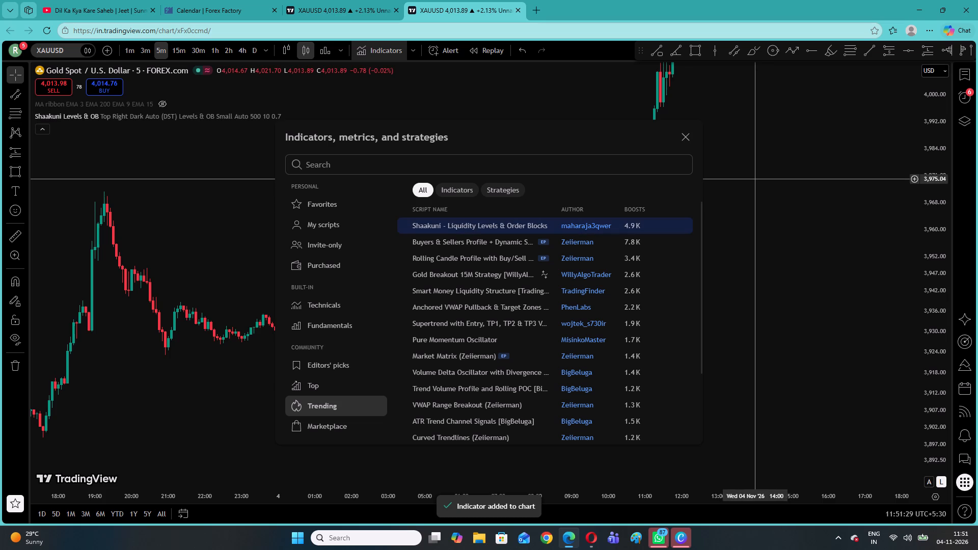
left_click(686, 135)
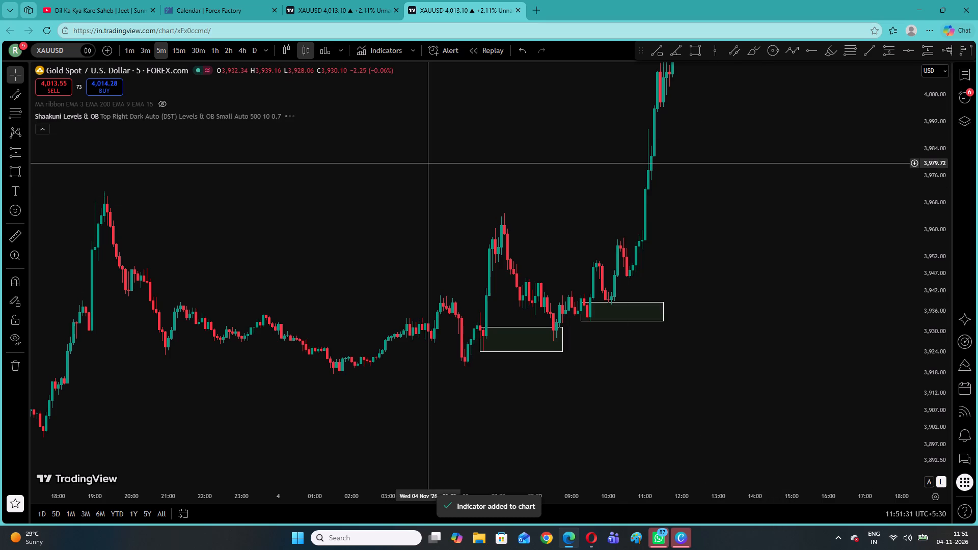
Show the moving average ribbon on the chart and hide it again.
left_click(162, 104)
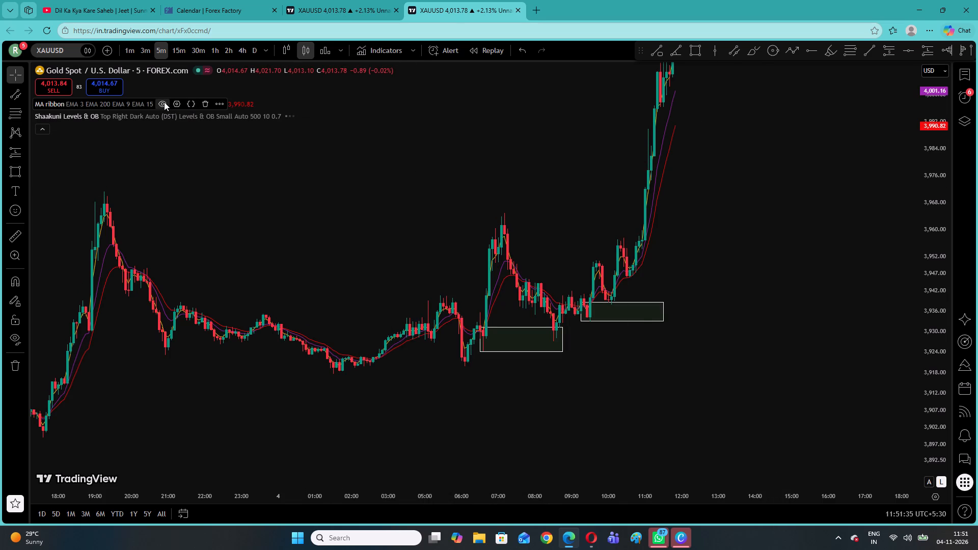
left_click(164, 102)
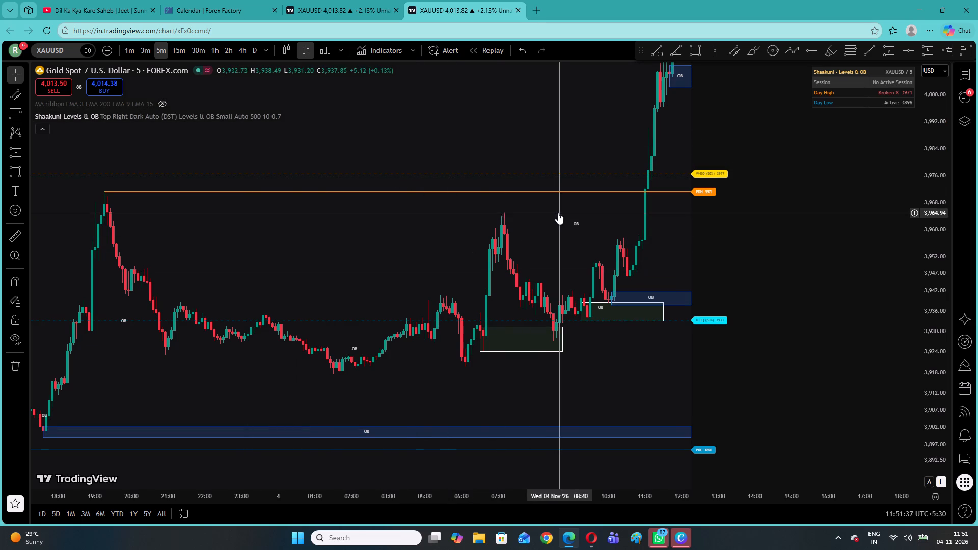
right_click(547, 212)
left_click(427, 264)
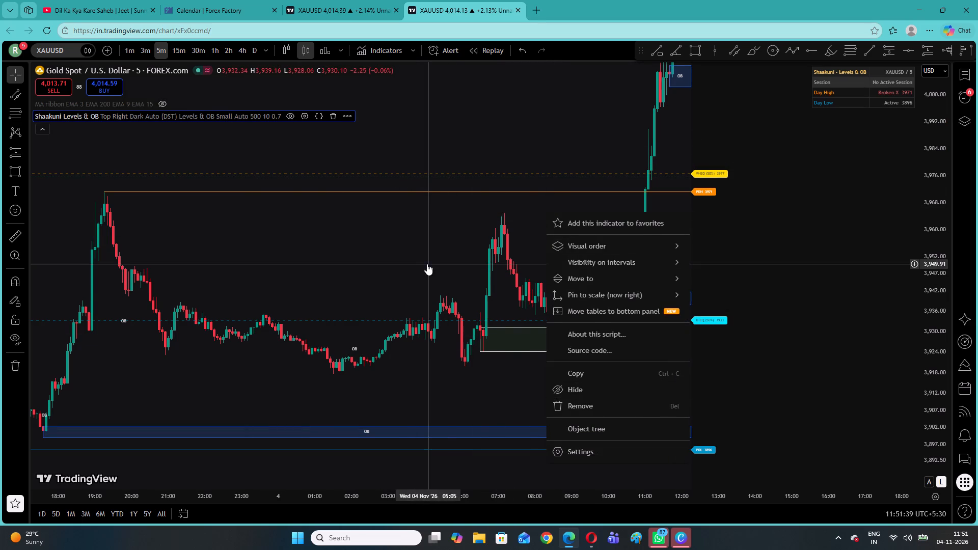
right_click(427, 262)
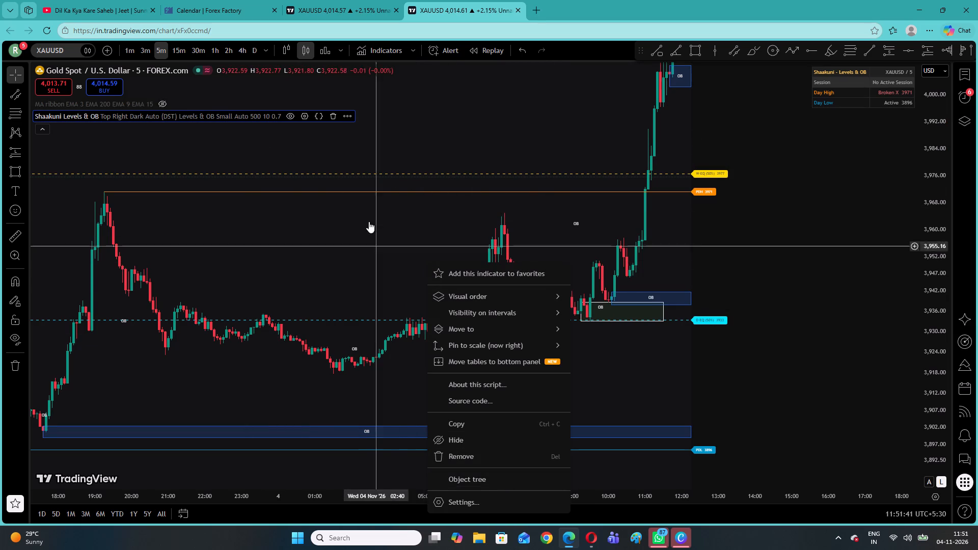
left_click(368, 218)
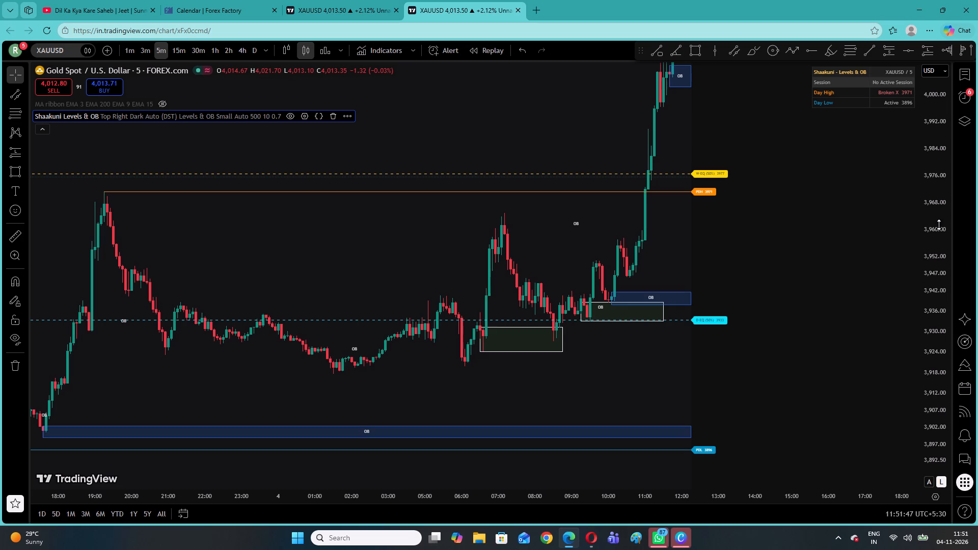
Examine the Shaakuni levels and order blocks against price from the current rally back to 2 November.
left_click_drag(939, 225, 935, 286)
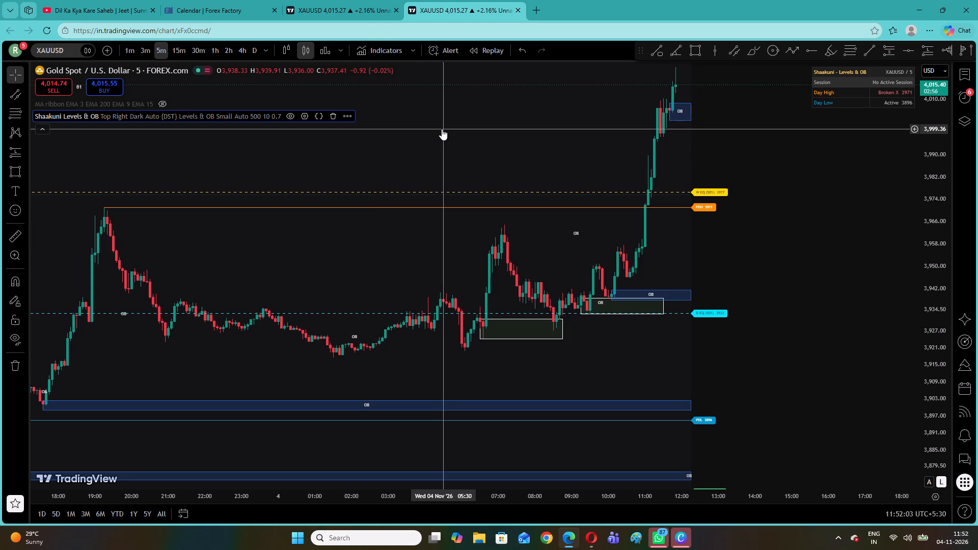
left_click_drag(363, 150, 727, 104)
left_click_drag(533, 230, 875, 211)
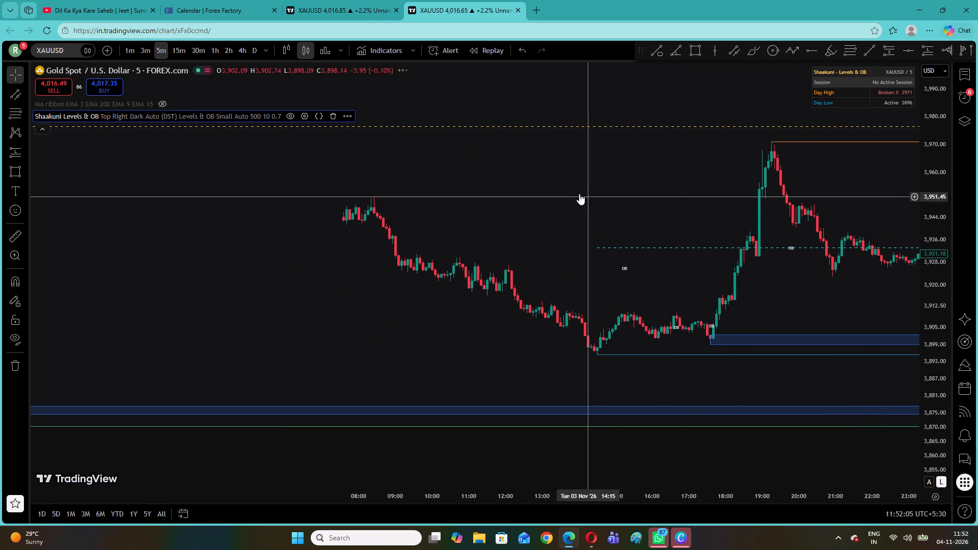
left_click_drag(579, 194, 946, 201)
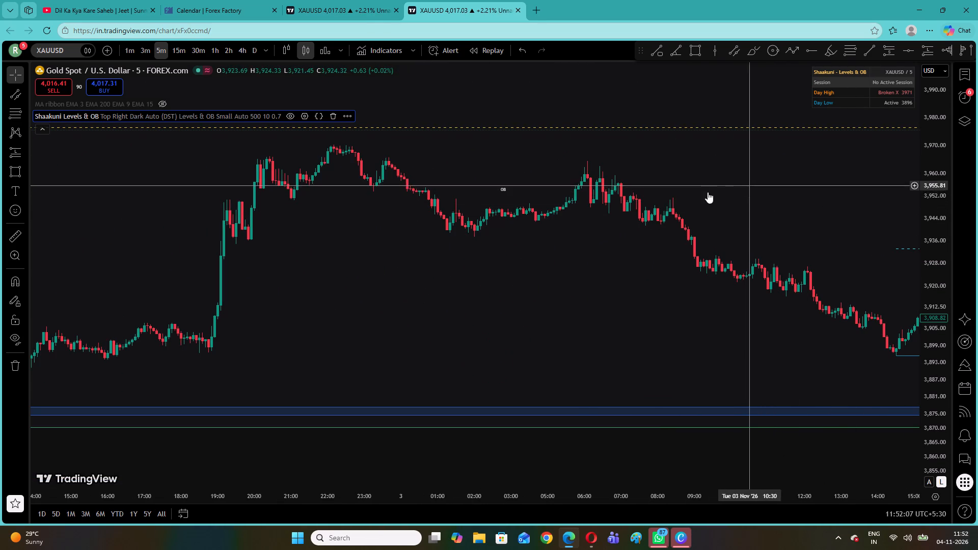
Review the Shaakuni Levels & OB input and style settings, including levels, lookbacks and colours, and leave them as they are.
left_click(302, 115)
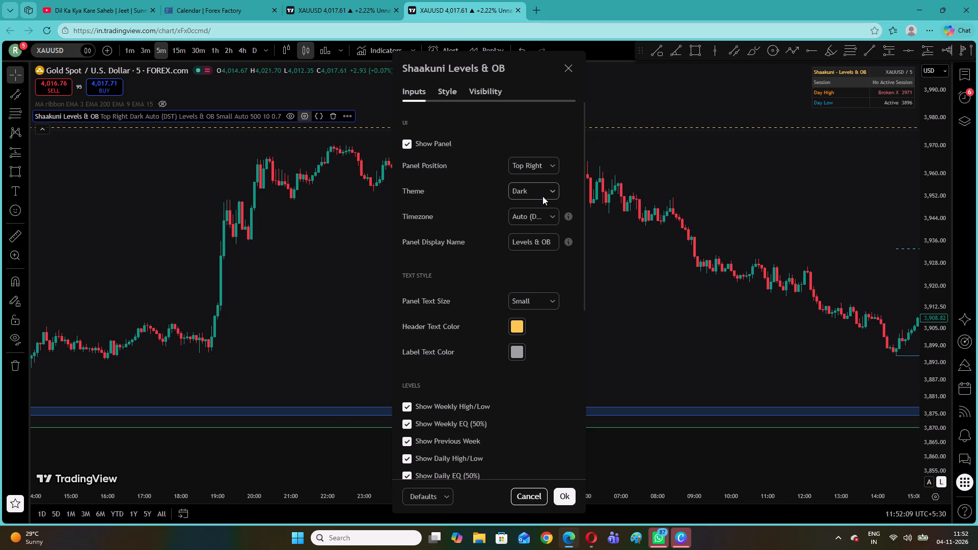
left_click(449, 87)
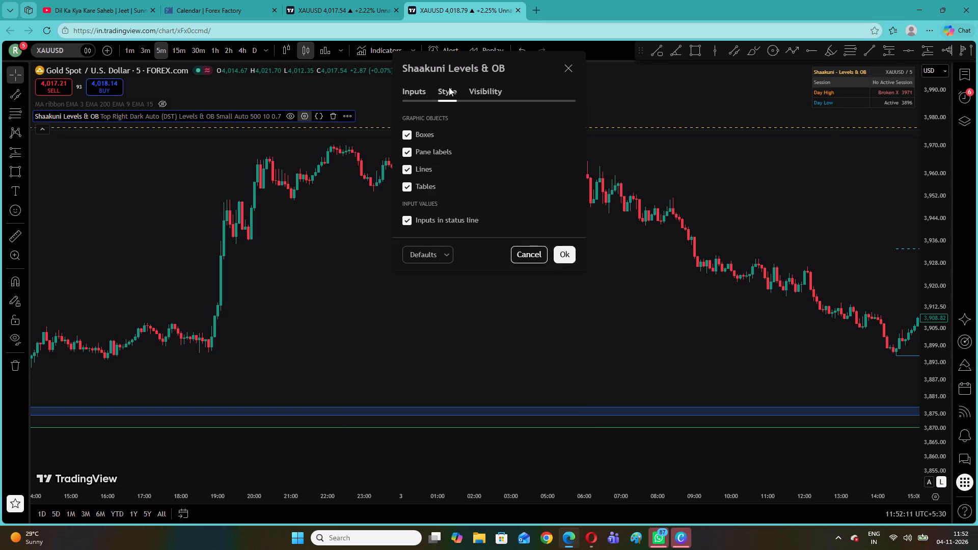
left_click(414, 97)
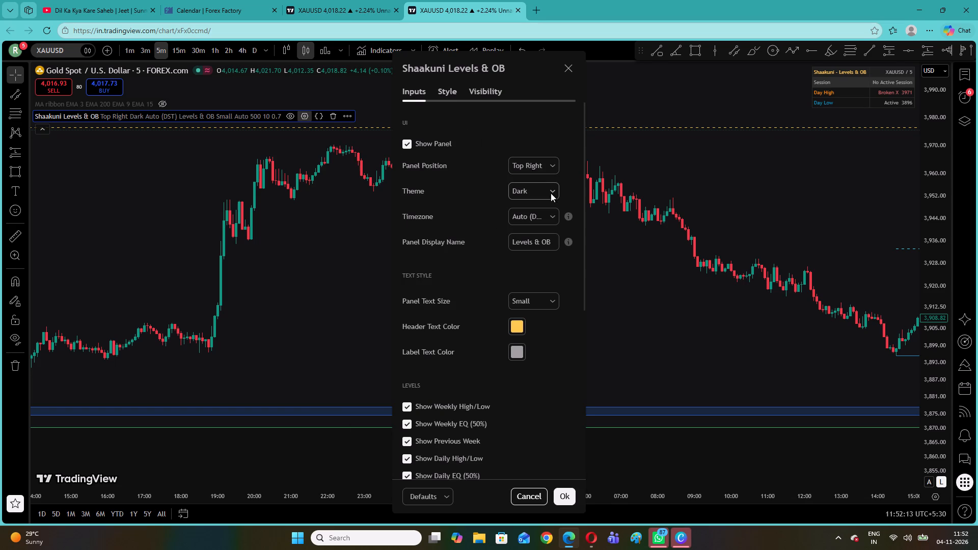
left_click(553, 237)
left_click(546, 256)
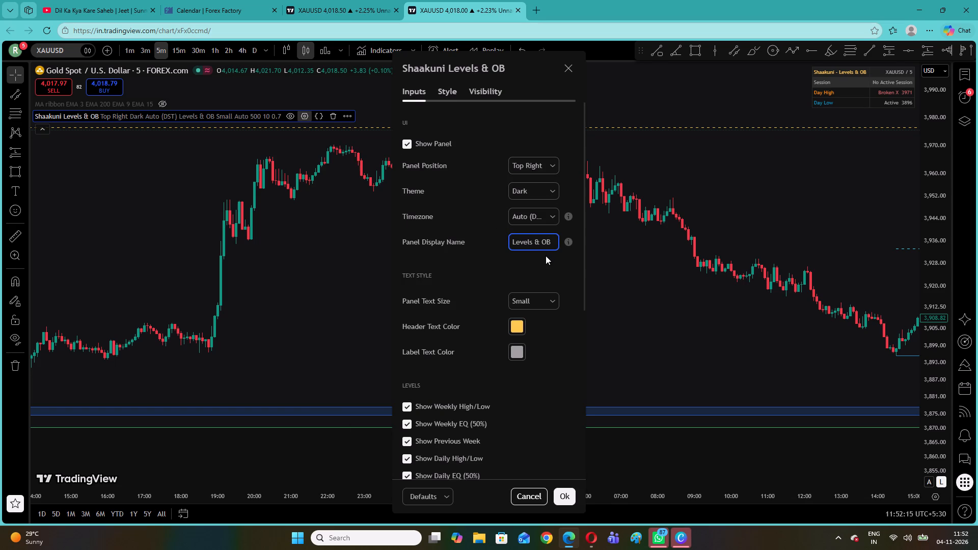
scroll(546, 256, "down", 6)
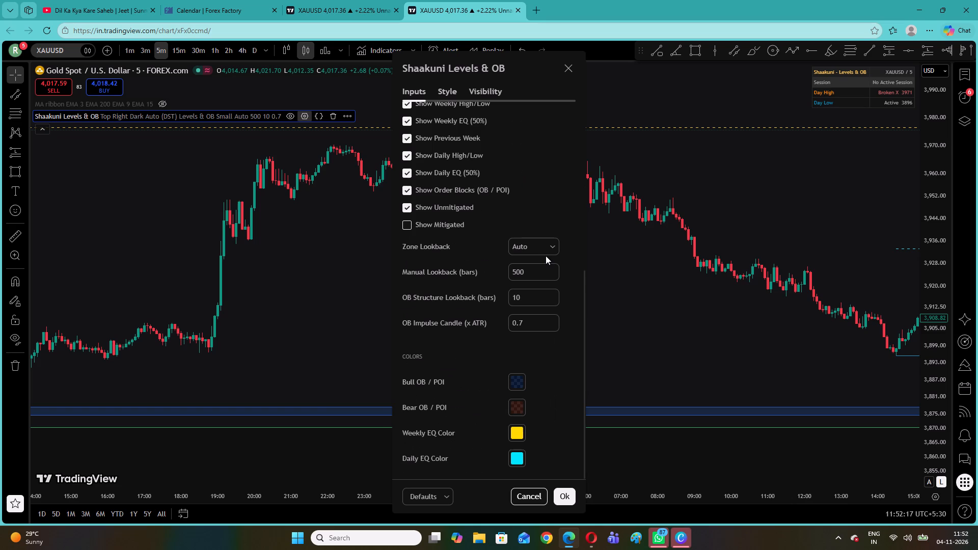
scroll(546, 256, "down", 2)
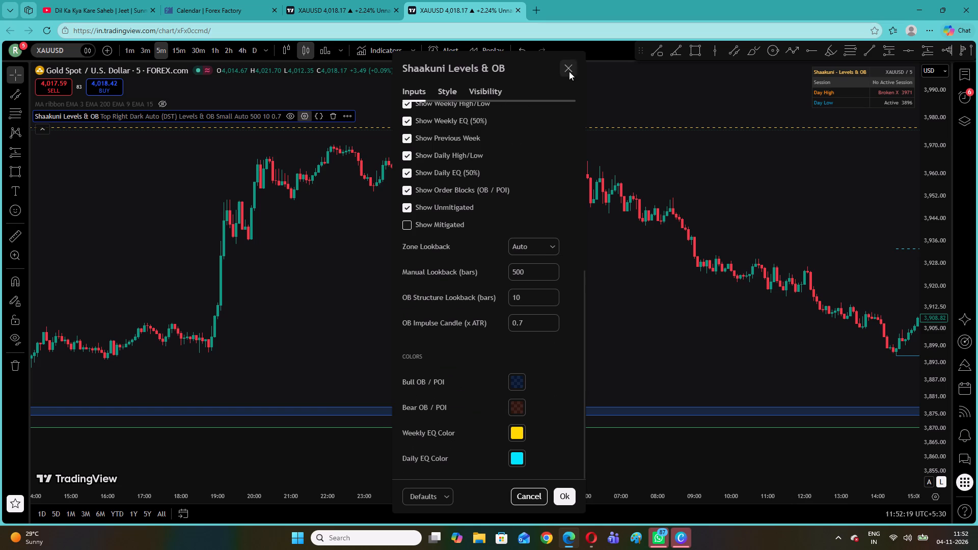
left_click(569, 71)
Examine the Shaakuni levels and order blocks against price from 3 November forward to the latest candles.
right_click(497, 181)
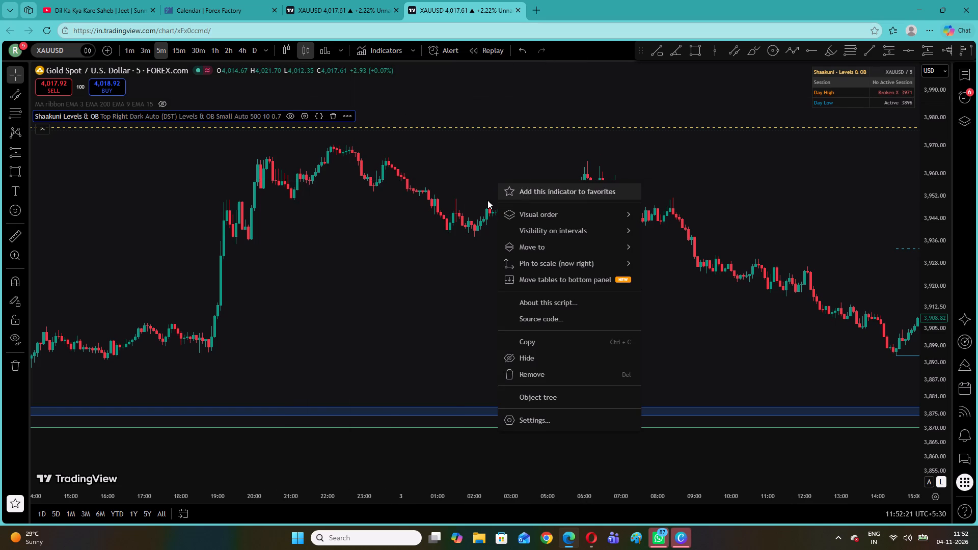
left_click_drag(426, 181, 437, 177)
left_click_drag(939, 282, 939, 288)
right_click(798, 219)
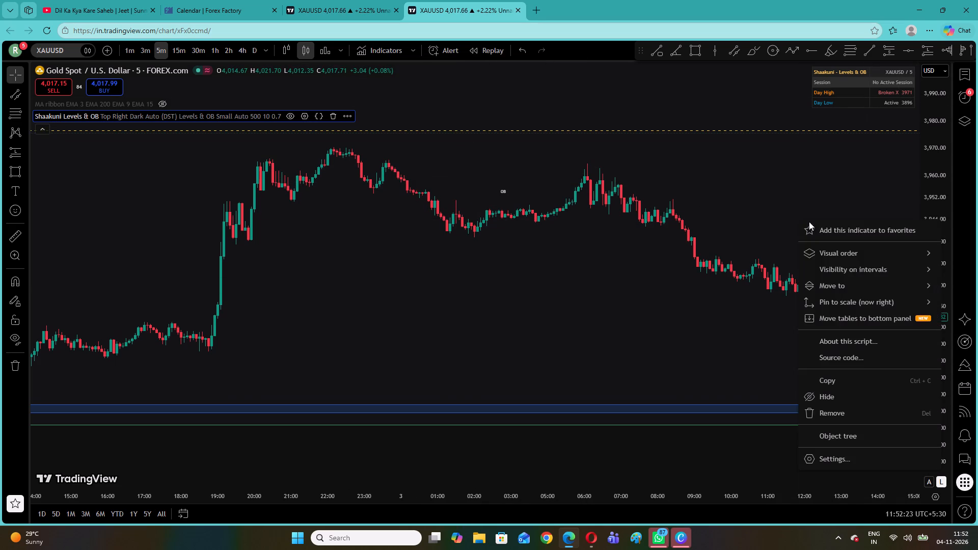
left_click(828, 180)
left_click_drag(931, 185, 930, 274)
right_click(788, 173)
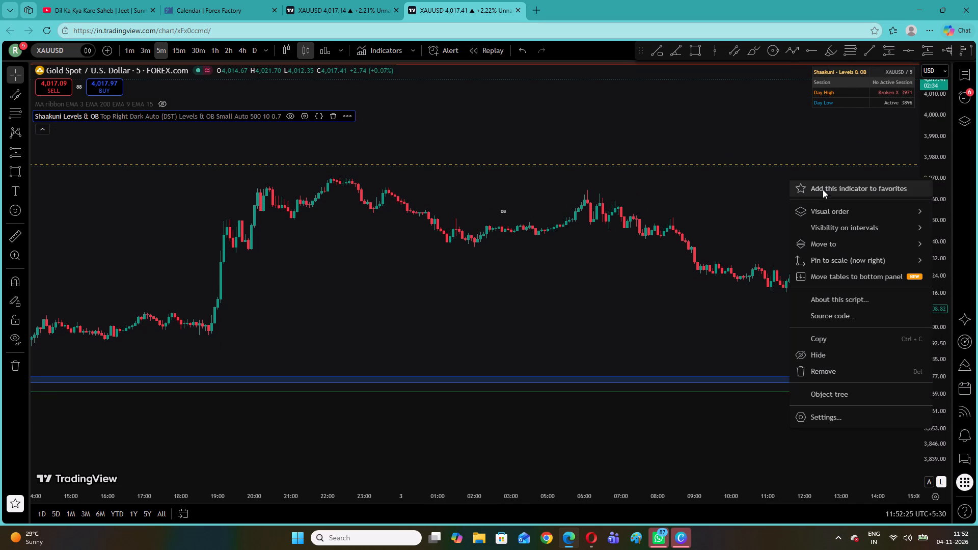
left_click(763, 226)
left_click(748, 197)
left_click_drag(865, 187, 525, 250)
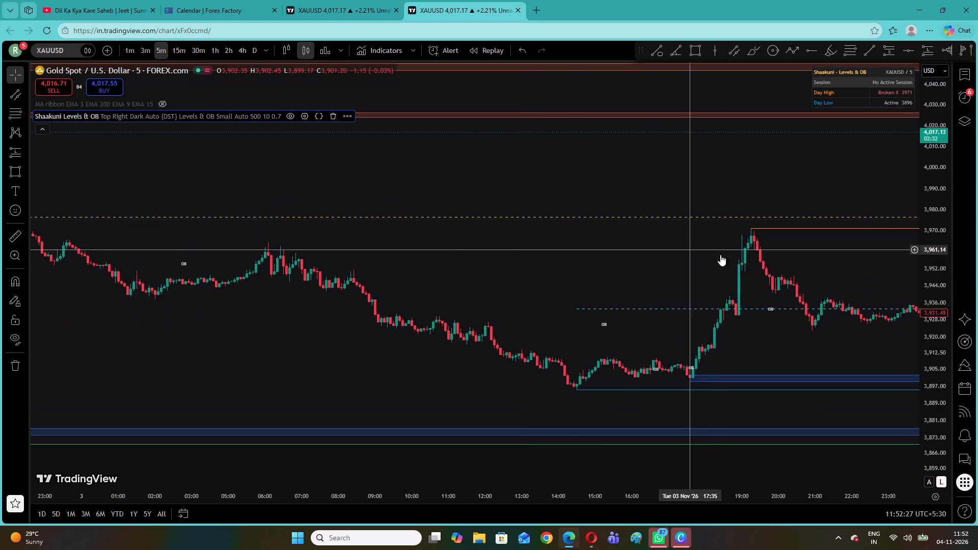
left_click_drag(720, 258, 362, 258)
left_click_drag(637, 252, 142, 263)
left_click_drag(720, 200, 740, 248)
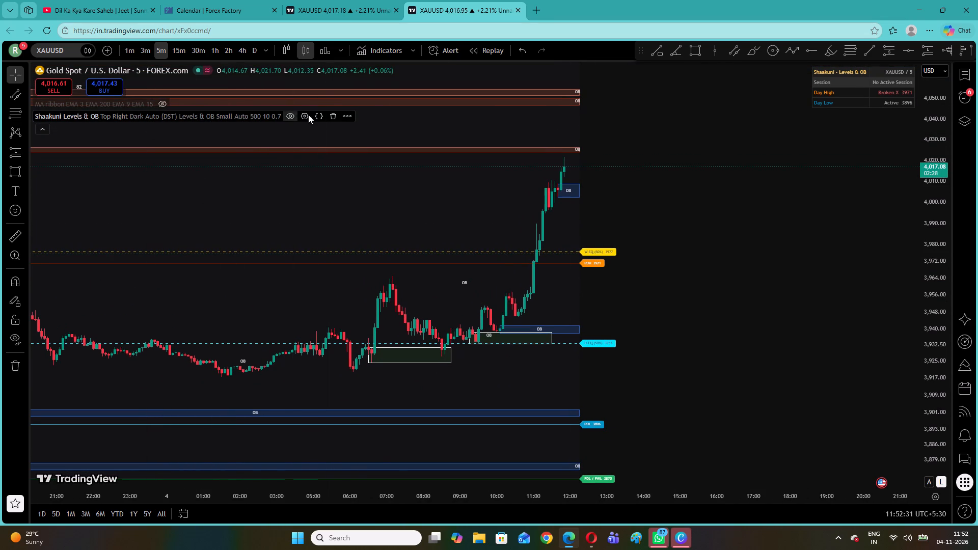
Remove the Shaakuni Levels & OB indicator from the chart.
left_click(328, 115)
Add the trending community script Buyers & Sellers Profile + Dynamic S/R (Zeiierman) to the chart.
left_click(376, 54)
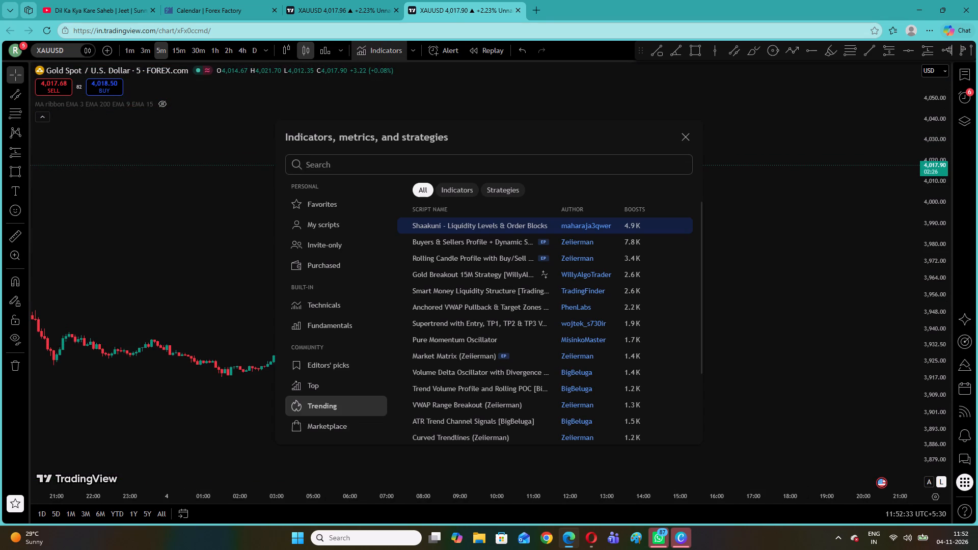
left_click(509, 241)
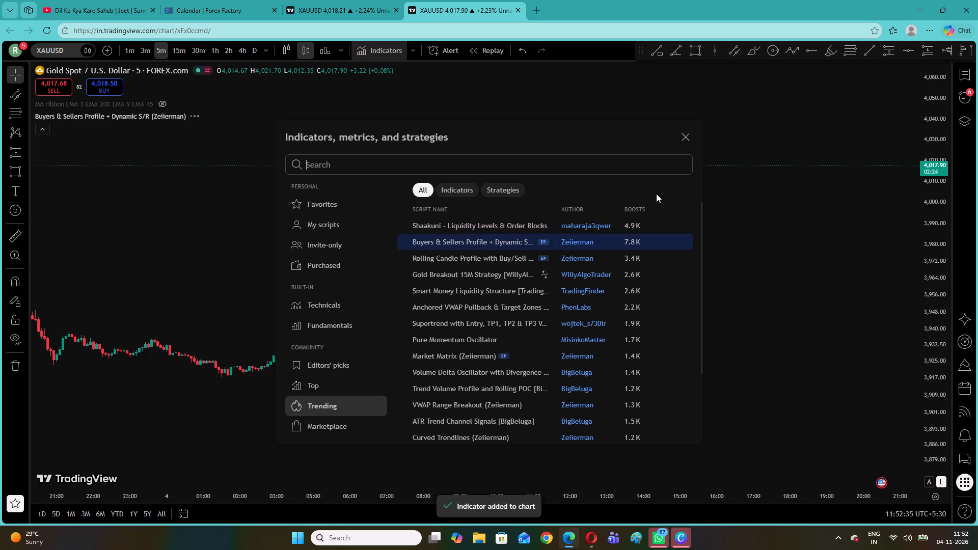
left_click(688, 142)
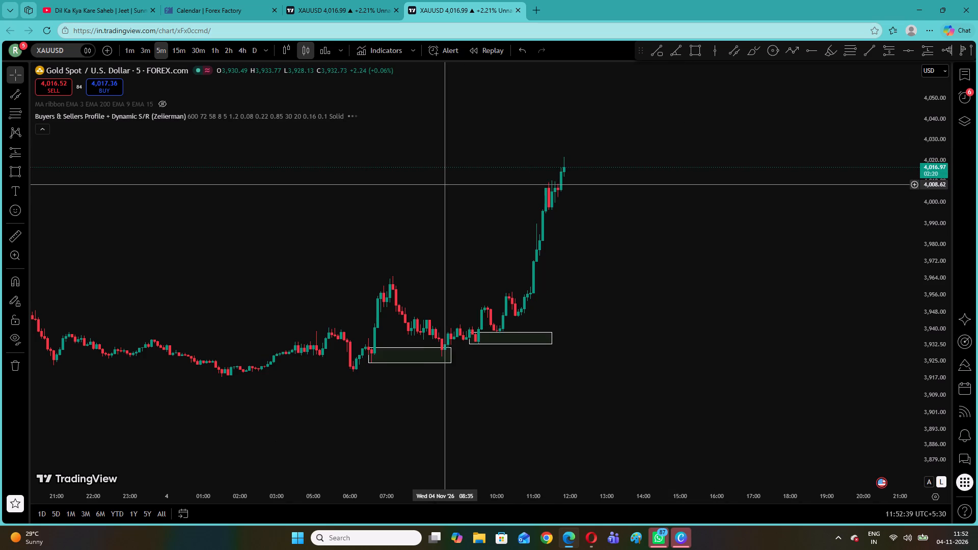
Toggle the Buyers & Sellers Profile indicator's visibility and examine the 5-minute price action from the current rally back to 3 November.
scroll(445, 184, "down", 1)
scroll(445, 184, "up", 1)
scroll(445, 184, "down", 1)
scroll(445, 184, "up", 3)
scroll(445, 184, "down", 1)
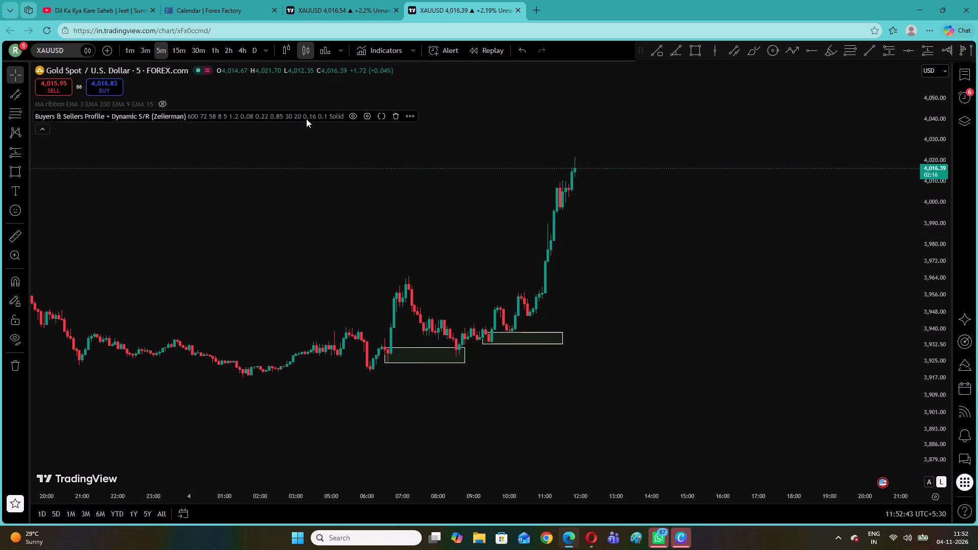
double_click(356, 115)
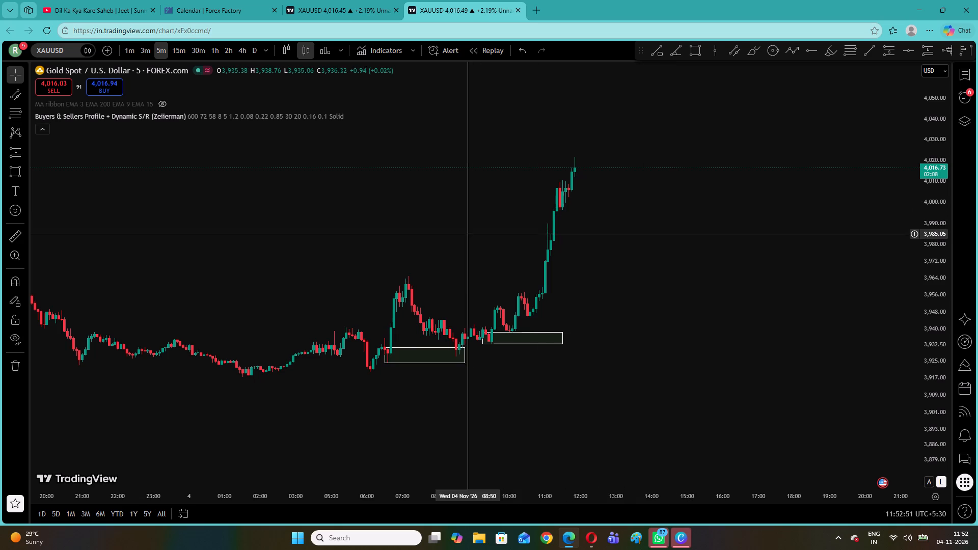
left_click_drag(468, 234, 608, 197)
left_click_drag(942, 394, 923, 230)
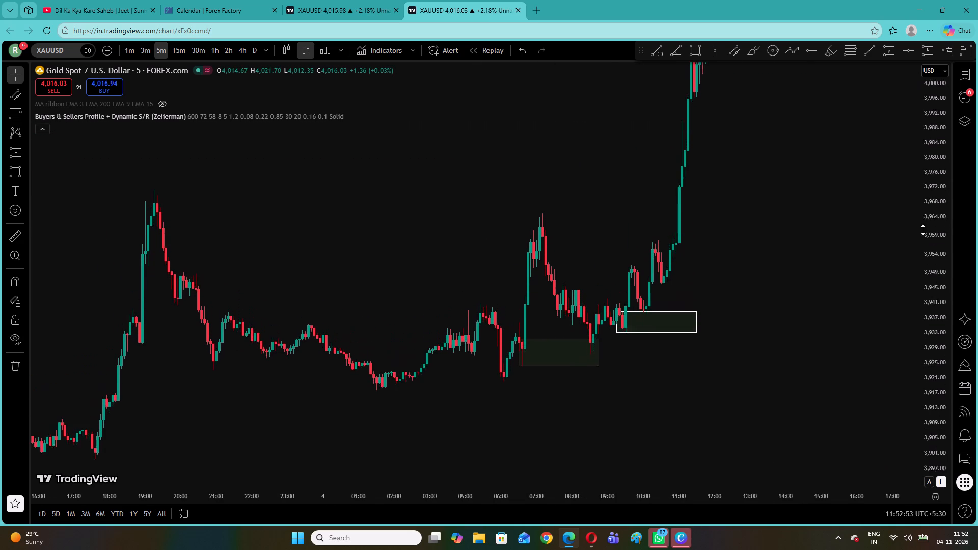
left_click_drag(923, 230, 919, 194)
left_click_drag(322, 272, 479, 210)
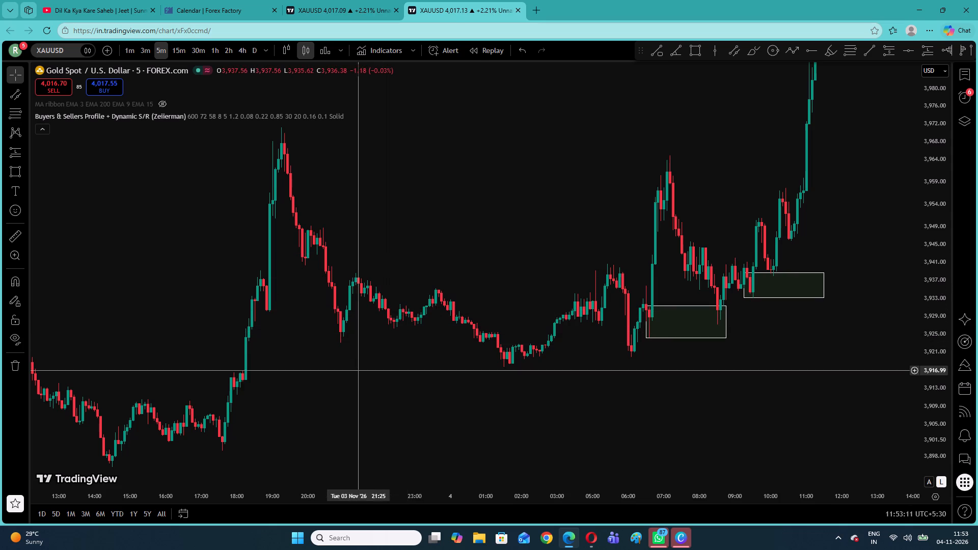
left_click_drag(354, 371, 608, 309)
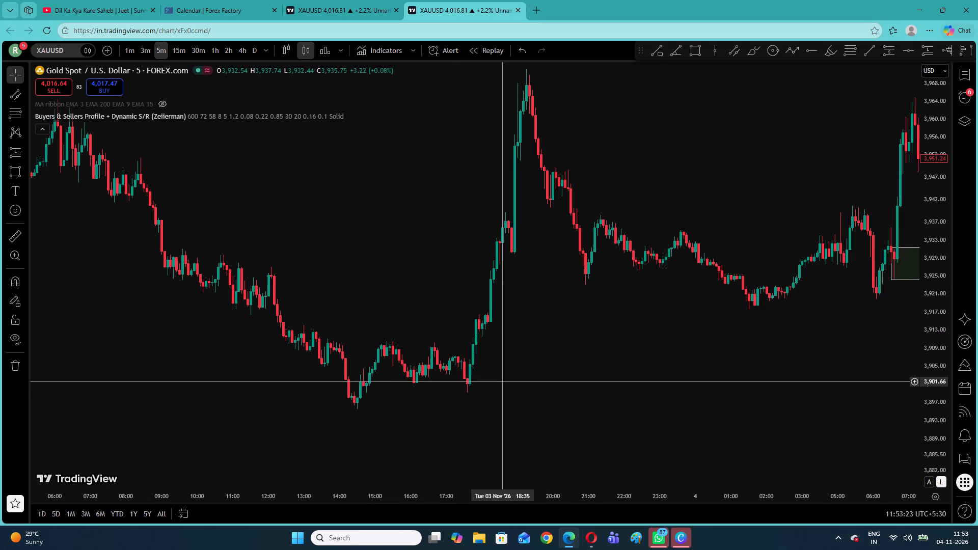
left_click_drag(367, 218, 464, 346)
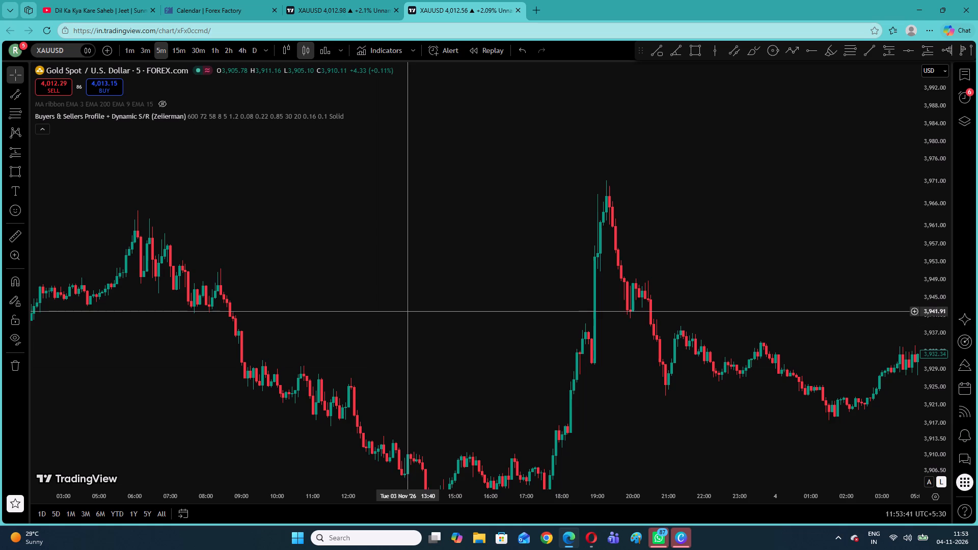
left_click_drag(506, 361, 230, 291)
left_click_drag(638, 263, 276, 352)
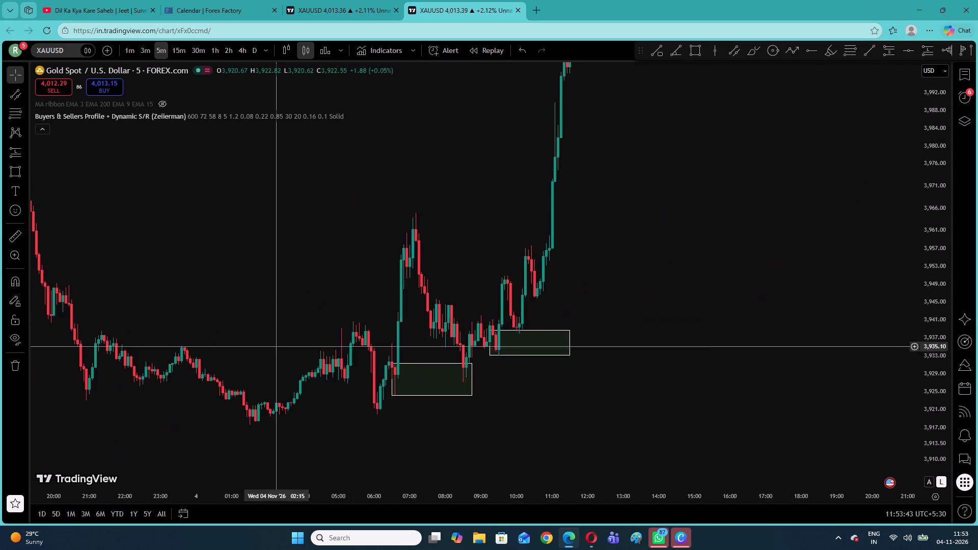
Remove the two rectangle zones drawn below the current rally from the chart.
right_click(437, 224)
left_click(503, 447)
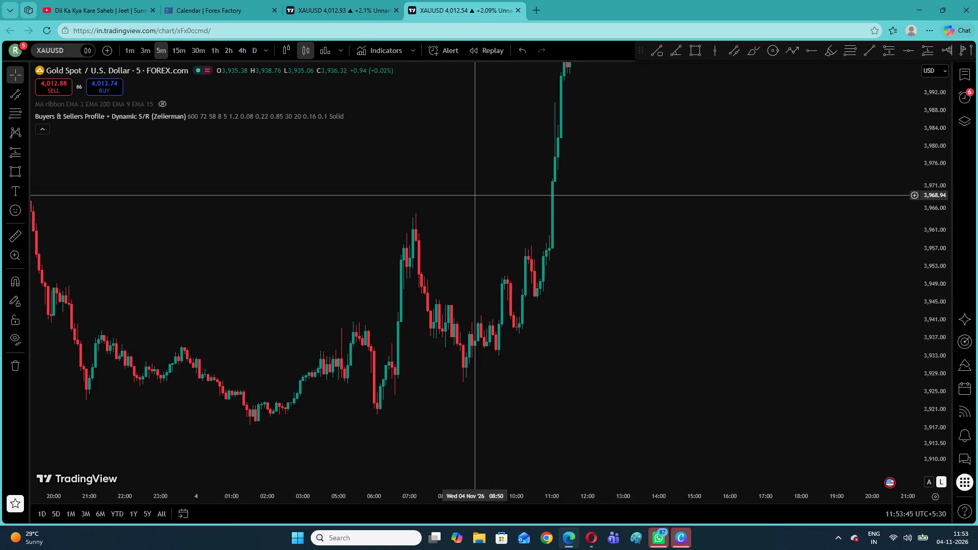
View the current rally's latest candles on the 1-minute timeframe.
left_click_drag(476, 195, 523, 365)
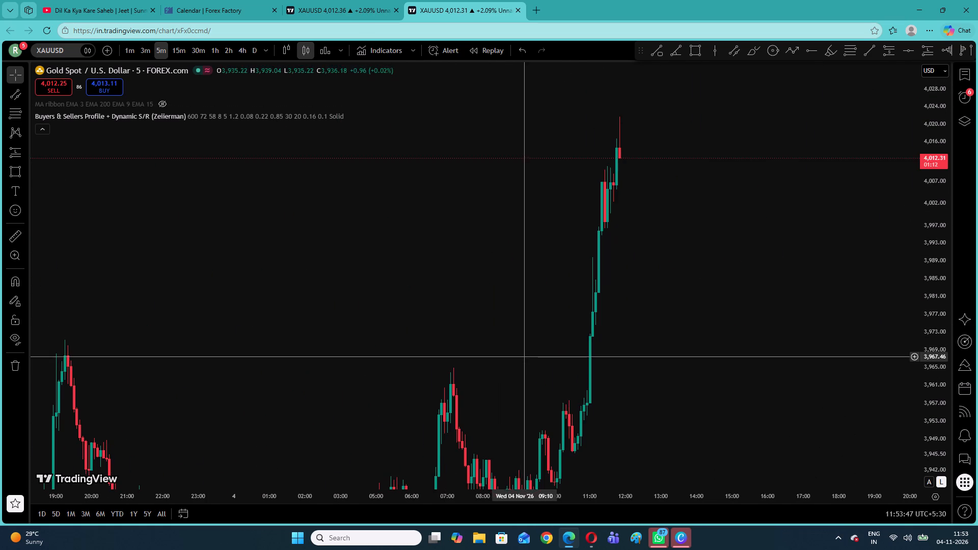
left_click(149, 50)
left_click(131, 49)
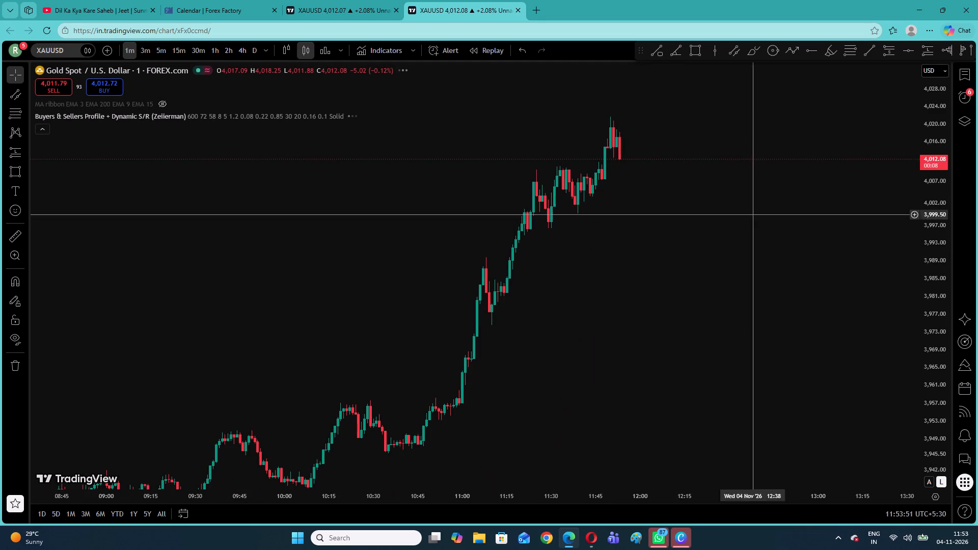
left_click_drag(711, 126, 610, 236)
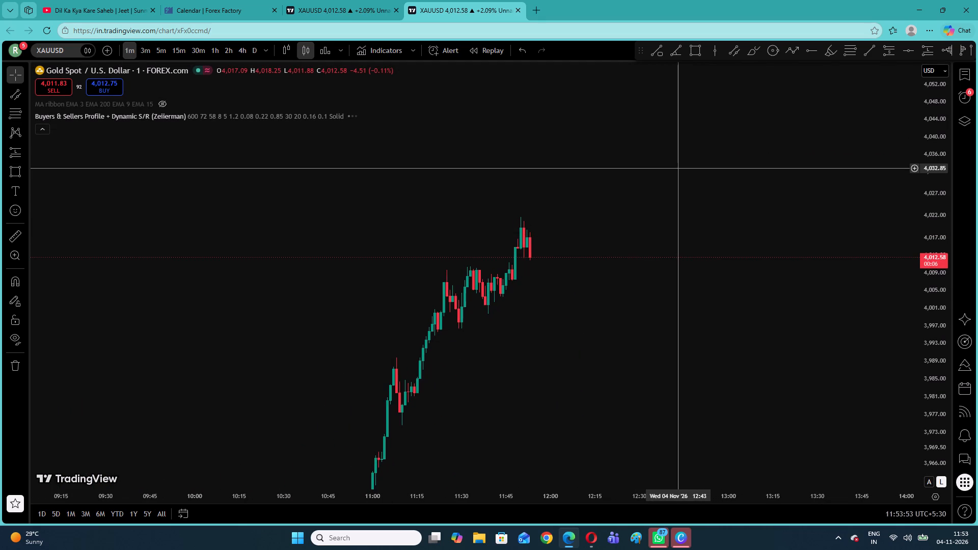
Show the moving average ribbon and remove the Buyers & Sellers Profile + Dynamic S/R indicator from the chart.
left_click(162, 102)
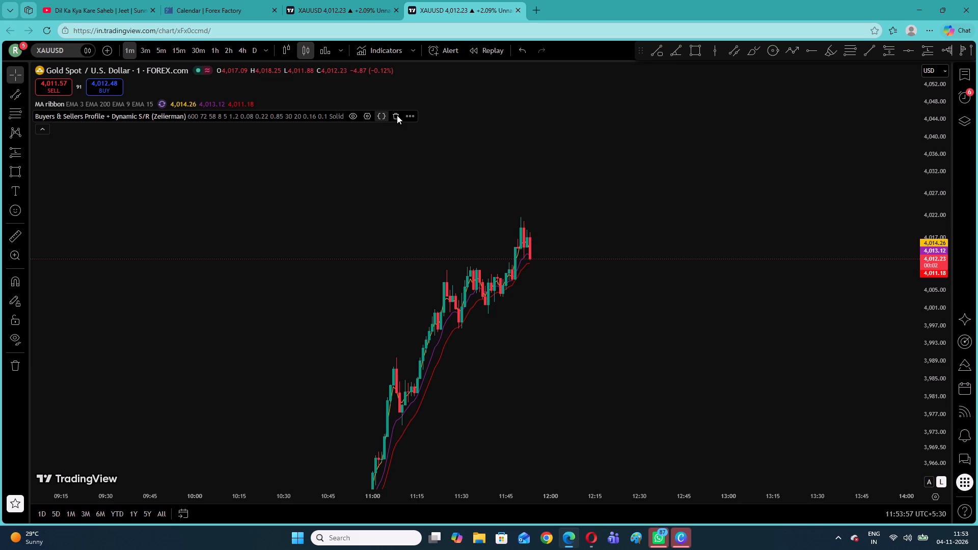
left_click(397, 115)
left_click_drag(605, 164, 496, 185)
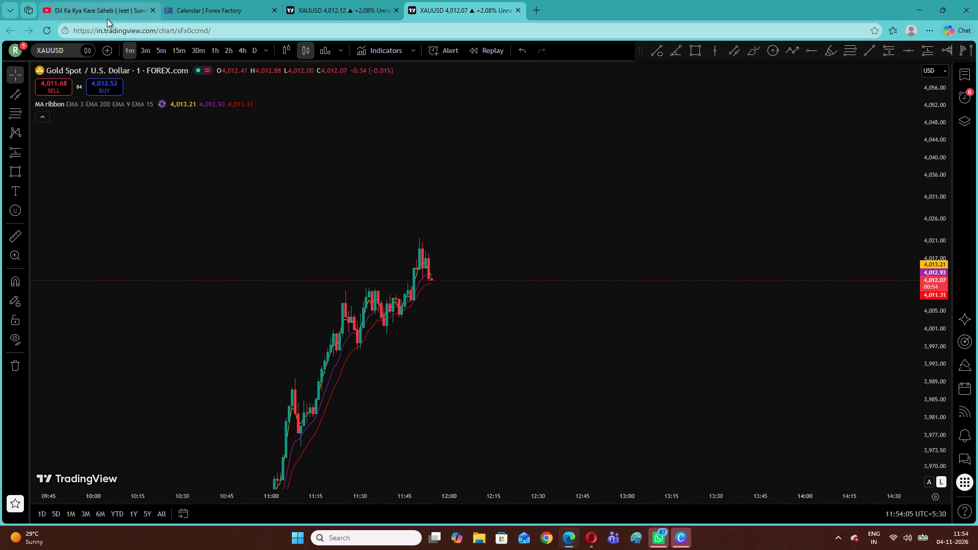
Compare the latest 5-minute candles and EMA ribbon on the two XAUUSD chart tabs.
left_click(159, 48)
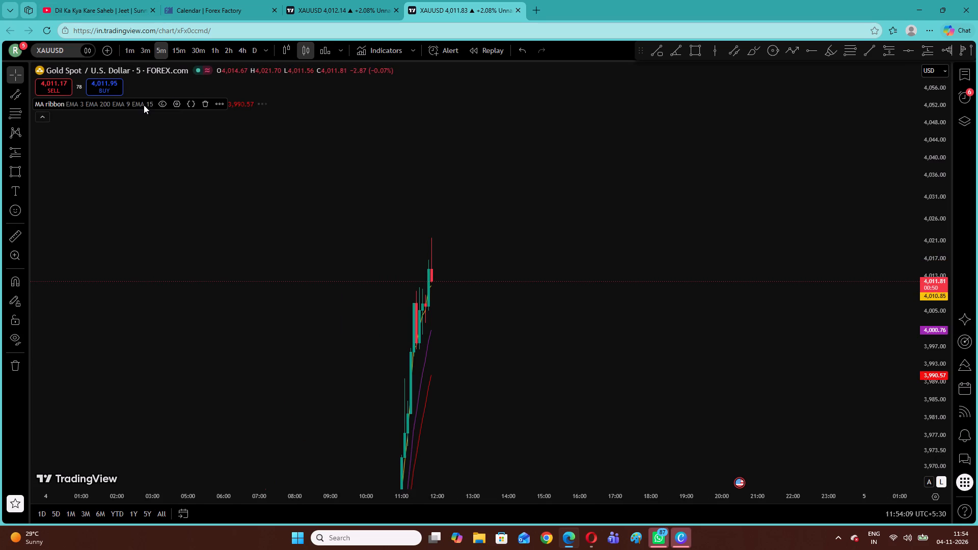
left_click(342, 0)
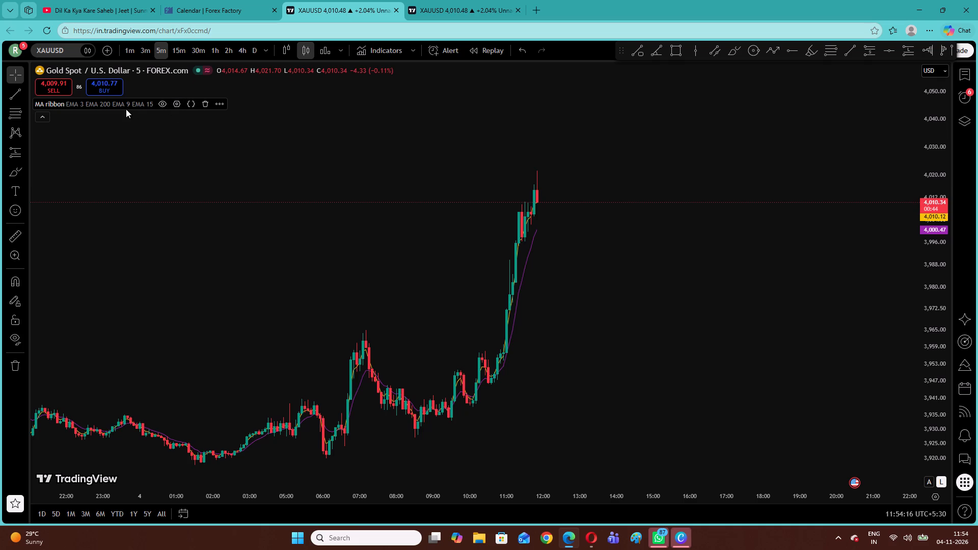
left_click_drag(629, 150, 533, 233)
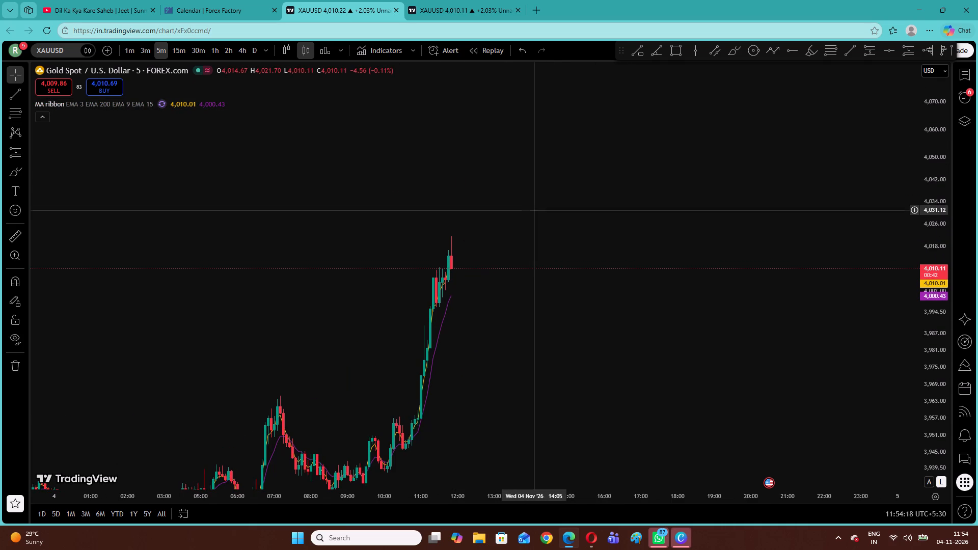
left_click_drag(942, 358, 894, 182)
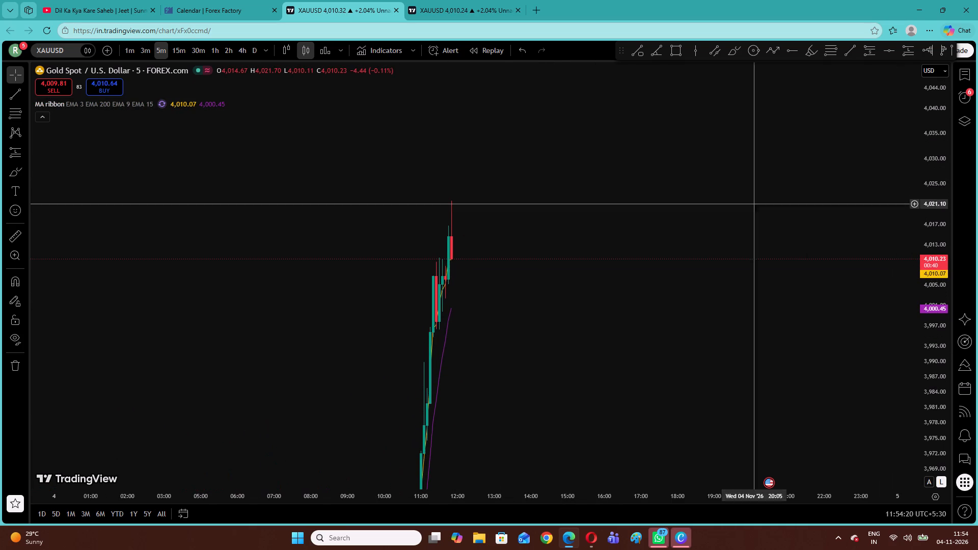
left_click(433, 13)
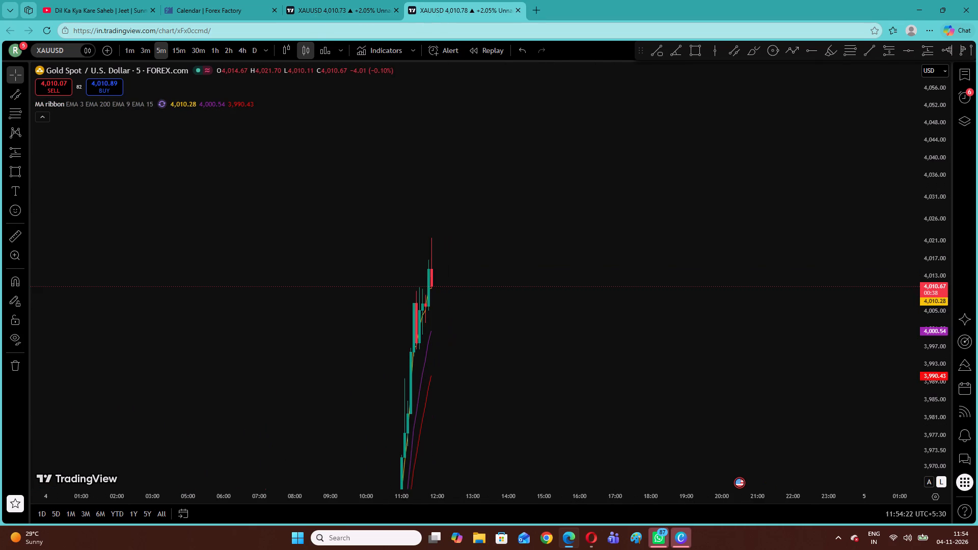
On the first XAUUSD tab's 1-minute chart, draw a trend line under the rising lows from about 3,996 at 11:29 to about 4,015.
left_click_drag(317, 0, 284, 9)
left_click(125, 50)
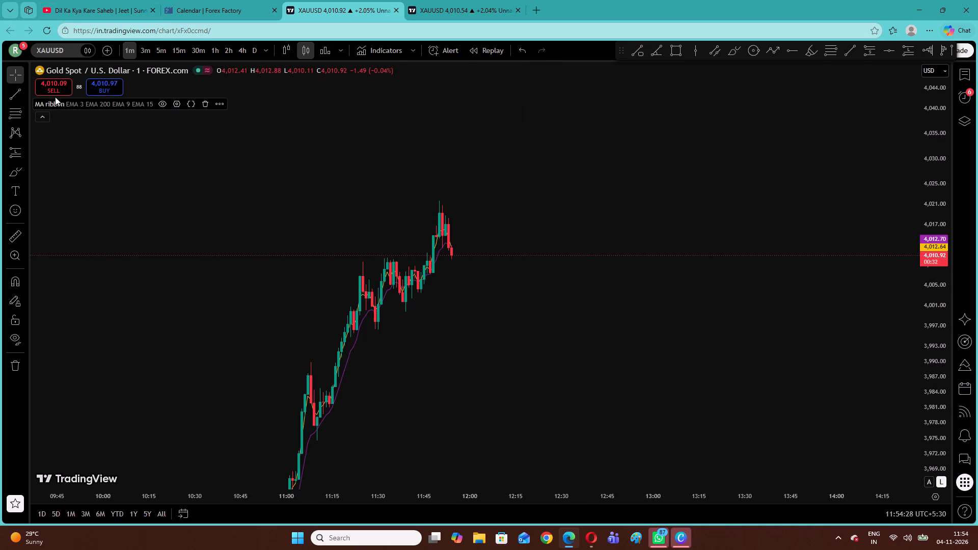
left_click(14, 94)
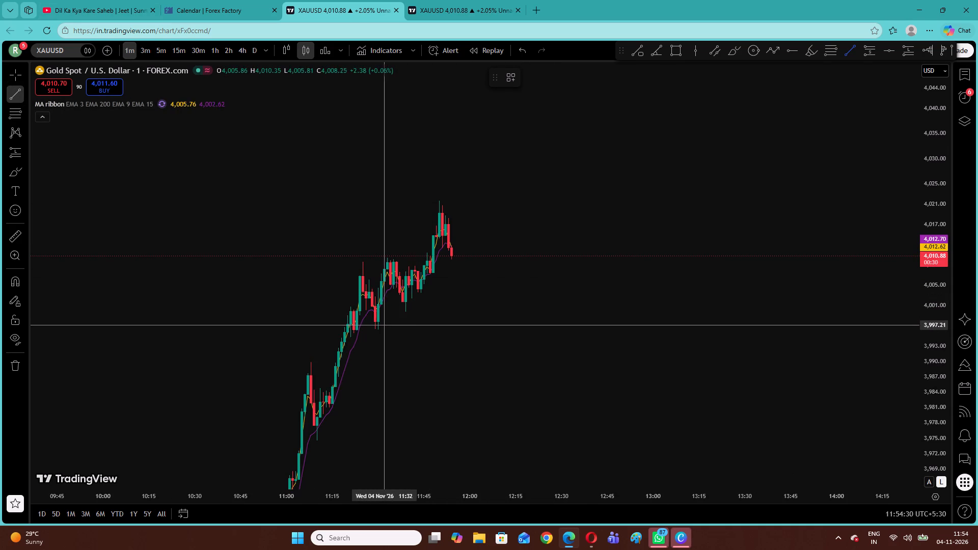
left_click(376, 329)
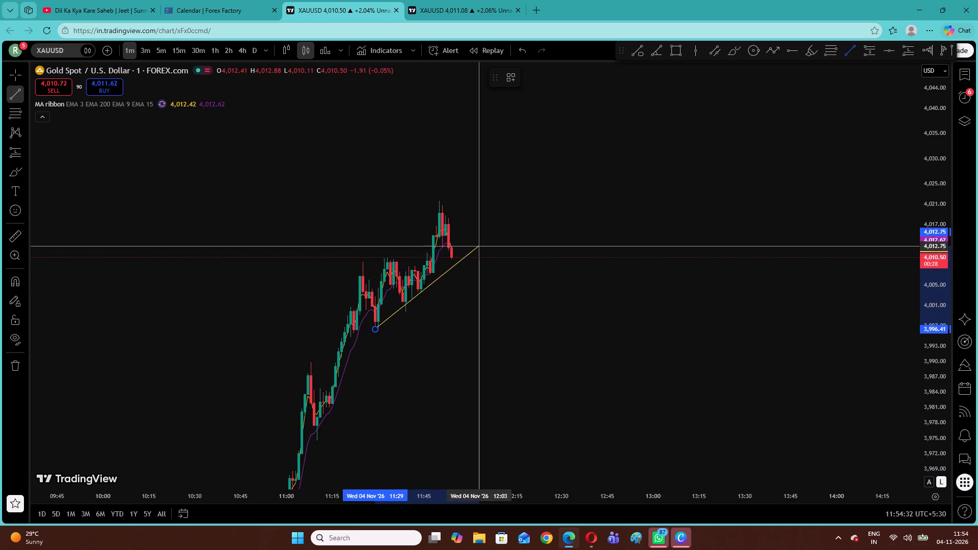
left_click(488, 235)
left_click(554, 230)
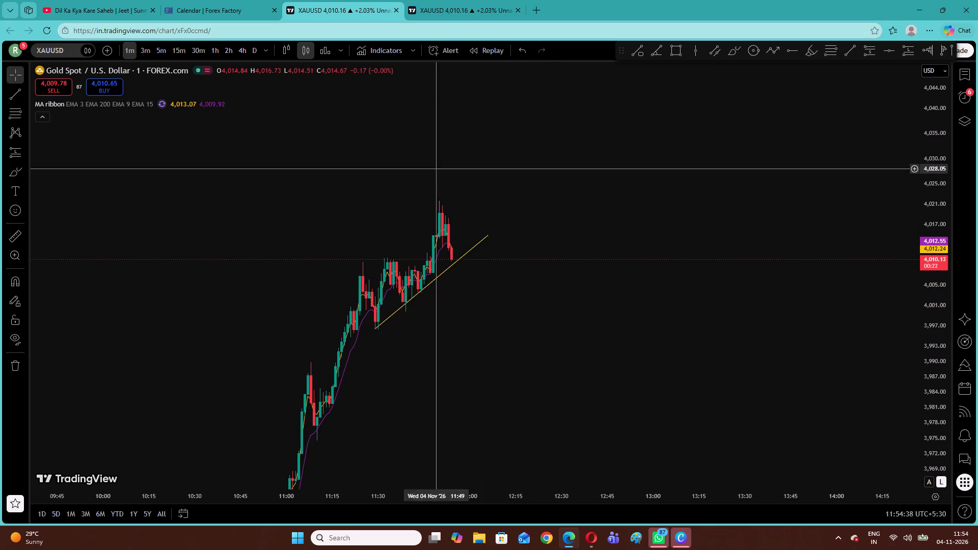
Examine the 15-minute XAUUSD price action and EMA ribbon from 31 October to the current rally.
left_click(180, 51)
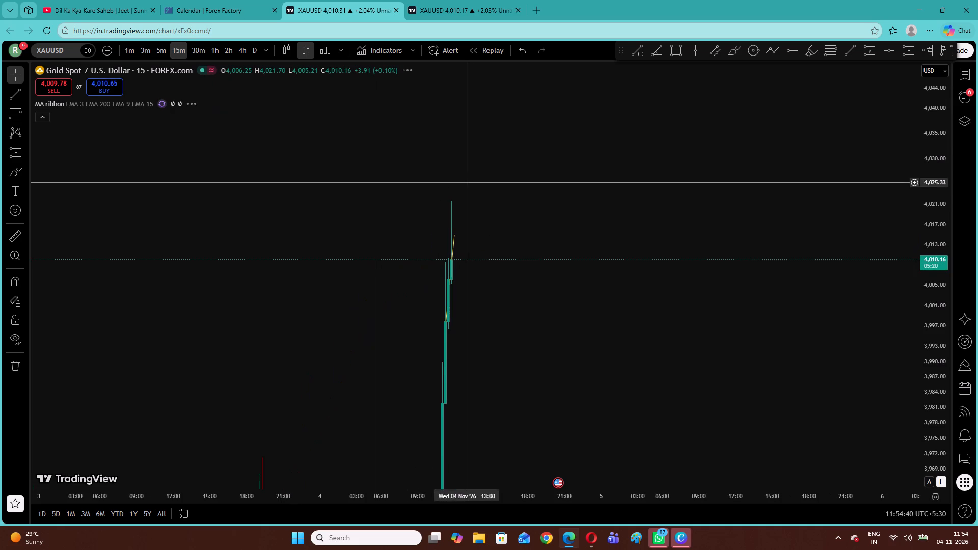
right_click(468, 181)
left_click(502, 189)
left_click_drag(513, 131, 530, 203)
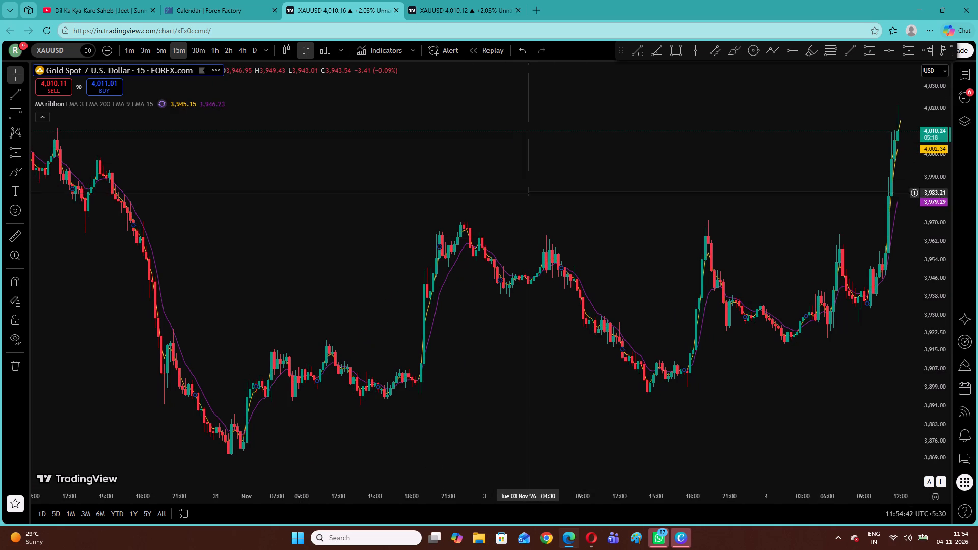
left_click_drag(530, 203, 533, 217)
left_click_drag(934, 210, 931, 223)
left_click_drag(469, 159, 606, 253)
left_click_drag(597, 162, 563, 163)
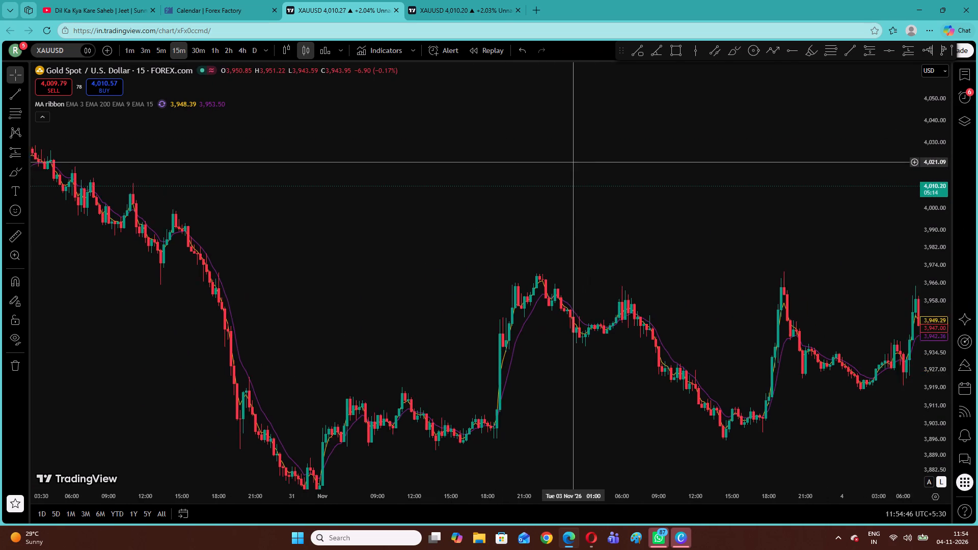
left_click_drag(563, 163, 328, 188)
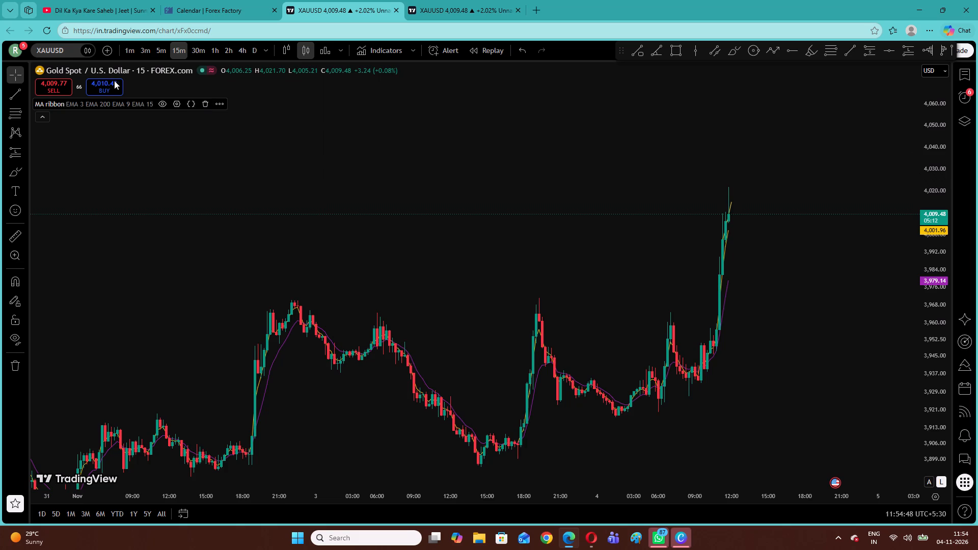
Return to the 1-minute timeframe, reset the chart view and check the latest candles against the trend line.
left_click(132, 48)
right_click(455, 172)
left_click(466, 180)
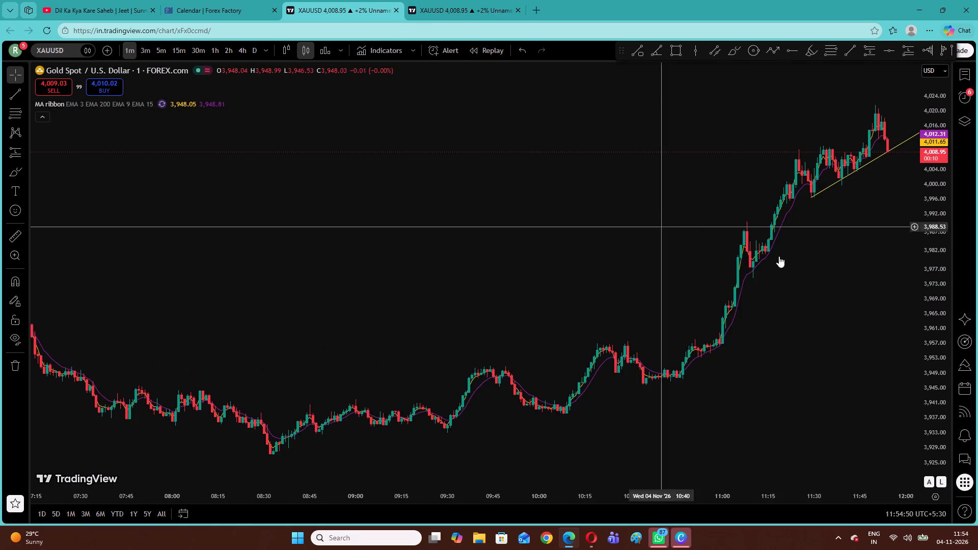
left_click_drag(928, 214, 933, 226)
left_click_drag(876, 211, 683, 332)
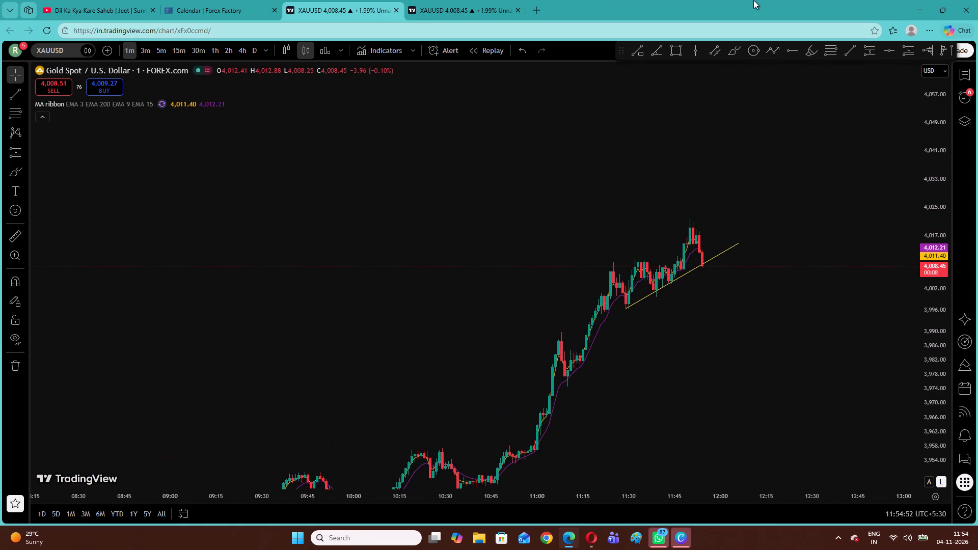
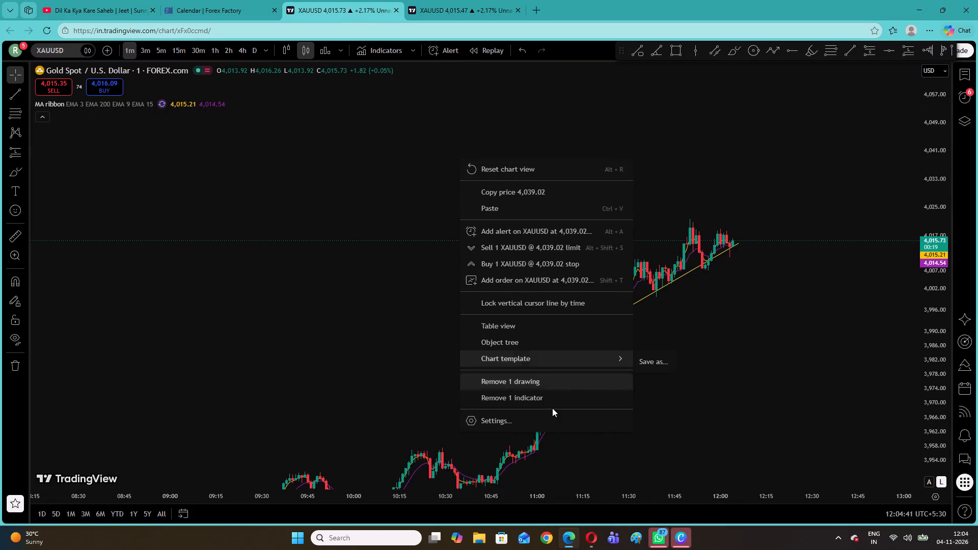
Remove the trend line drawing from the 1-minute XAUUSD chart.
left_click(536, 384)
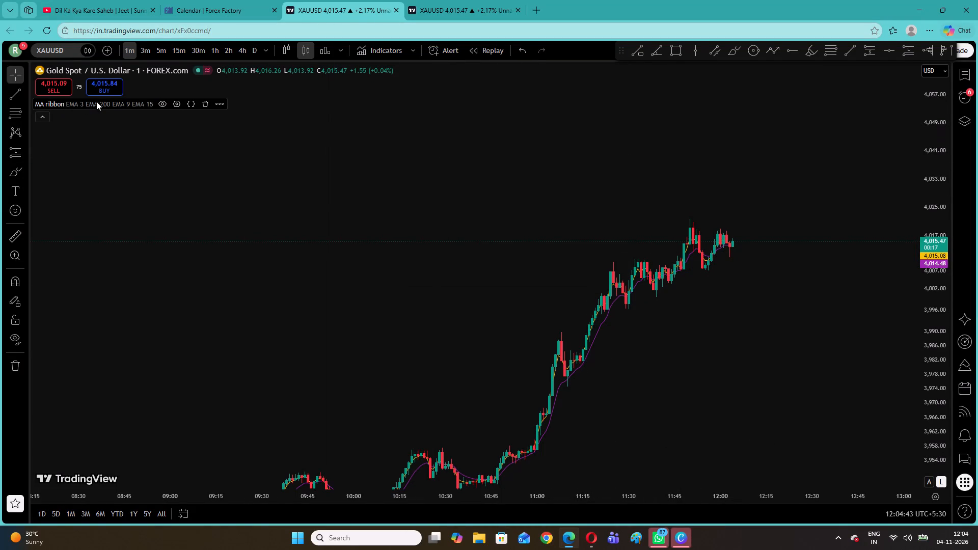
Hide the MA ribbon indicator on the 1-minute XAUUSD chart so that only the candles are displayed.
left_click_drag(944, 349, 904, 156)
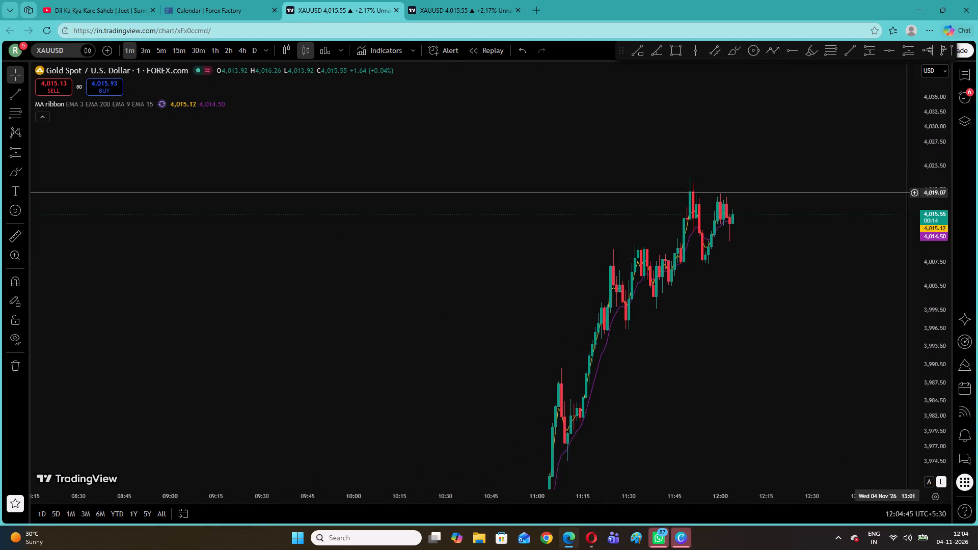
left_click_drag(904, 156, 900, 121)
left_click_drag(753, 318, 750, 310)
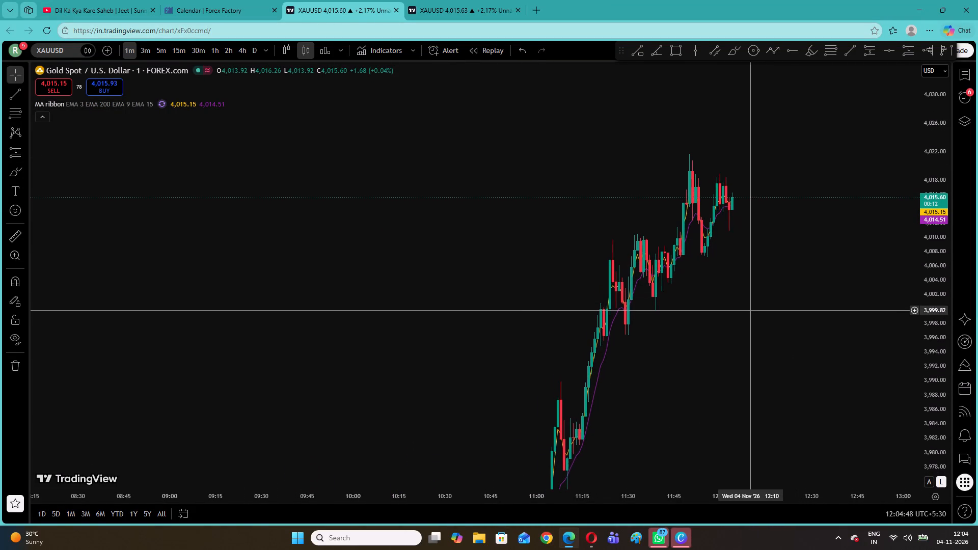
left_click_drag(750, 310, 808, 62)
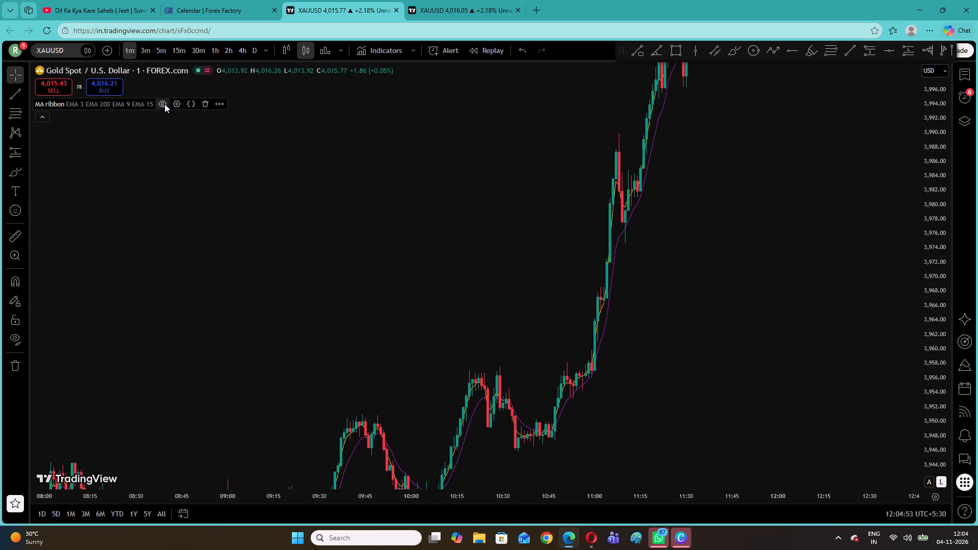
left_click(160, 100)
Reset the chart view and examine the 4 November 1-minute swings before the rally, briefly comparing them with the 3- and 5-minute timeframes.
right_click_drag(478, 166, 488, 174)
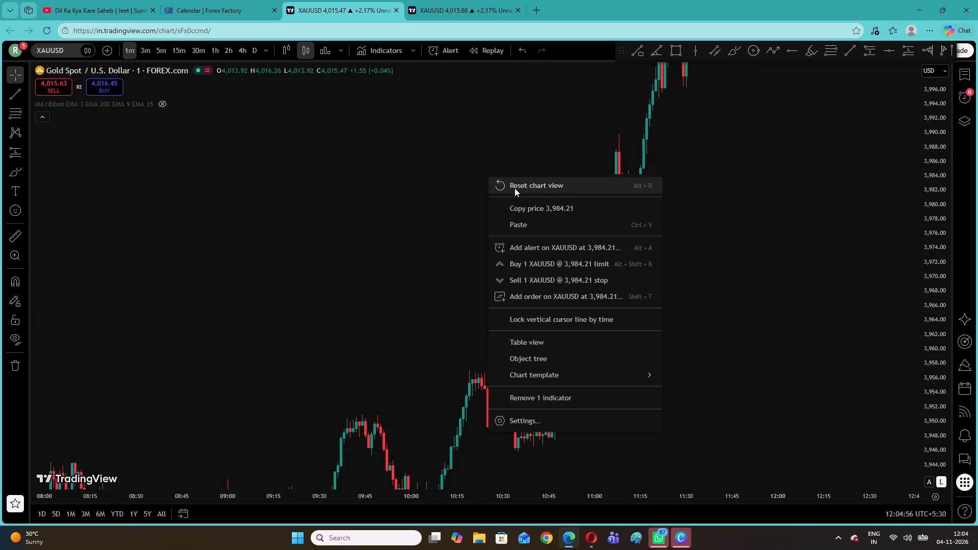
left_click(514, 186)
left_click_drag(945, 348, 940, 296)
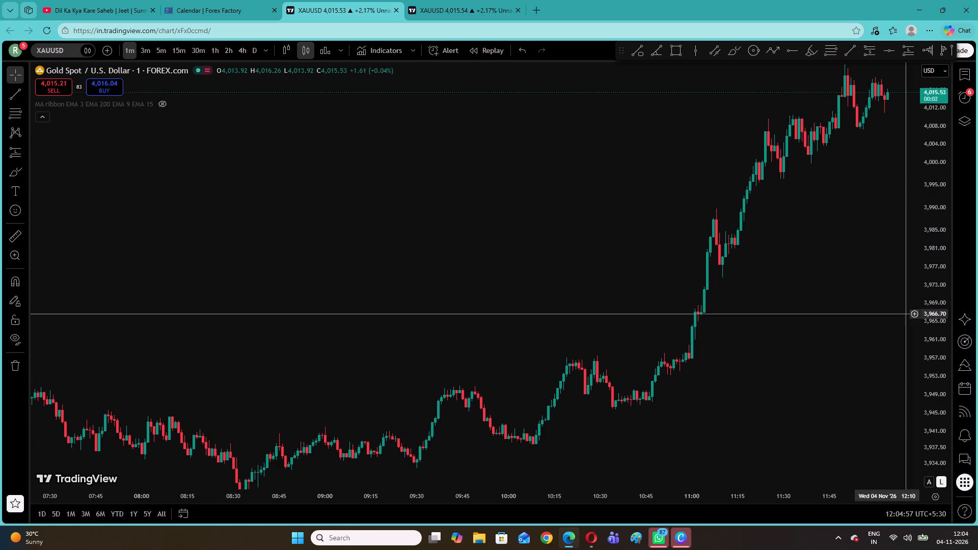
left_click_drag(781, 364, 840, 241)
left_click_drag(937, 376, 933, 206)
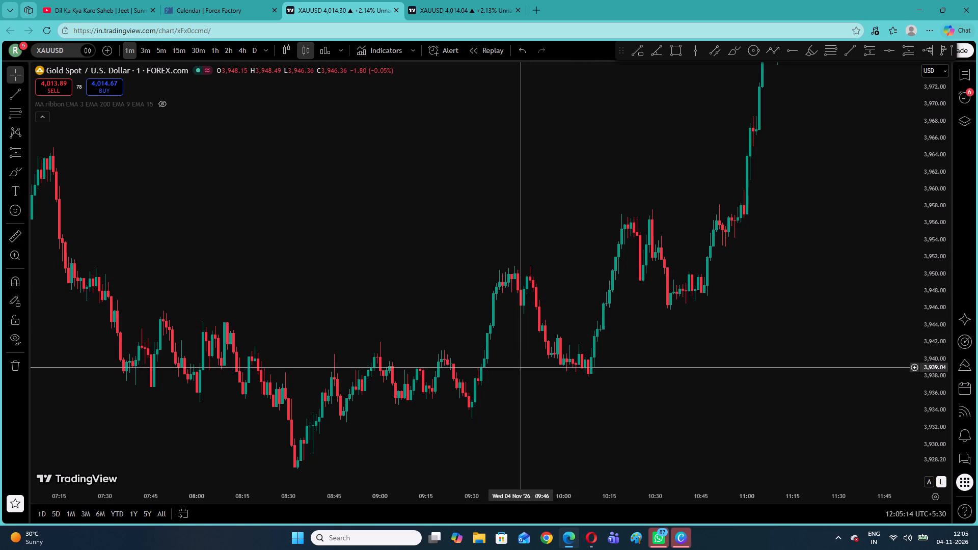
left_click_drag(376, 219, 515, 200)
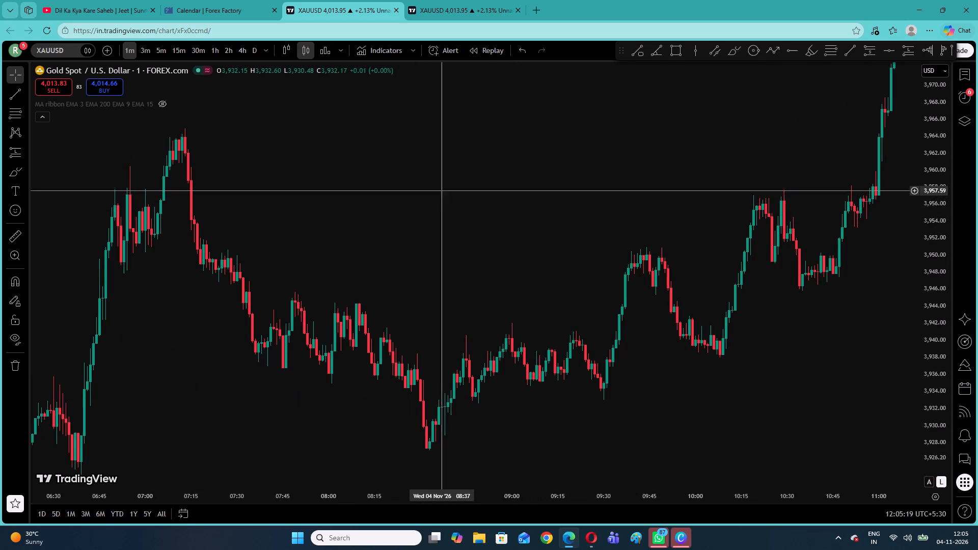
left_click_drag(589, 303, 598, 282)
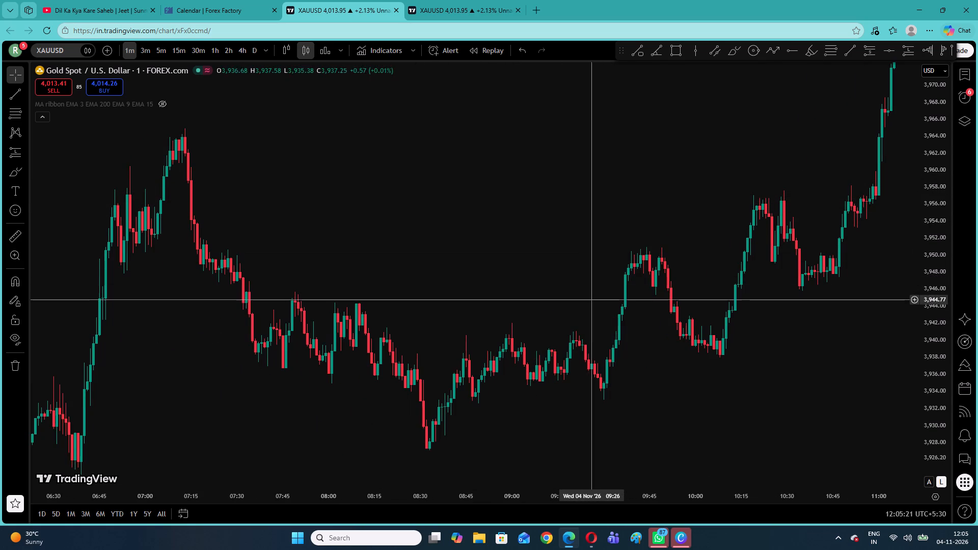
left_click_drag(598, 282, 609, 216)
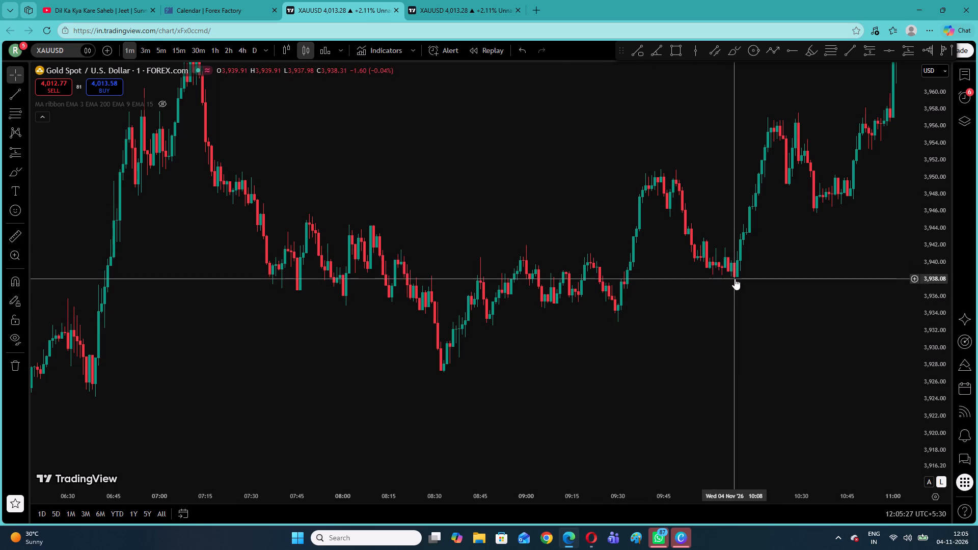
left_click_drag(717, 159, 576, 254)
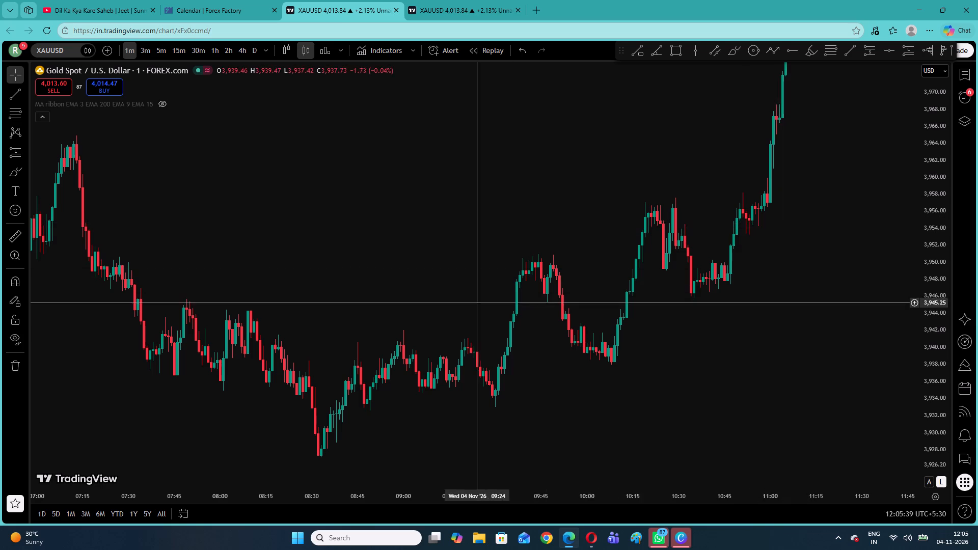
left_click_drag(440, 295, 778, 284)
left_click_drag(421, 306, 821, 279)
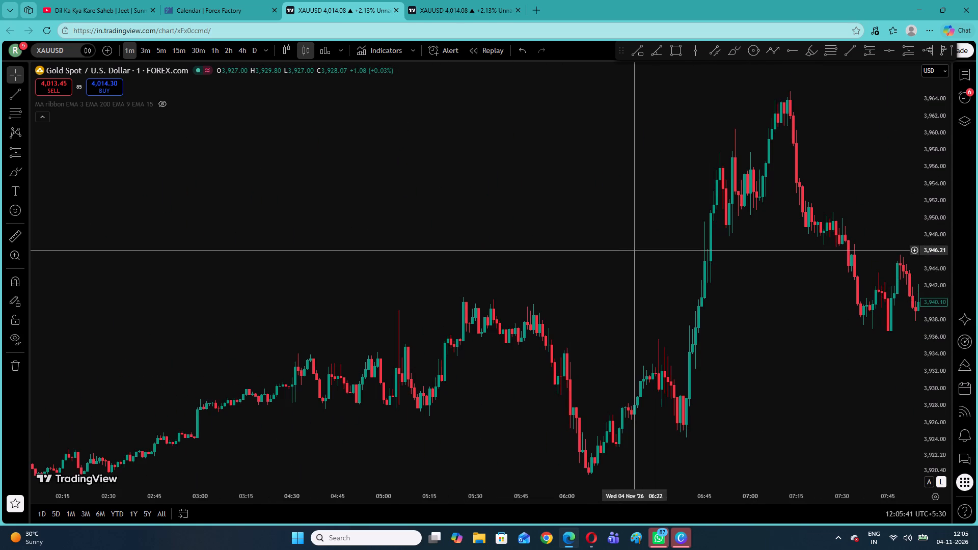
left_click_drag(805, 259, 666, 301)
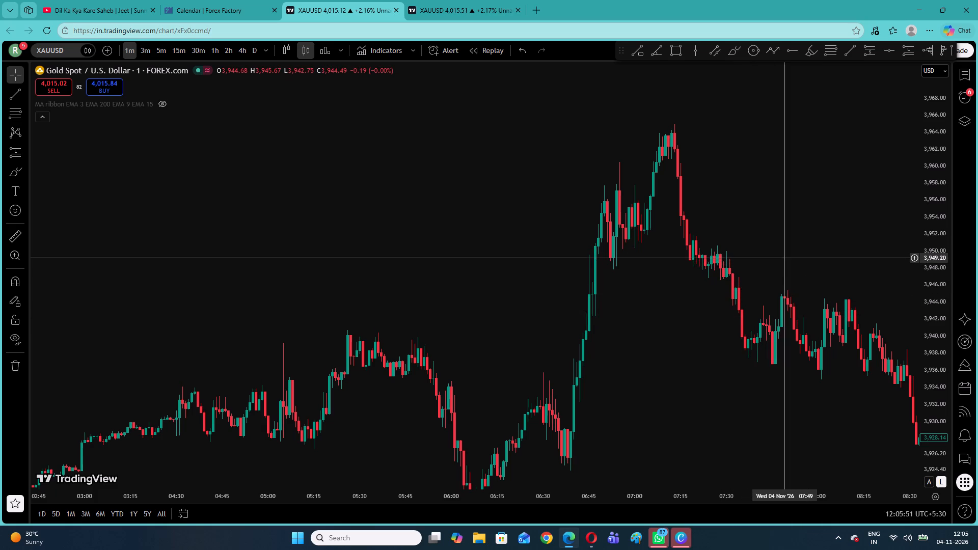
left_click_drag(783, 258, 633, 255)
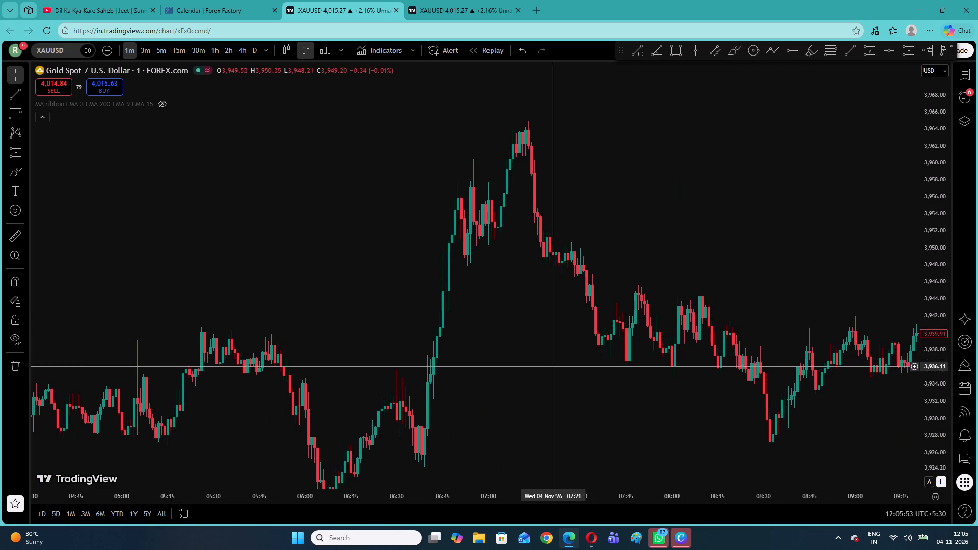
left_click_drag(564, 423, 491, 354)
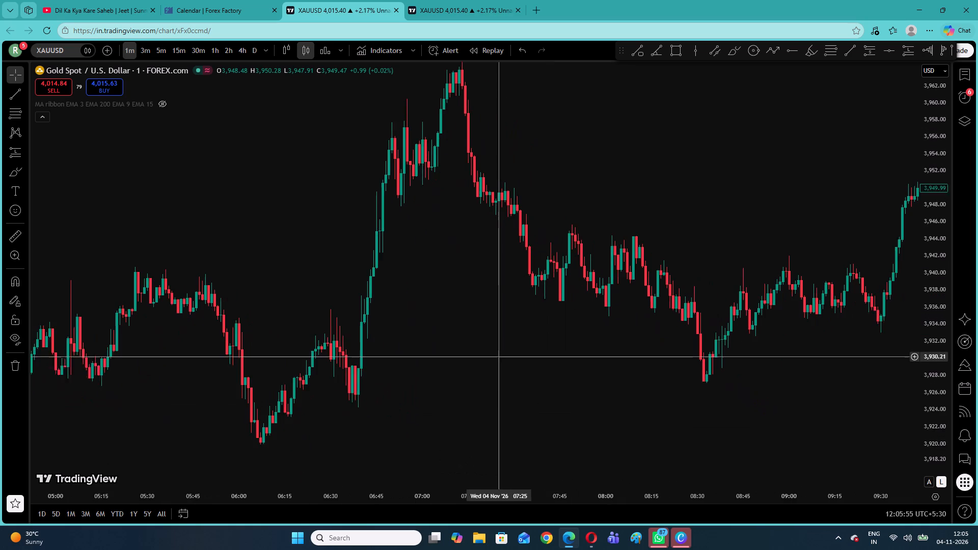
left_click_drag(491, 354, 489, 354)
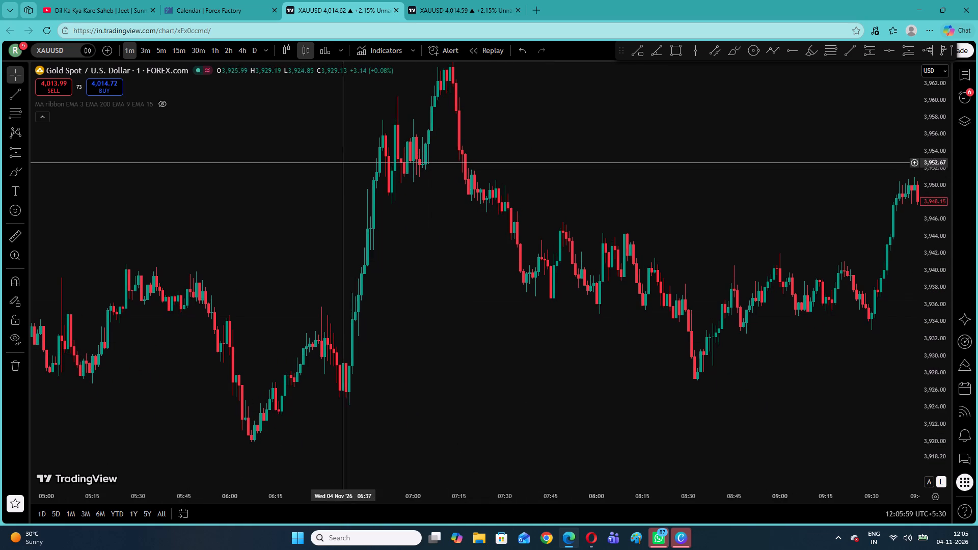
left_click(146, 51)
left_click(157, 53)
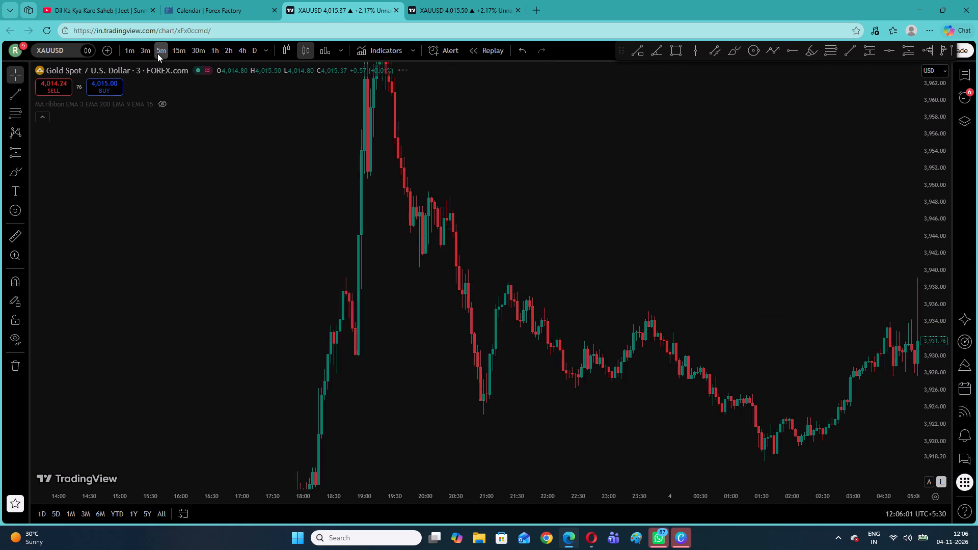
left_click(128, 47)
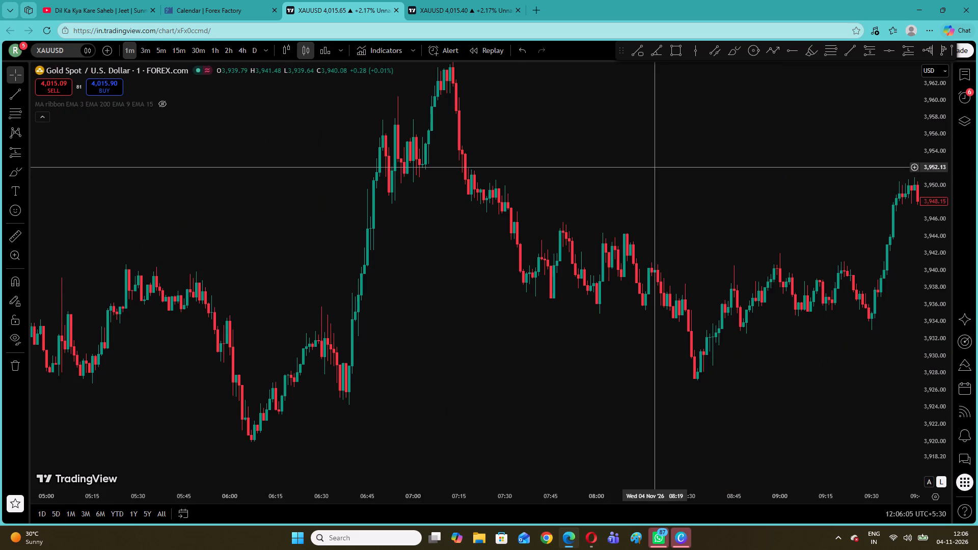
On the 30-minute chart, draw a rectangle from about 3,972 to 3,951 over the 3 November evening high, extending to 4 November 08:00.
left_click(200, 47)
right_click(544, 162)
left_click(552, 167)
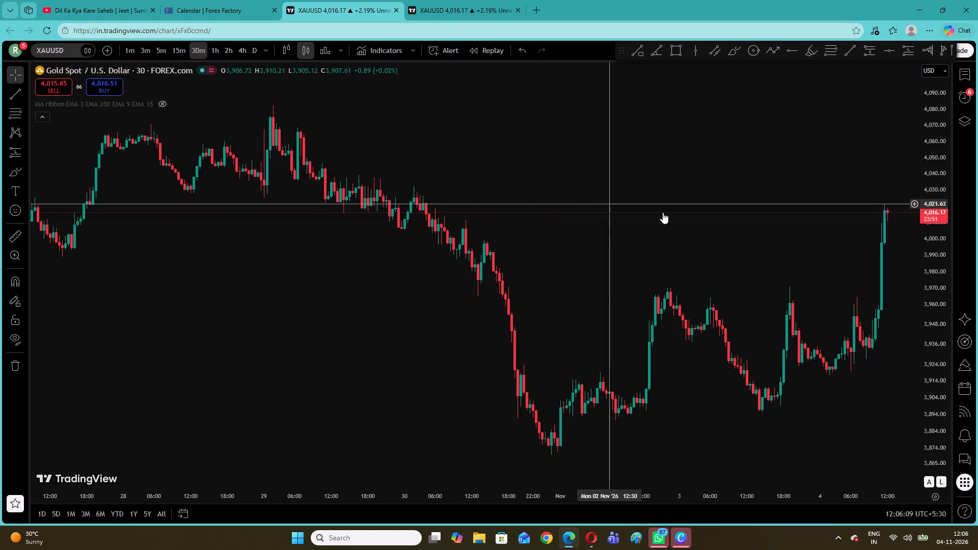
left_click_drag(922, 257, 922, 272)
left_click_drag(829, 234, 778, 239)
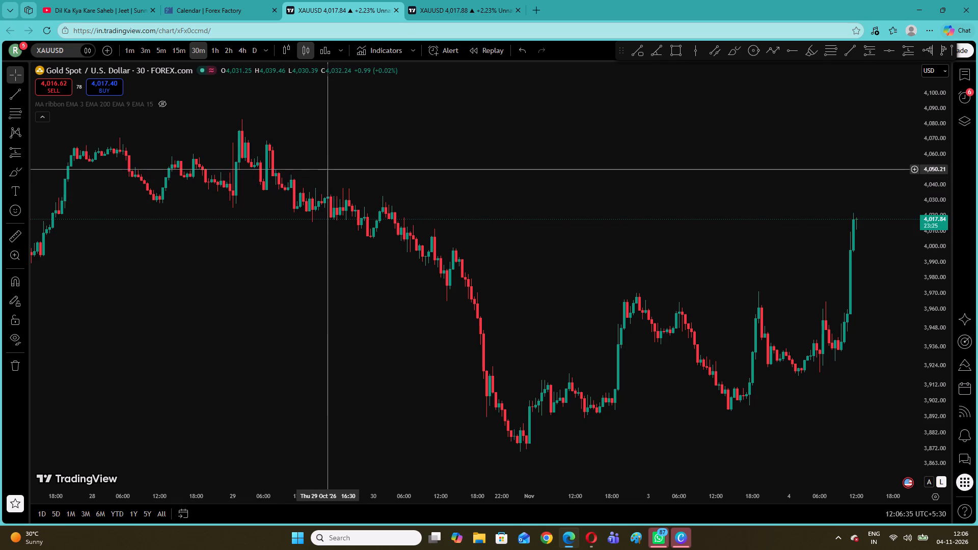
left_click_drag(584, 186, 509, 173)
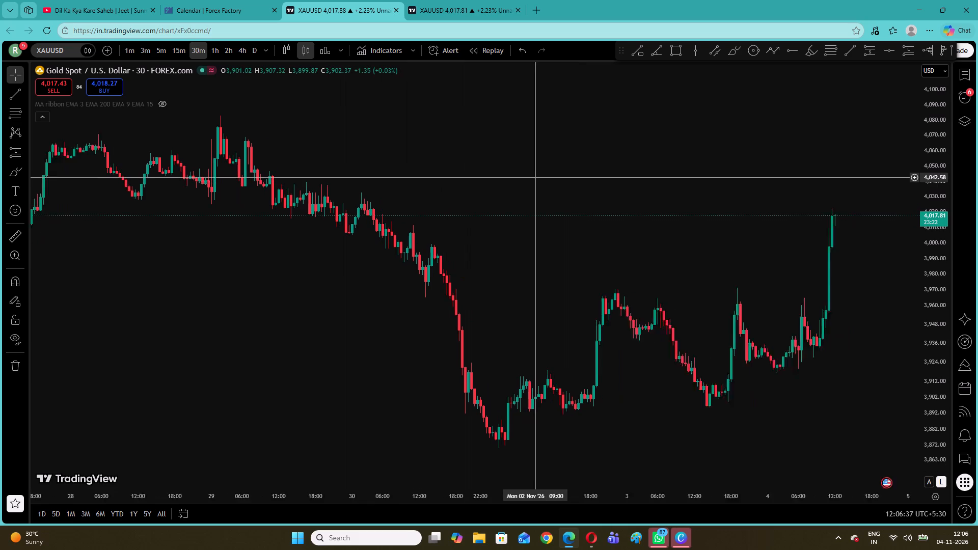
left_click_drag(509, 173, 455, 167)
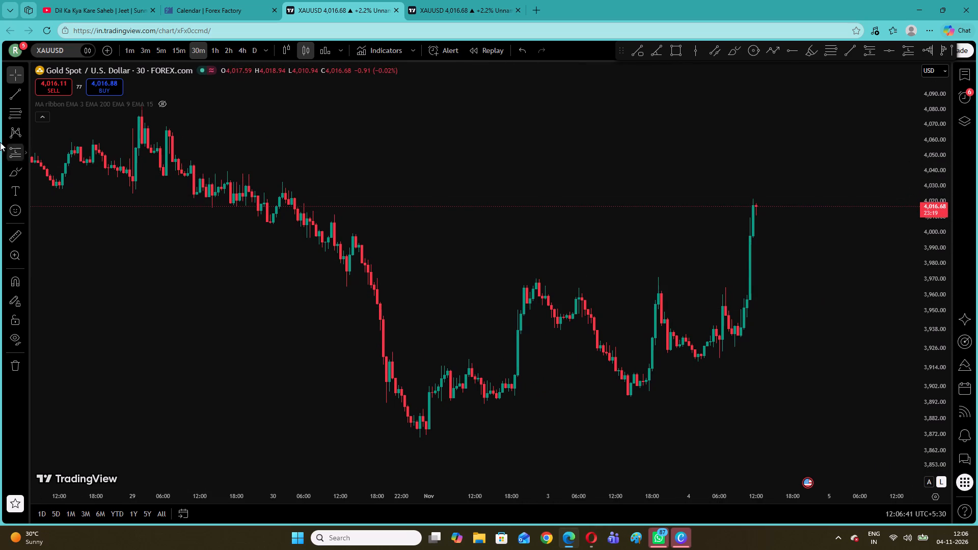
left_click(26, 171)
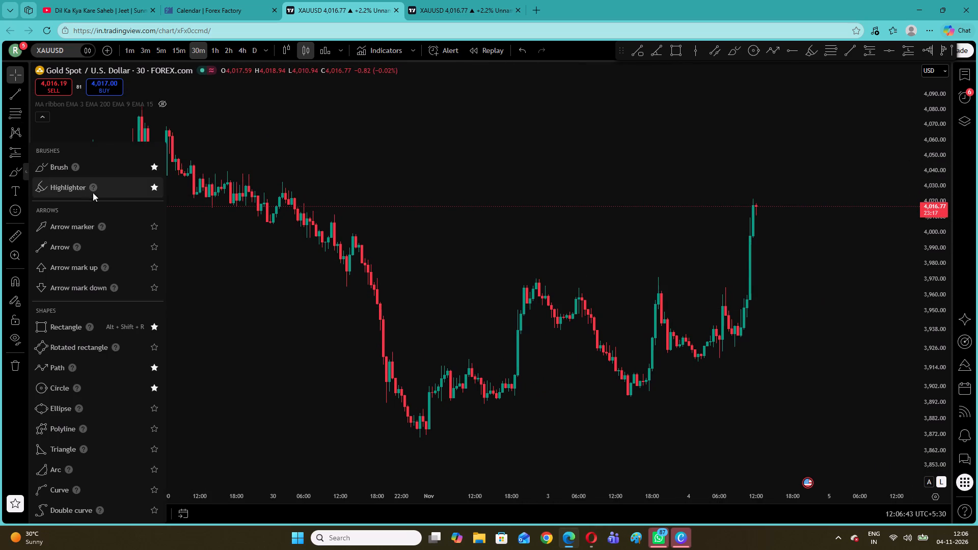
left_click(60, 331)
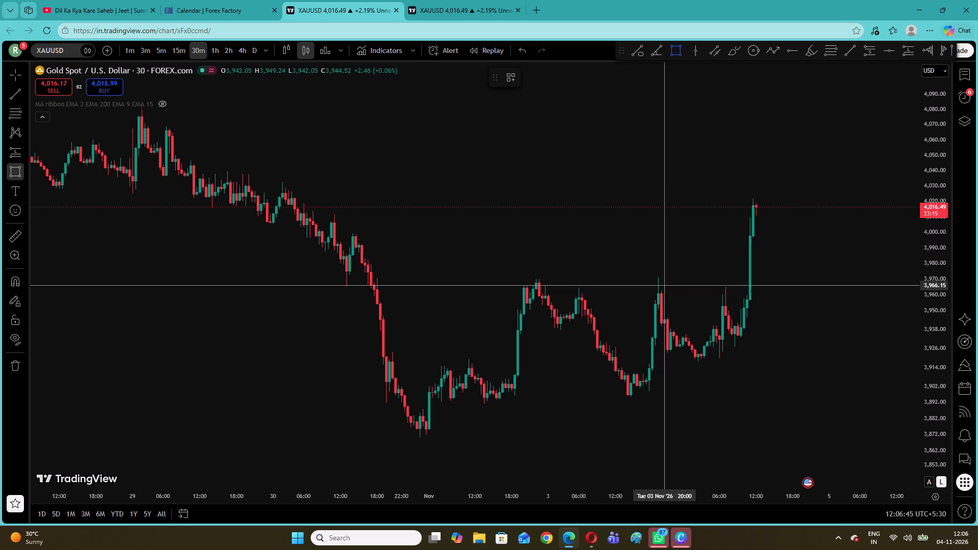
left_click(648, 276)
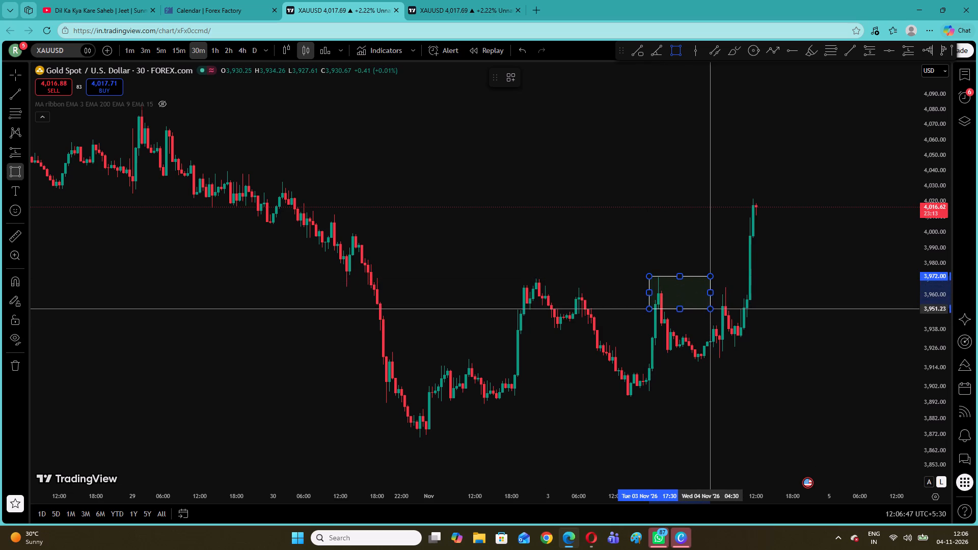
left_click(711, 309)
left_click_drag(711, 292, 730, 286)
left_click_drag(688, 245, 674, 244)
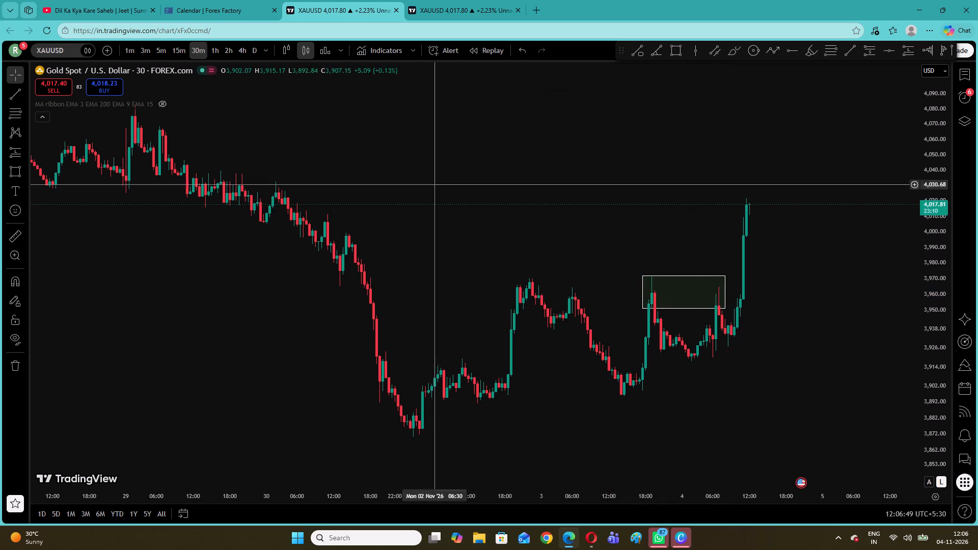
On the 15-minute timeframe, raise the rectangle's lower edge to about 3,961.
left_click(177, 49)
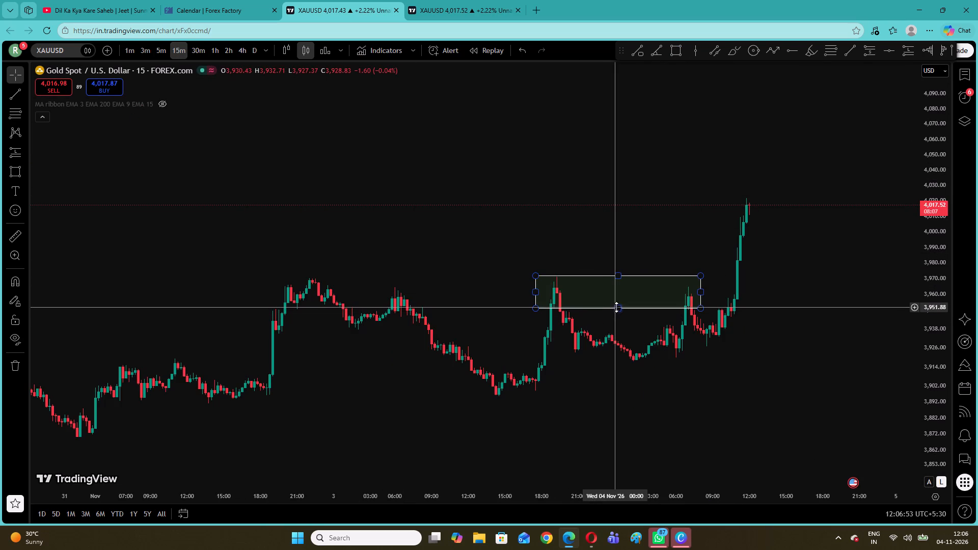
left_click_drag(618, 307, 623, 293)
left_click_drag(577, 234, 564, 220)
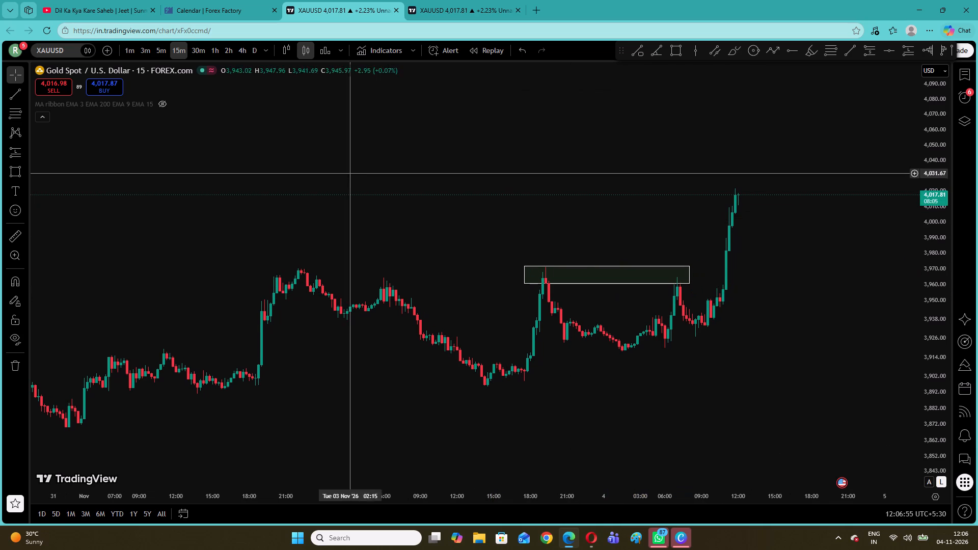
On the 5-minute timeframe, move the rectangle's starting edge to the 3 November swing-high candle at about 19:15.
left_click(155, 48)
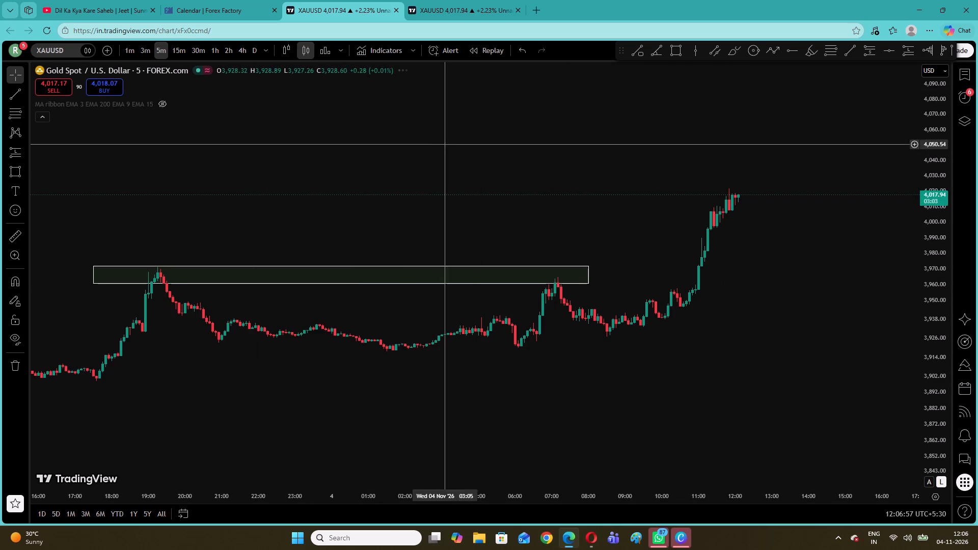
left_click_drag(425, 143, 709, 153)
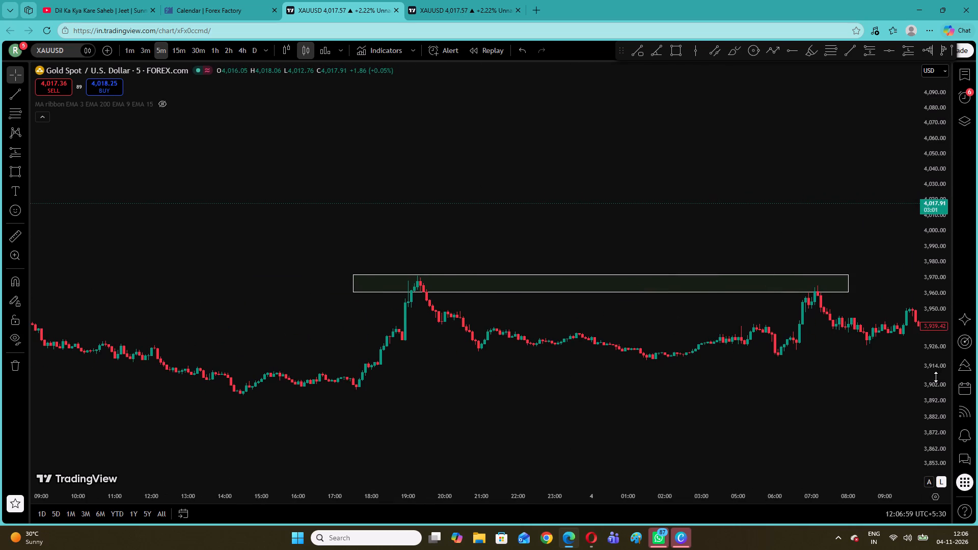
left_click_drag(936, 377, 895, 111)
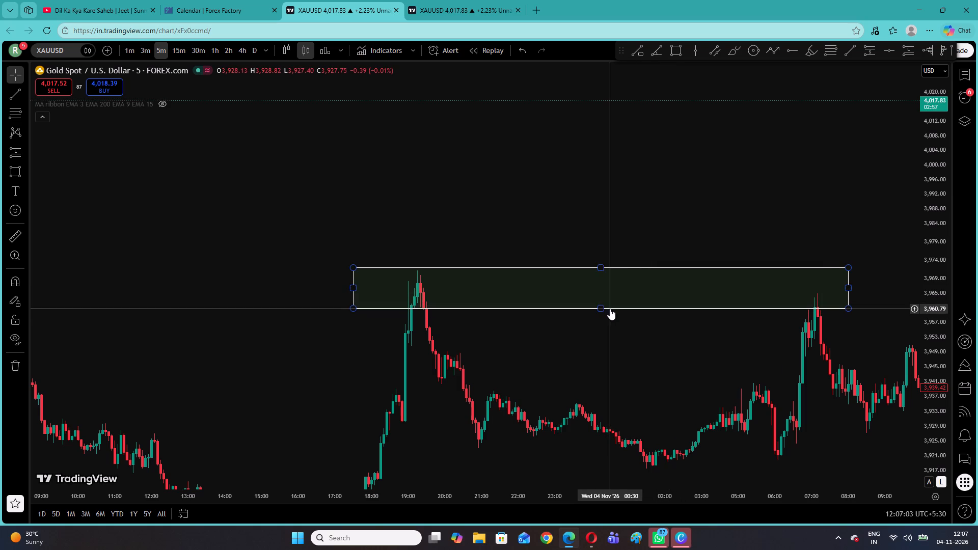
left_click(600, 310)
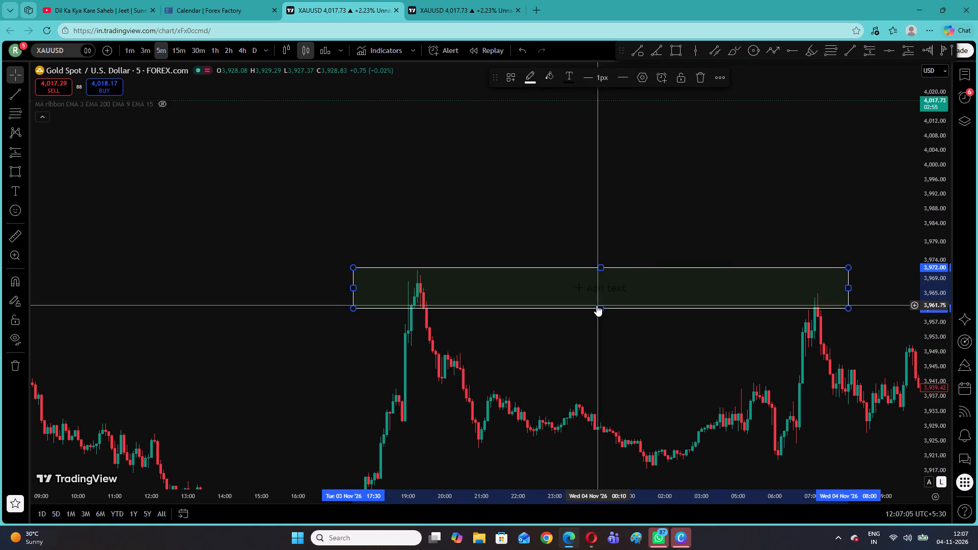
left_click_drag(355, 287, 393, 287)
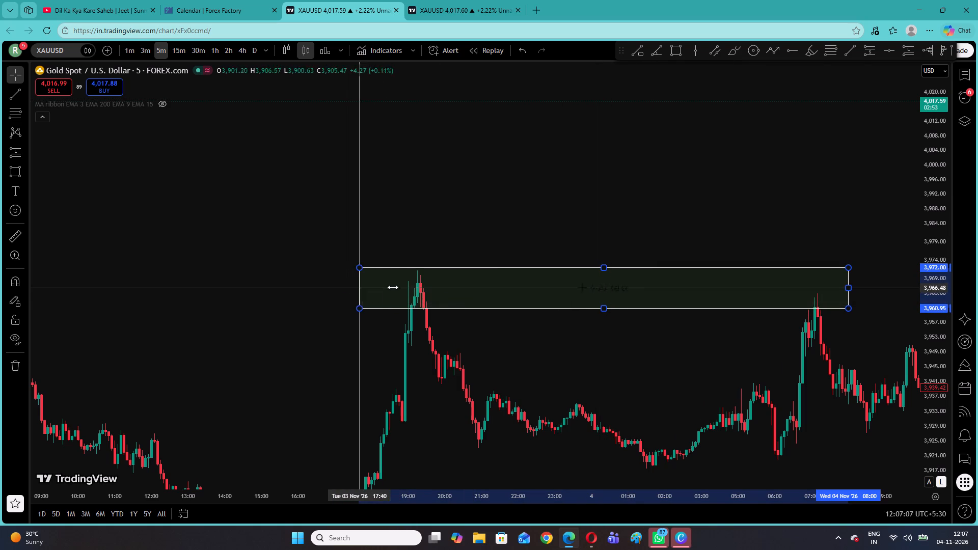
left_click_drag(393, 287, 418, 282)
left_click_drag(404, 219, 412, 217)
left_click_drag(562, 242, 499, 228)
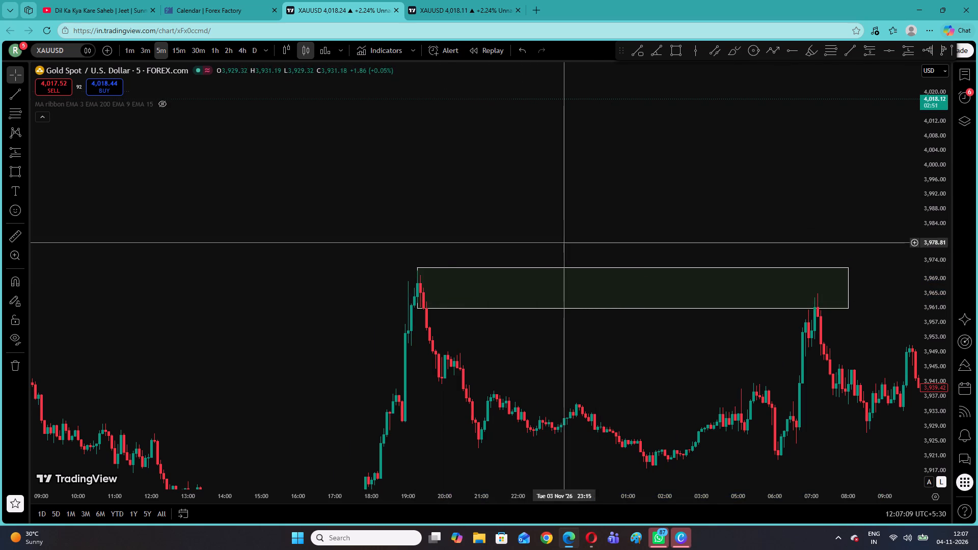
left_click_drag(499, 228, 241, 193)
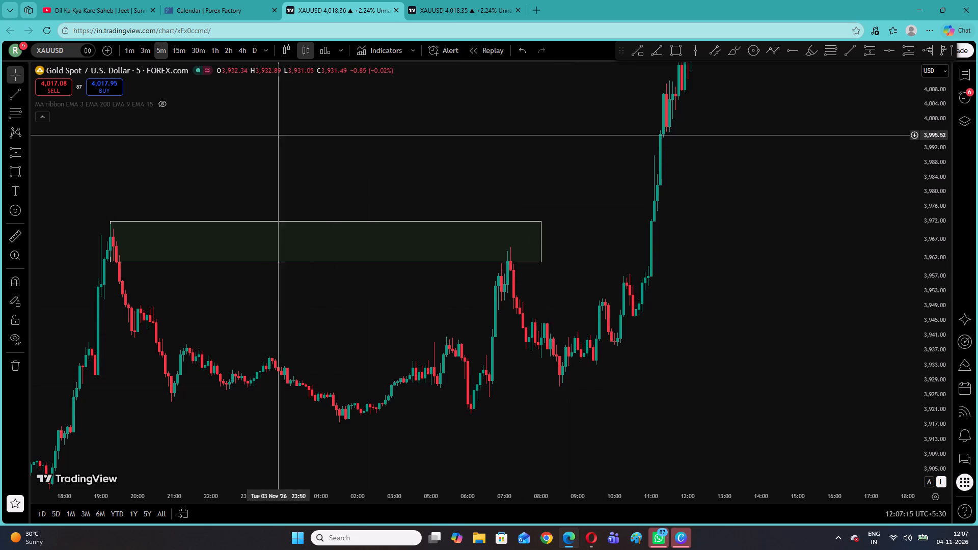
On the 30-minute timeframe, remove the rectangle drawn over the 3 November evening high.
left_click(197, 54)
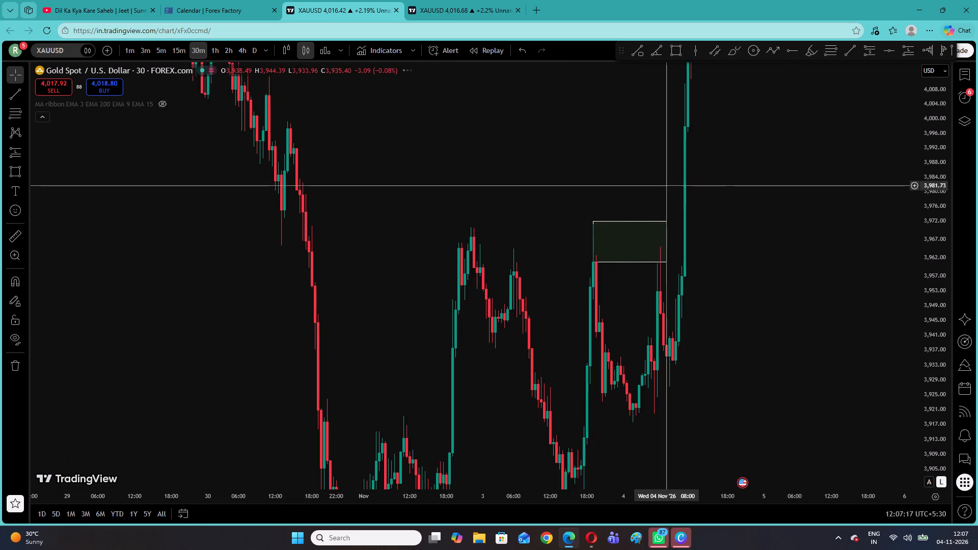
right_click(795, 200)
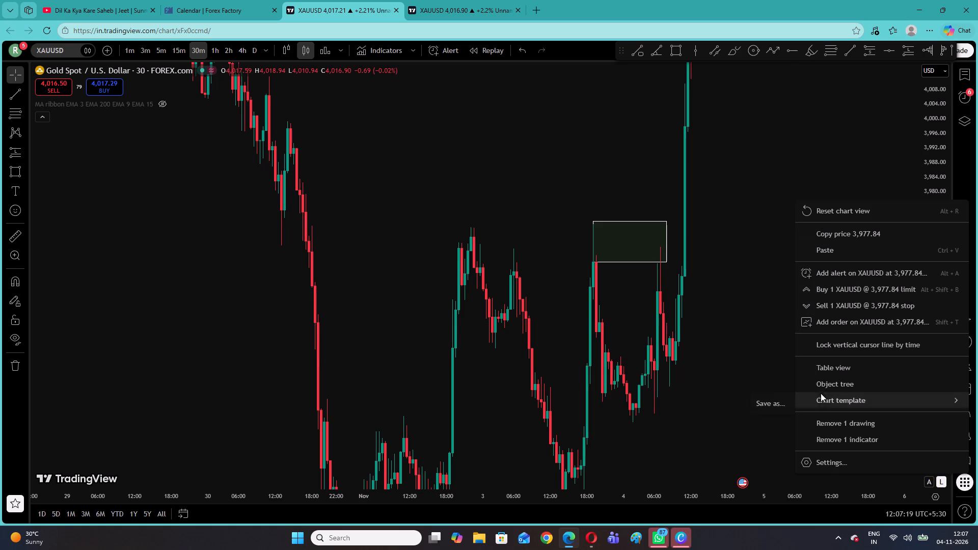
left_click(828, 424)
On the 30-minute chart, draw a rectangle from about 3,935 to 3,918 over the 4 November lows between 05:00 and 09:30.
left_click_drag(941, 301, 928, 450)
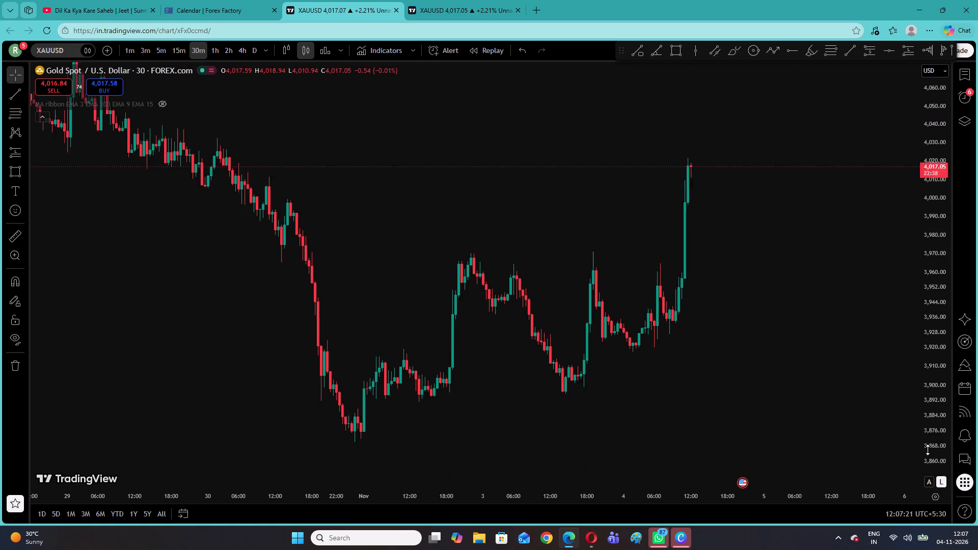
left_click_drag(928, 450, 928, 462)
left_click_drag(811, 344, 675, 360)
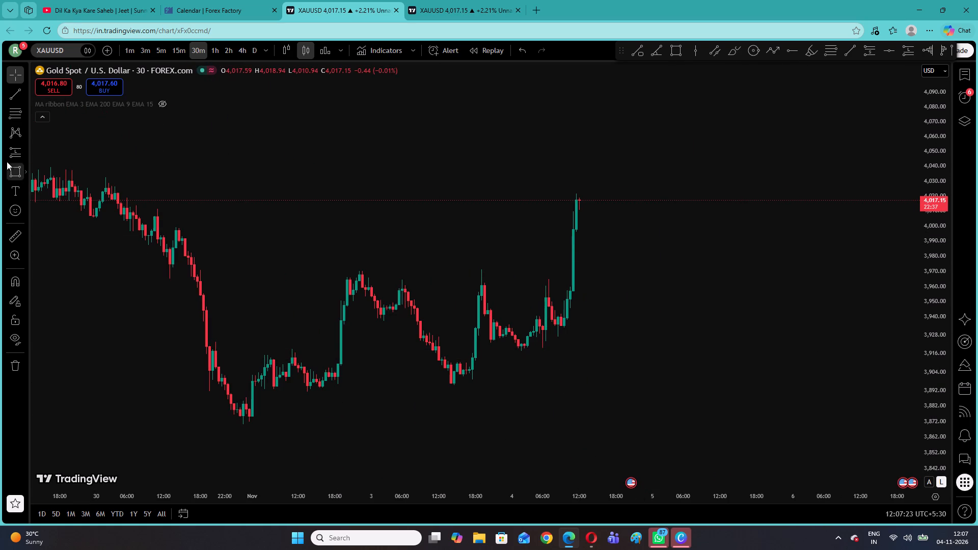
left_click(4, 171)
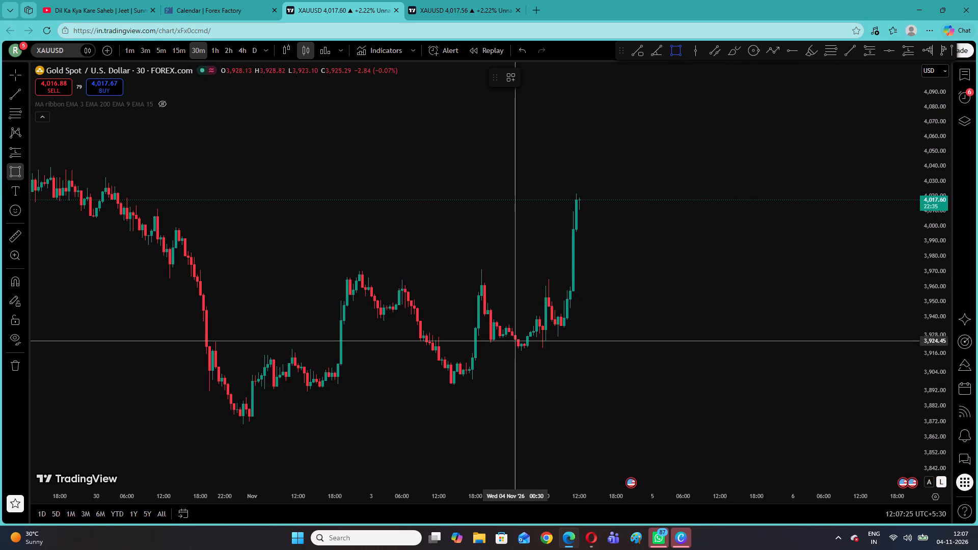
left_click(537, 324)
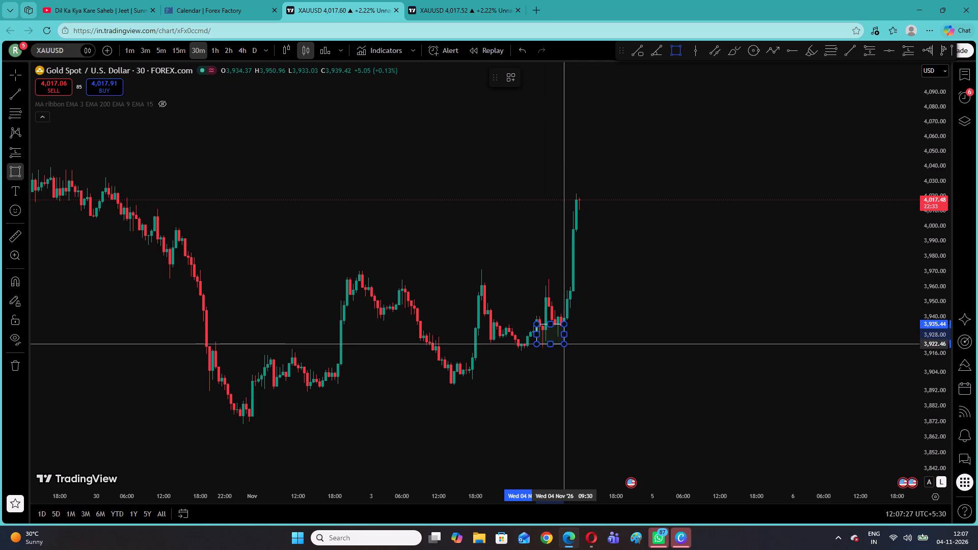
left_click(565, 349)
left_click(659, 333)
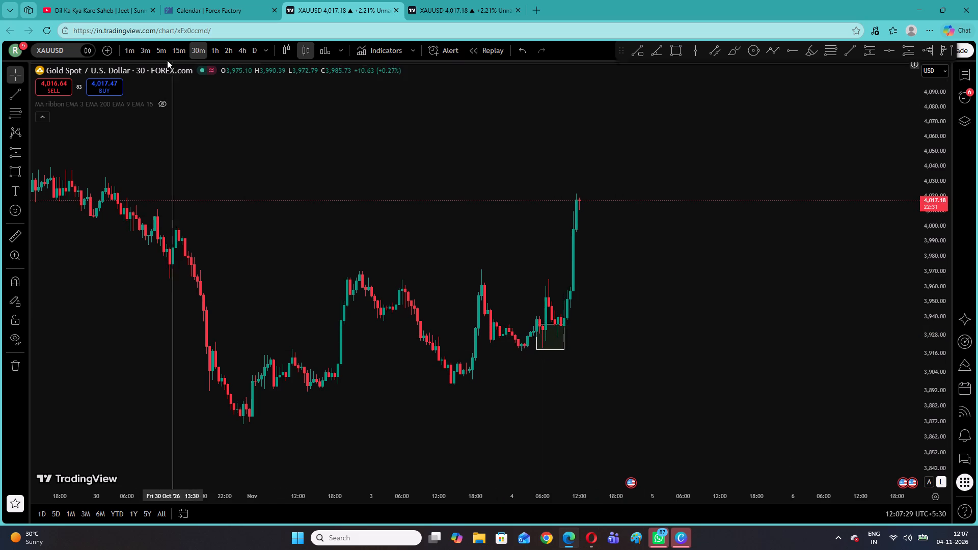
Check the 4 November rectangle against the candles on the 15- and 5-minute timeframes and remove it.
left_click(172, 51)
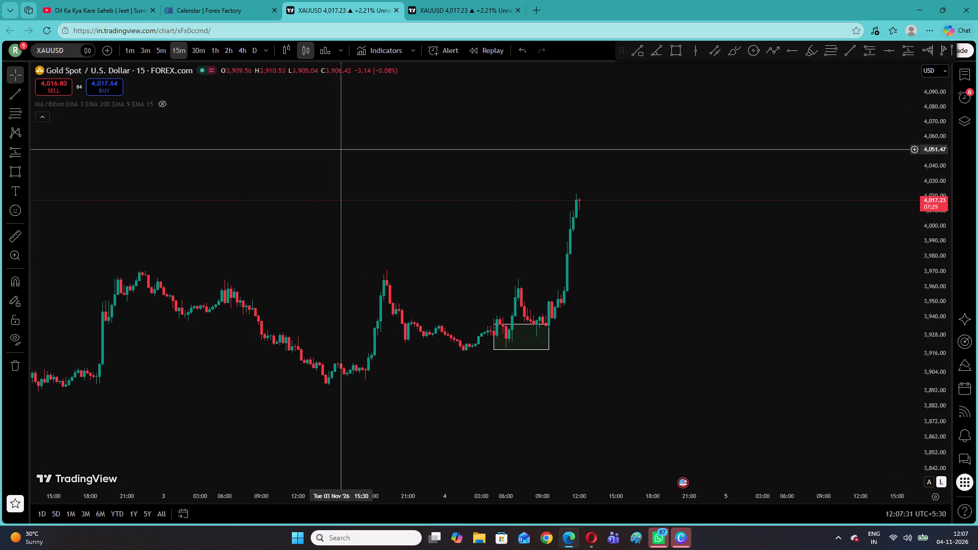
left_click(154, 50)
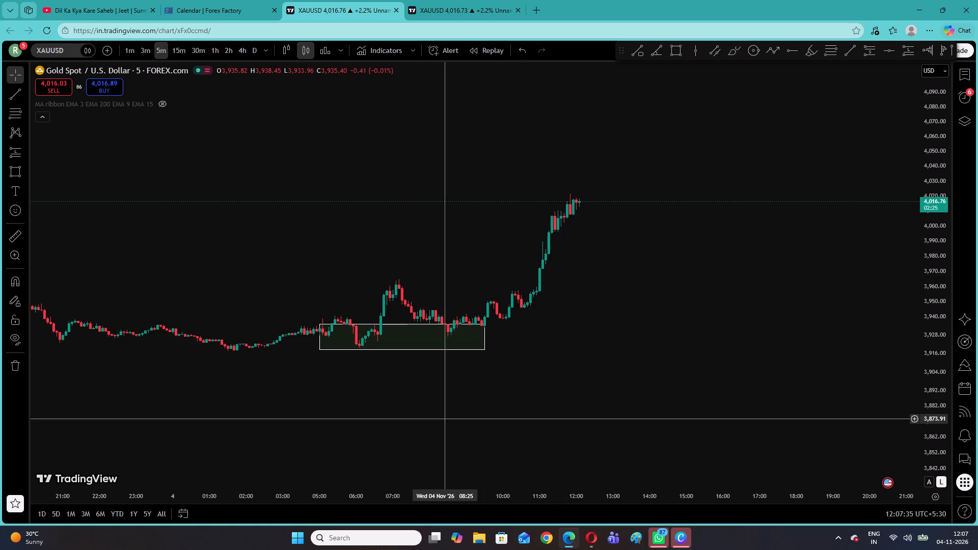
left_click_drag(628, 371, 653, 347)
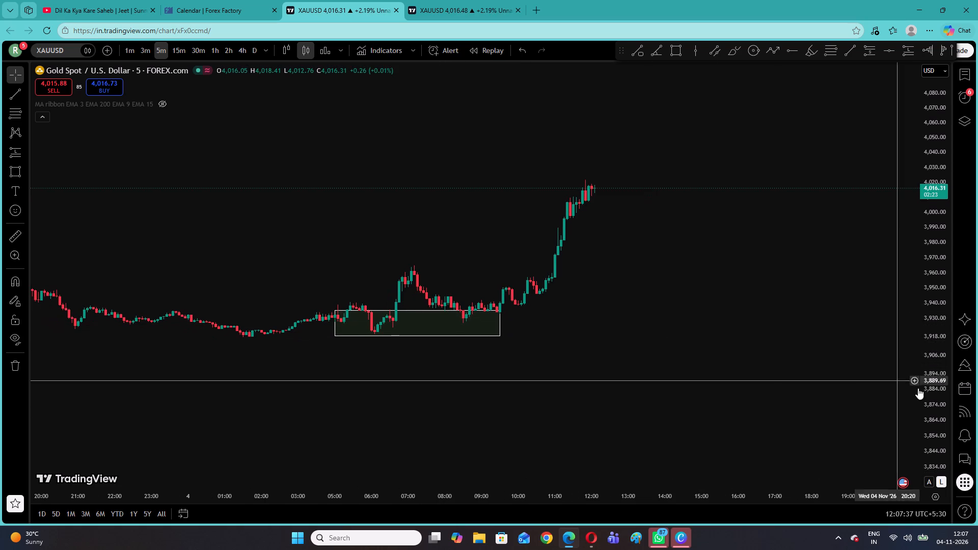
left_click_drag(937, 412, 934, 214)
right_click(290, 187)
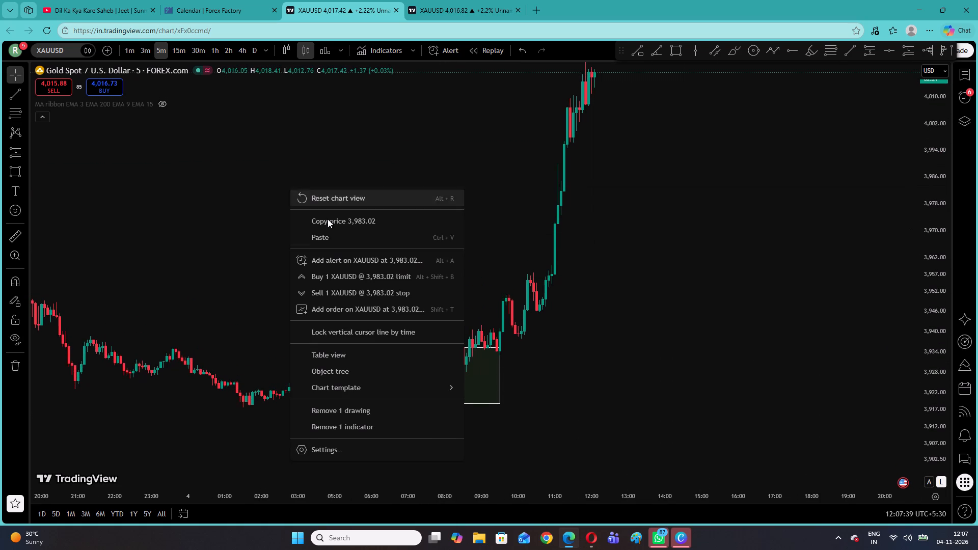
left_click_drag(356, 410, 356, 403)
On the 30-minute chart, draw a rectangle from about 4,000 to 3,985 starting 30 October 13:30 and extending to 4 November 17:00.
left_click_drag(302, 160, 540, 258)
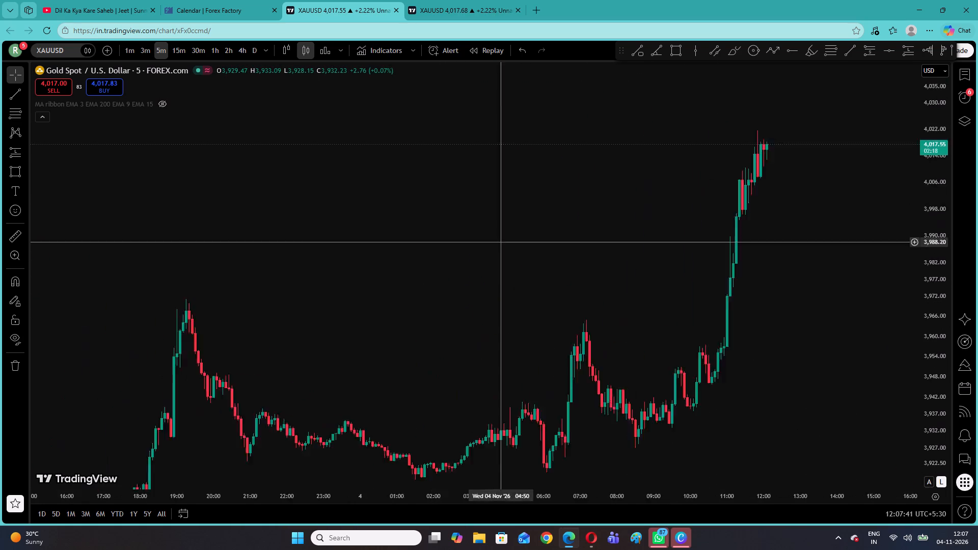
left_click_drag(540, 258, 576, 281)
right_click(635, 139)
left_click(649, 145)
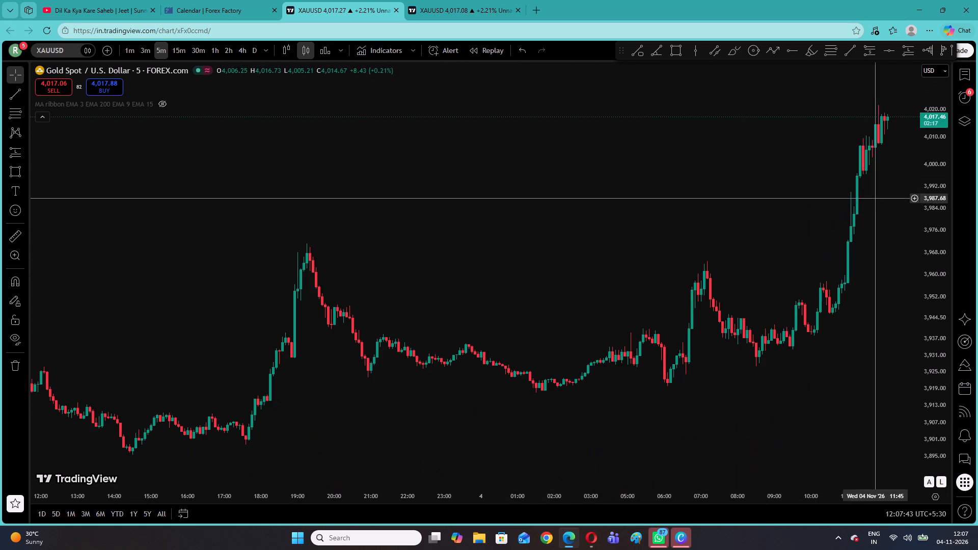
left_click(201, 49)
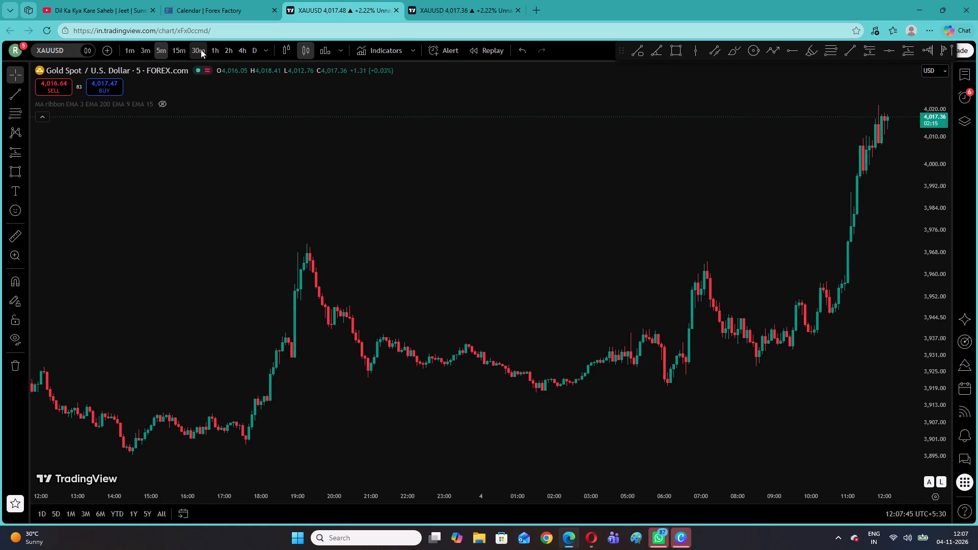
left_click_drag(704, 223, 660, 260)
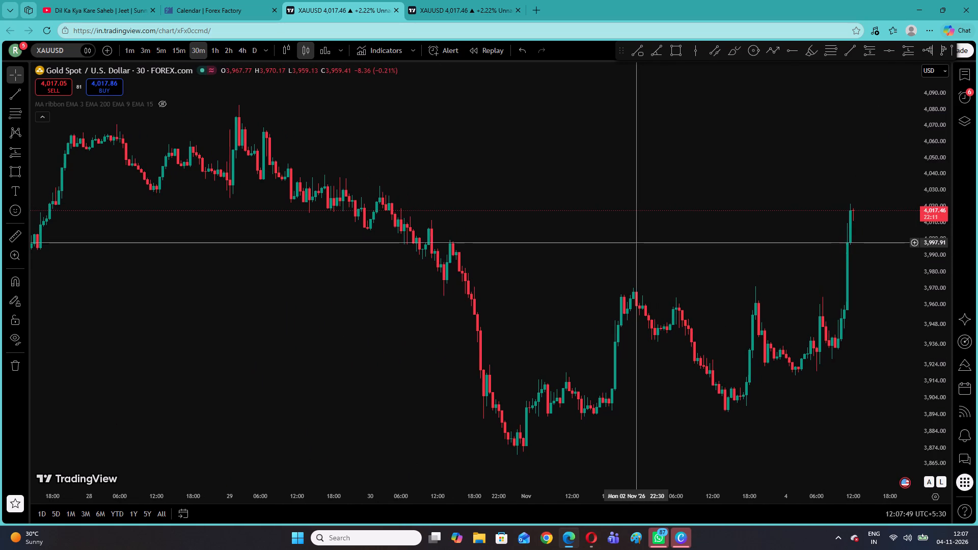
left_click(18, 170)
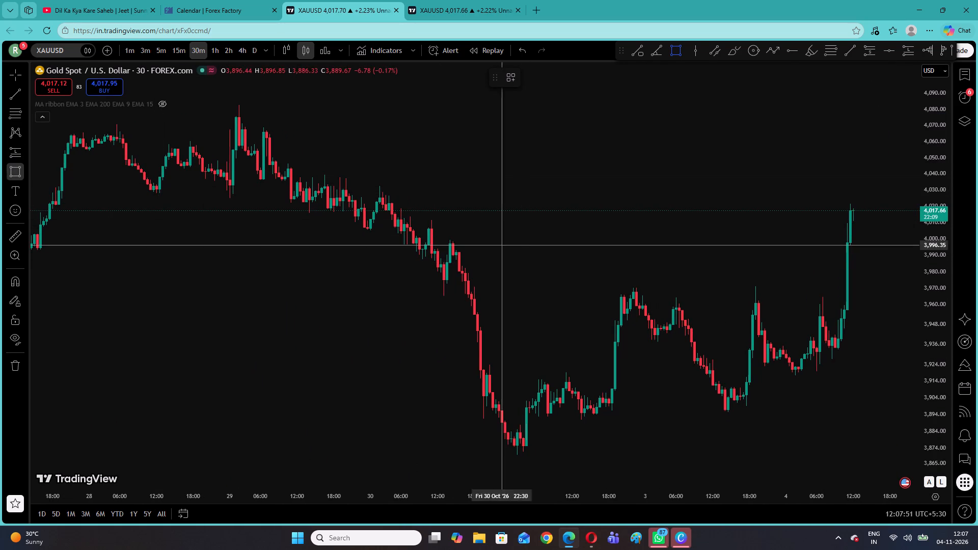
left_click(448, 239)
left_click(513, 264)
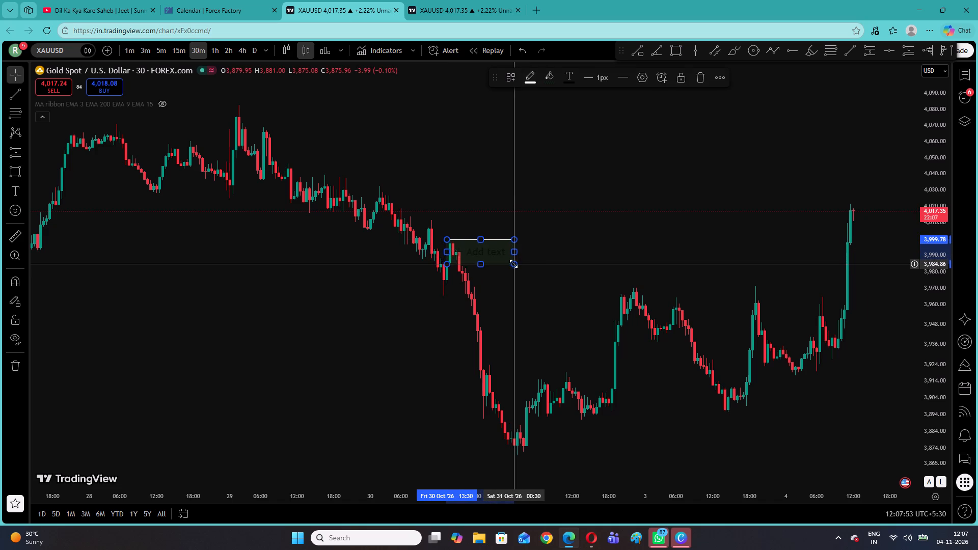
left_click_drag(513, 251, 880, 257)
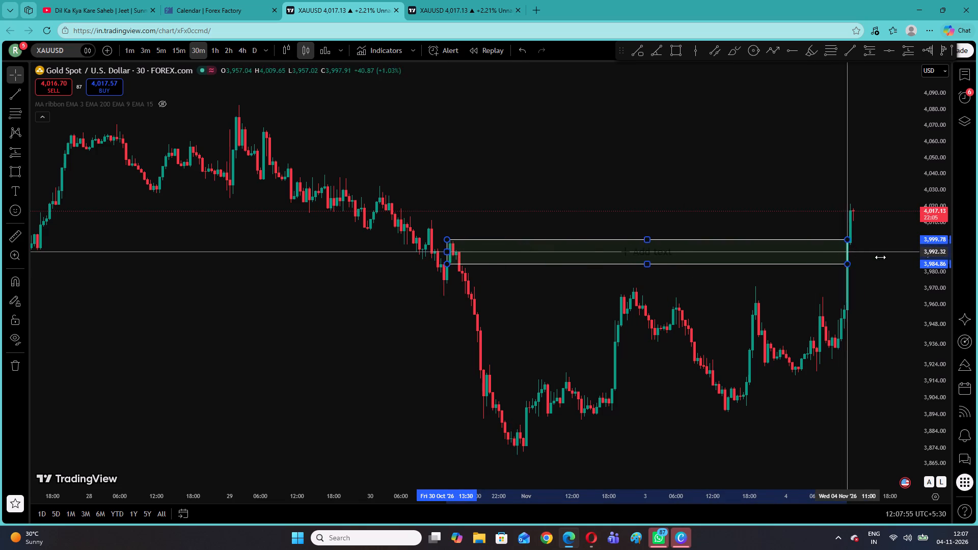
left_click_drag(880, 257, 884, 258)
left_click(675, 205)
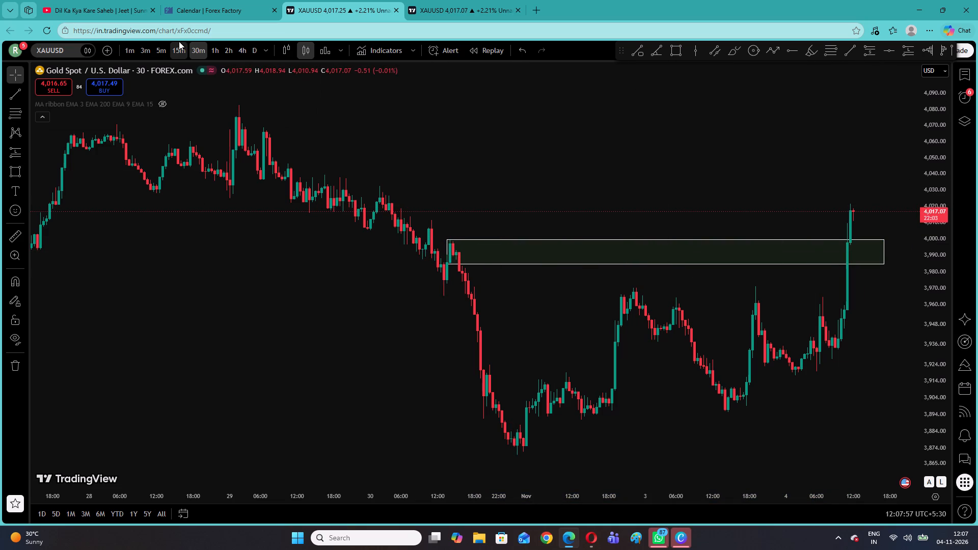
On the 15-minute timeframe, move the rectangle's start to 30 October 13:45 and raise its lower edge to about 3,987.
left_click(179, 41)
left_click_drag(332, 247, 404, 255)
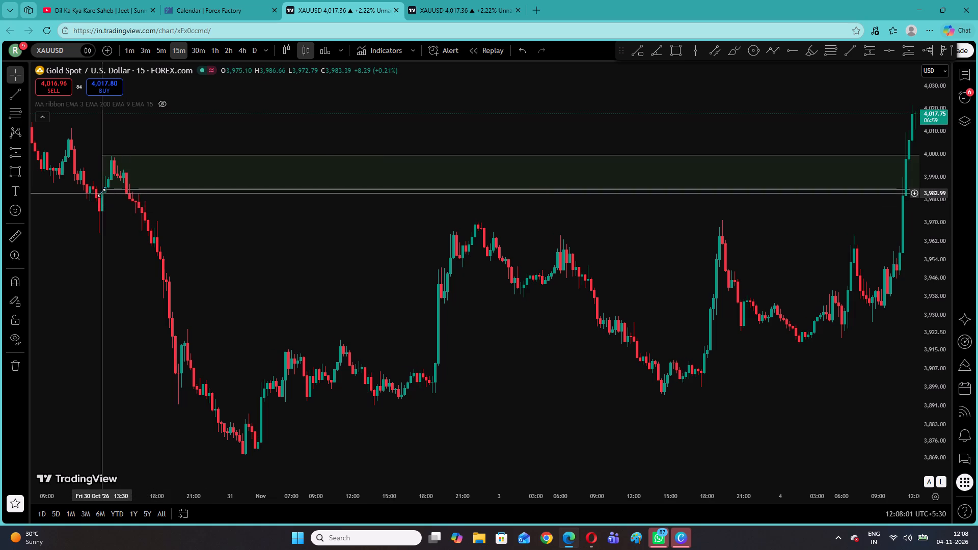
left_click_drag(101, 191, 104, 183)
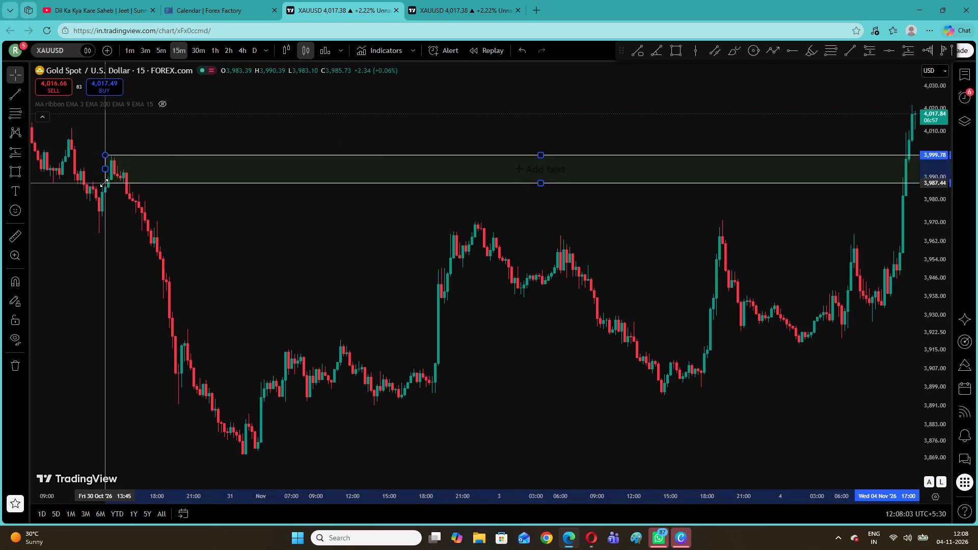
left_click_drag(104, 183, 105, 182)
left_click(268, 223)
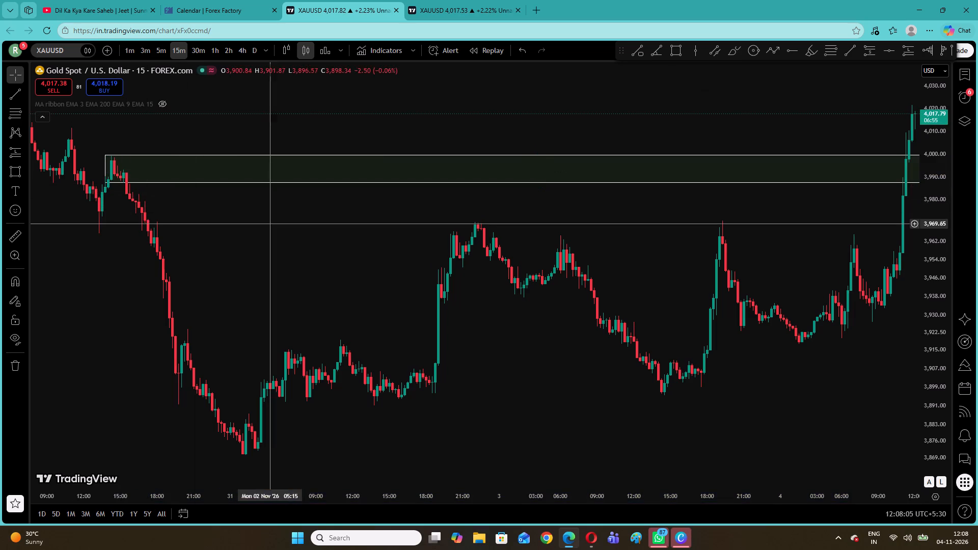
On the 5-minute timeframe, move the rectangle's start to 30 October 14:05 and raise its lower edge to about 3,995.5.
left_click(158, 52)
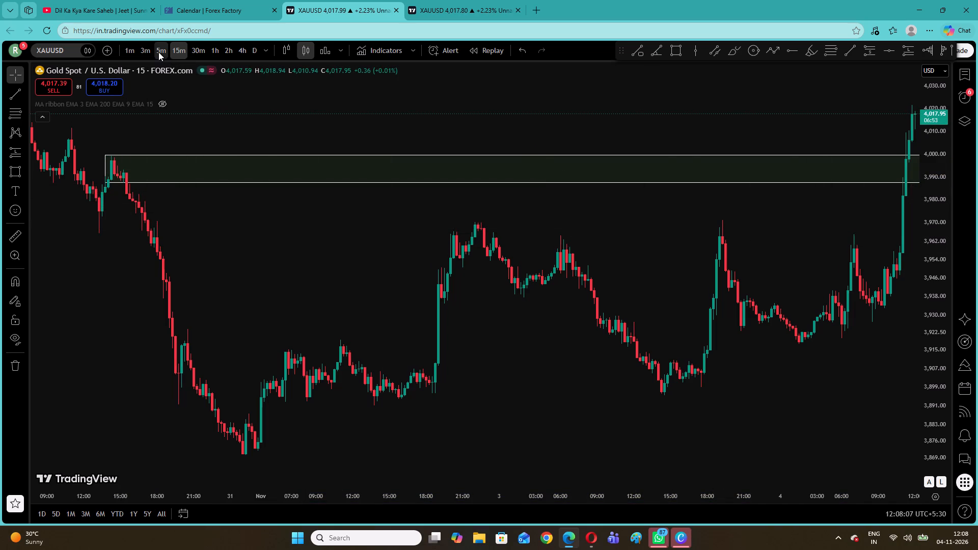
left_click_drag(789, 133, 587, 196)
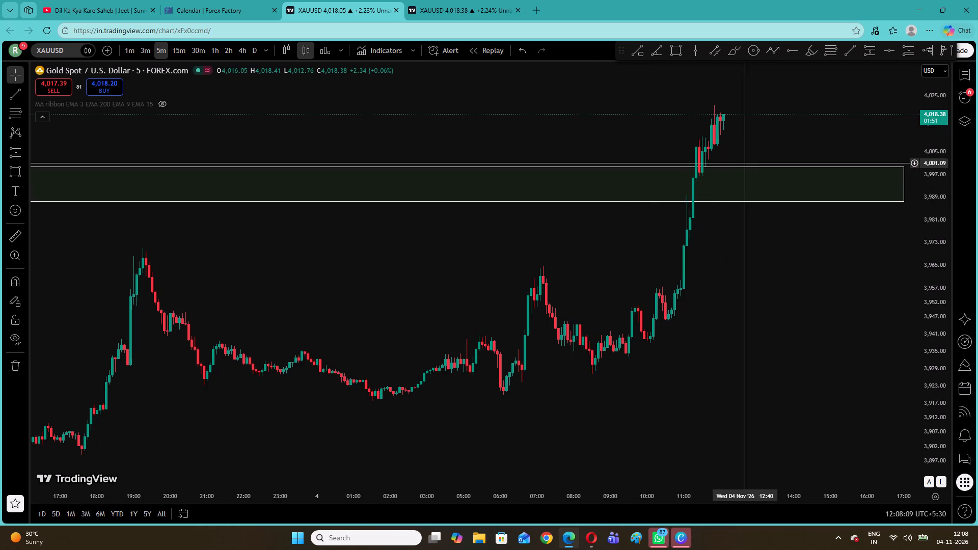
left_click_drag(302, 131, 831, 203)
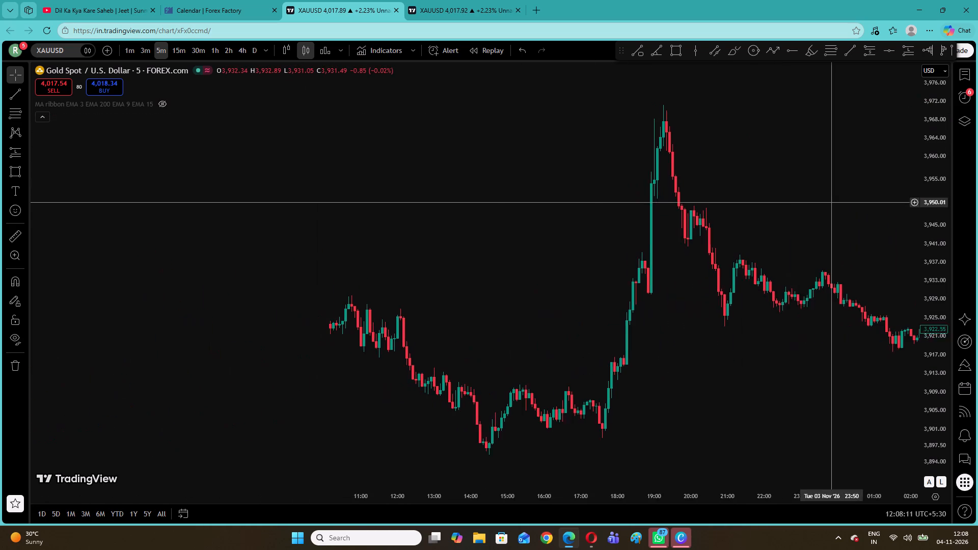
left_click_drag(787, 177, 200, 304)
left_click_drag(372, 308, 977, 346)
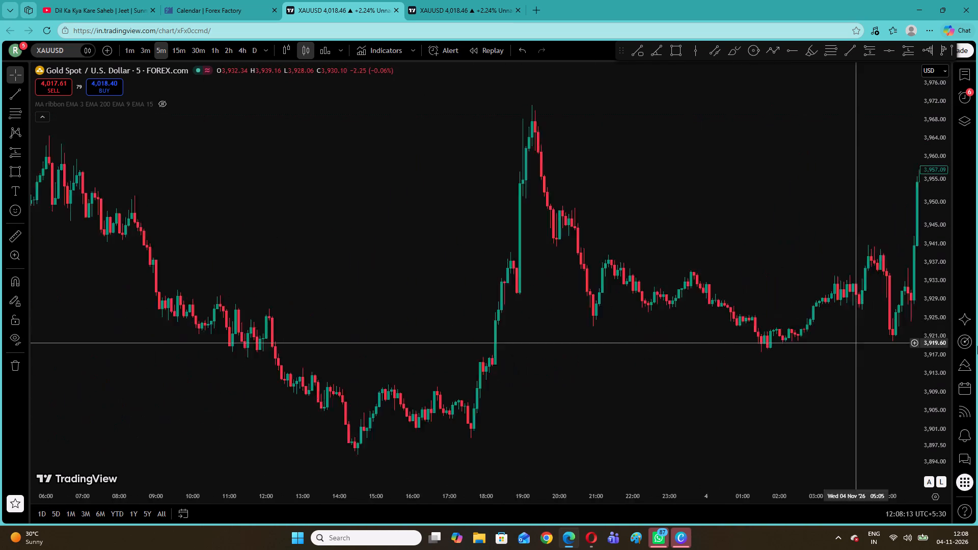
left_click_drag(977, 346, 977, 348)
left_click_drag(848, 294, 707, 395)
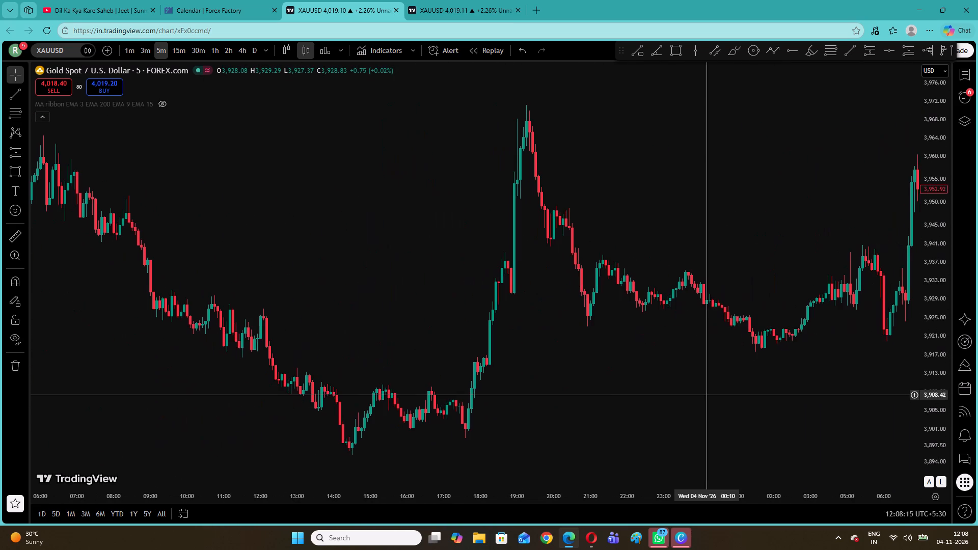
left_click_drag(707, 395, 711, 395)
left_click_drag(932, 267, 928, 376)
left_click_drag(274, 223, 602, 395)
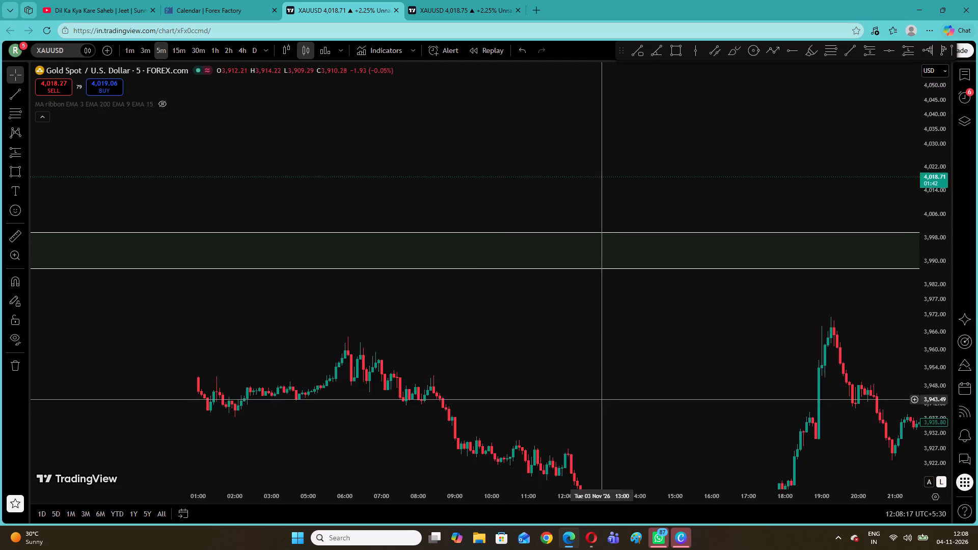
left_click_drag(212, 288, 819, 348)
left_click_drag(359, 380, 883, 405)
left_click_drag(347, 404, 767, 408)
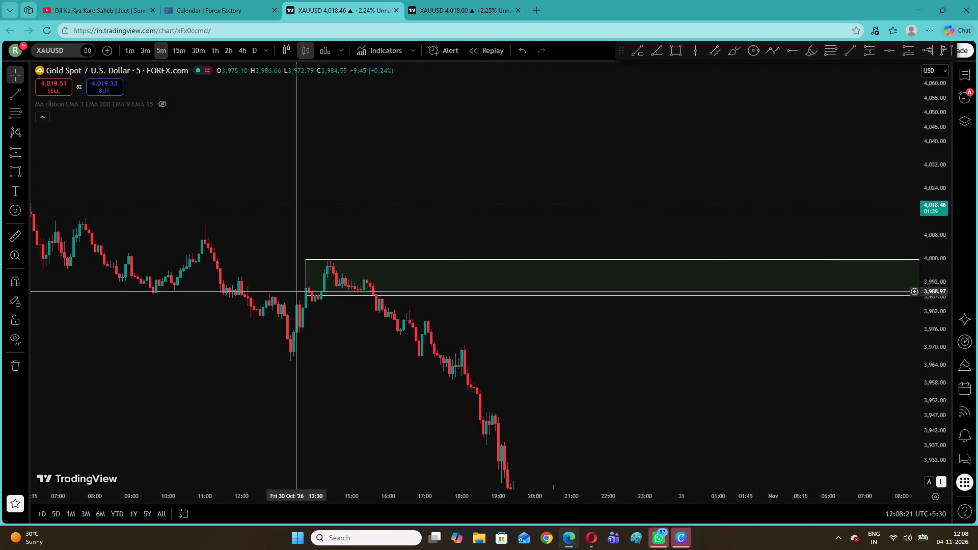
left_click_drag(306, 296, 318, 272)
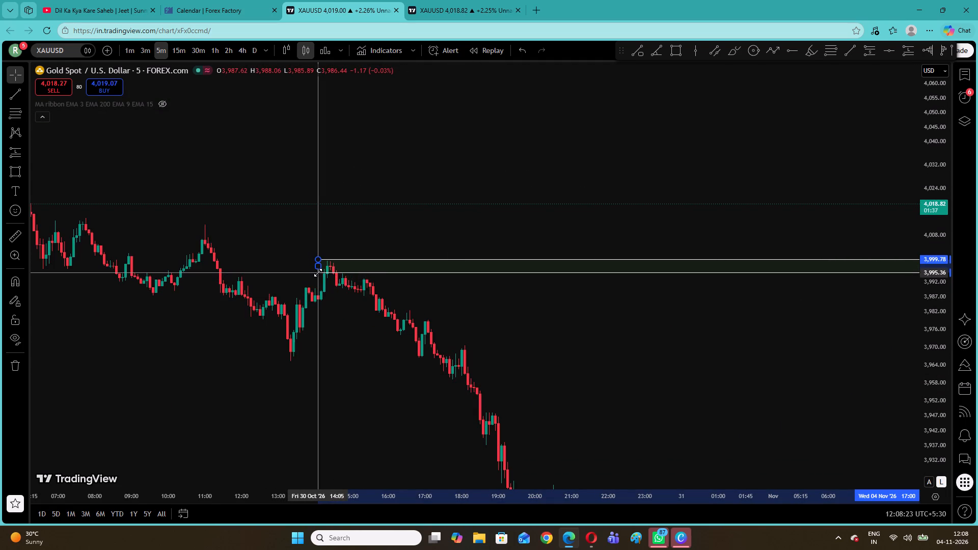
left_click_drag(318, 272, 318, 272)
left_click(414, 191)
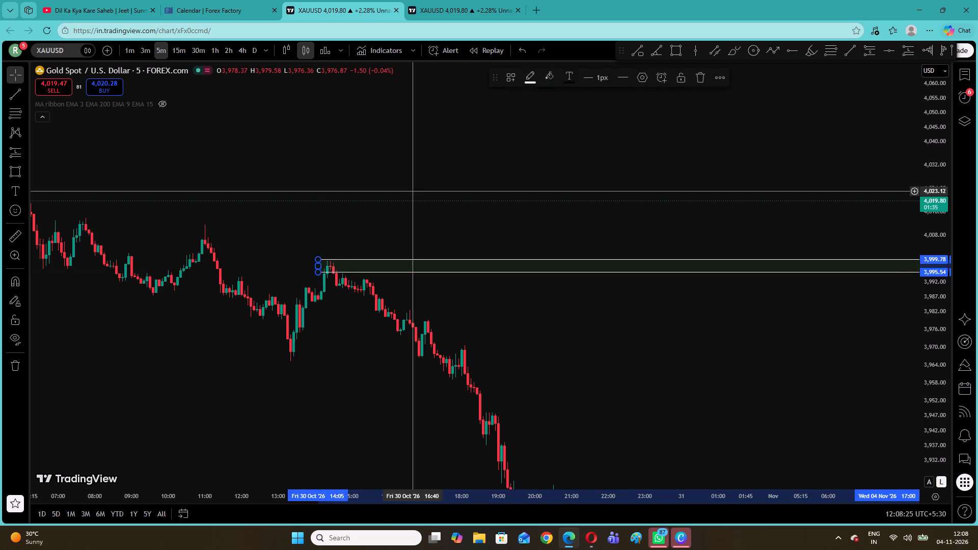
Check the 30 October rectangle against current price on the 5-, 3- and 1-minute timeframes and remove it from the chart.
right_click(422, 187)
left_click(448, 194)
left_click_drag(943, 243, 943, 266)
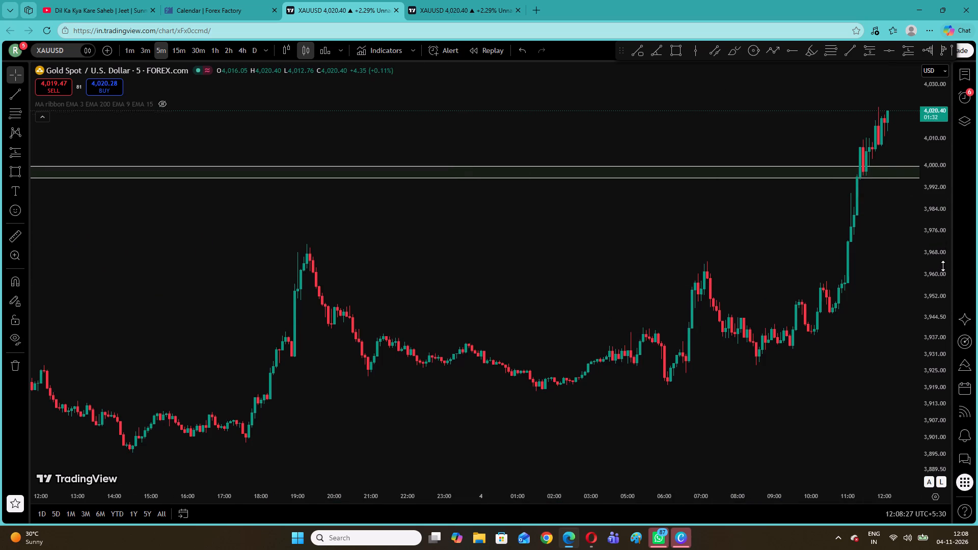
left_click_drag(943, 266, 941, 270)
left_click_drag(860, 247, 691, 369)
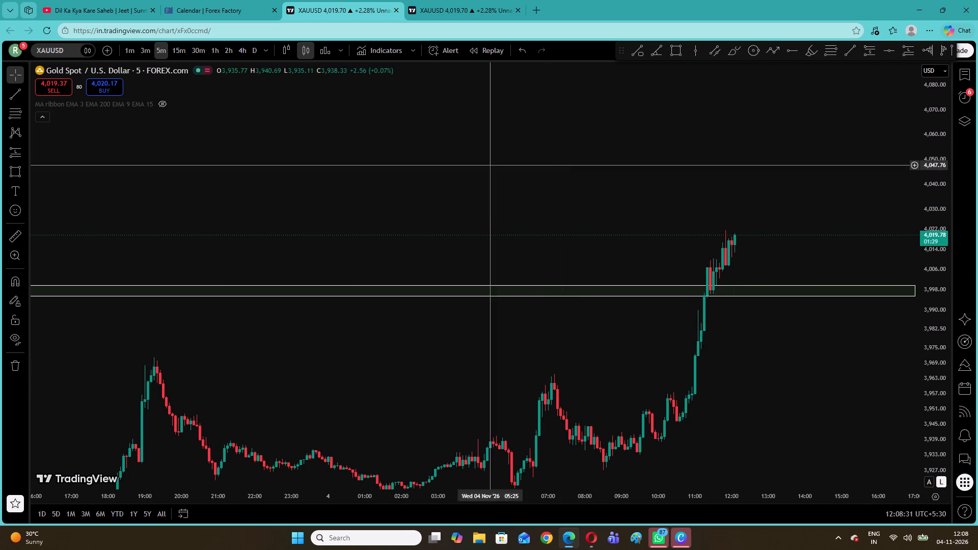
left_click(143, 51)
left_click(128, 51)
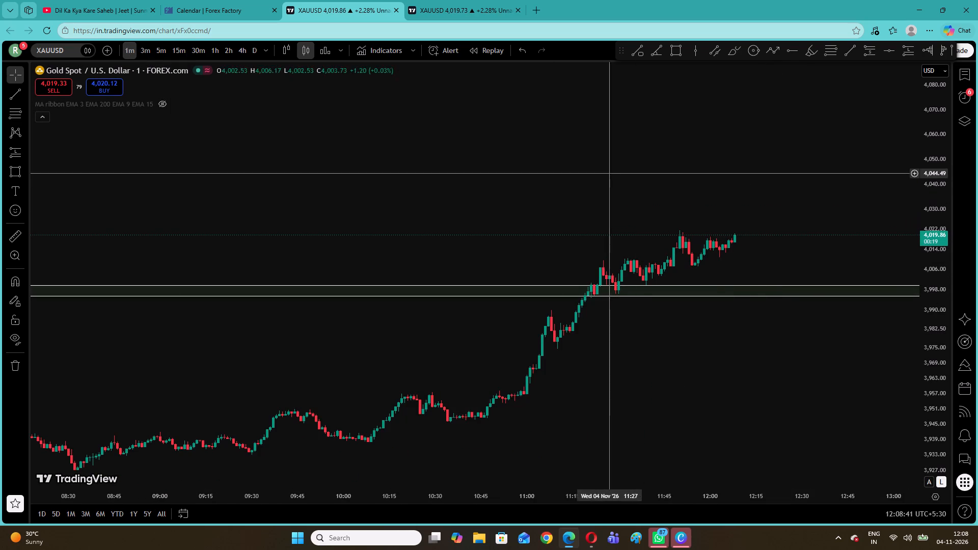
right_click(262, 125)
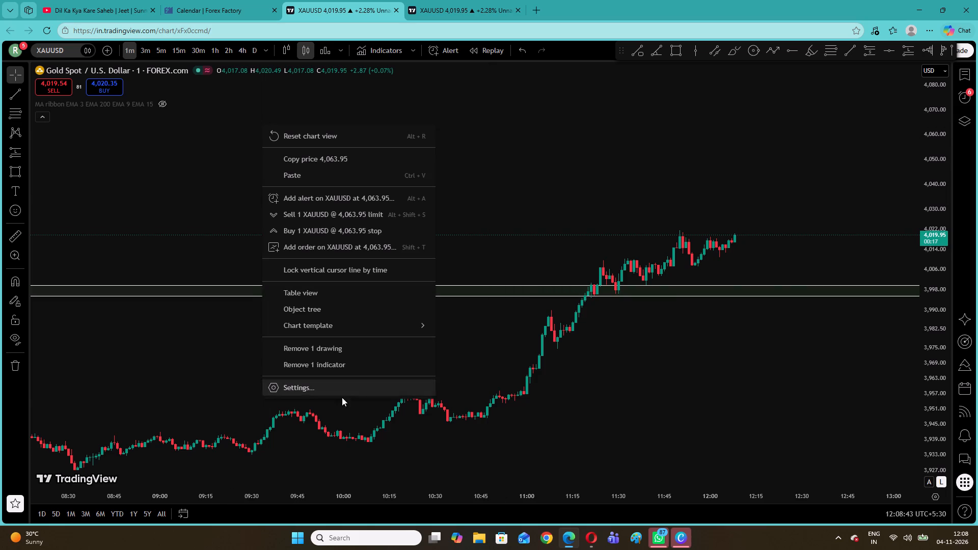
left_click(322, 347)
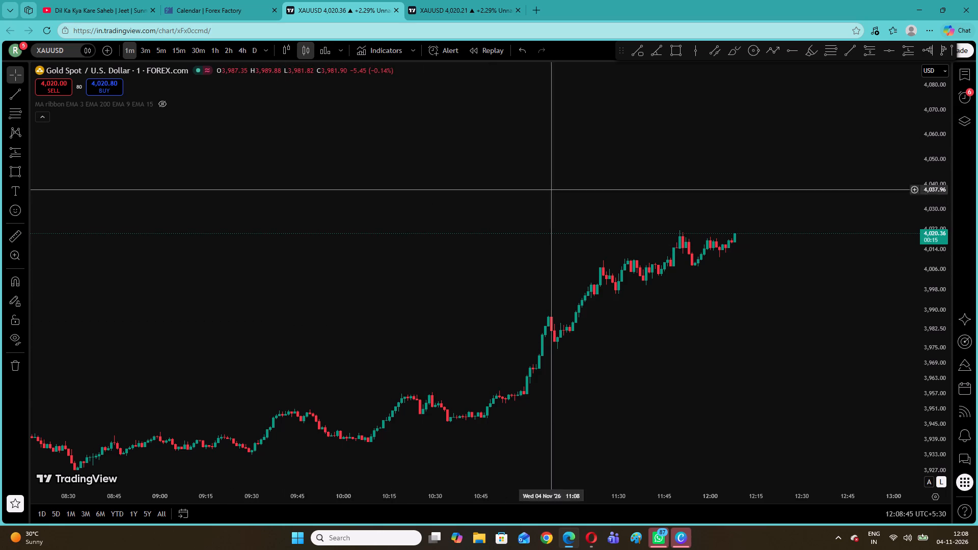
Examine the 1-minute XAUUSD swings on 4 November, from the early-morning candles through to the latest price.
left_click_drag(930, 388, 935, 224)
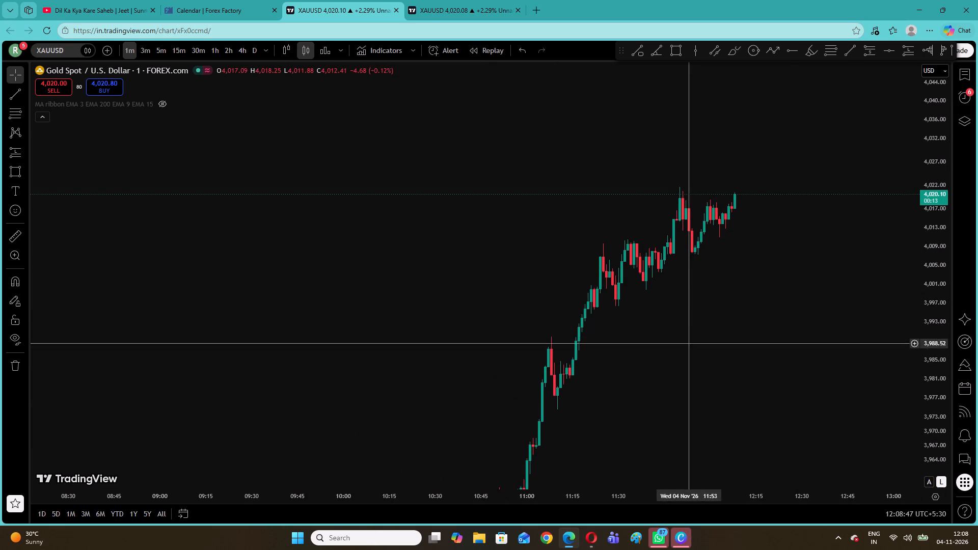
left_click_drag(708, 369, 760, 183)
left_click_drag(352, 303, 789, 260)
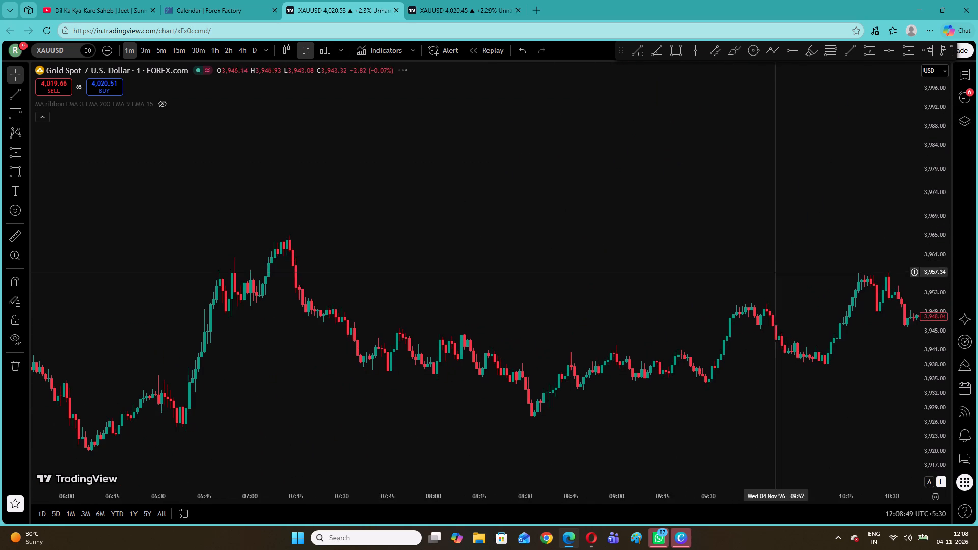
left_click_drag(431, 261, 654, 276)
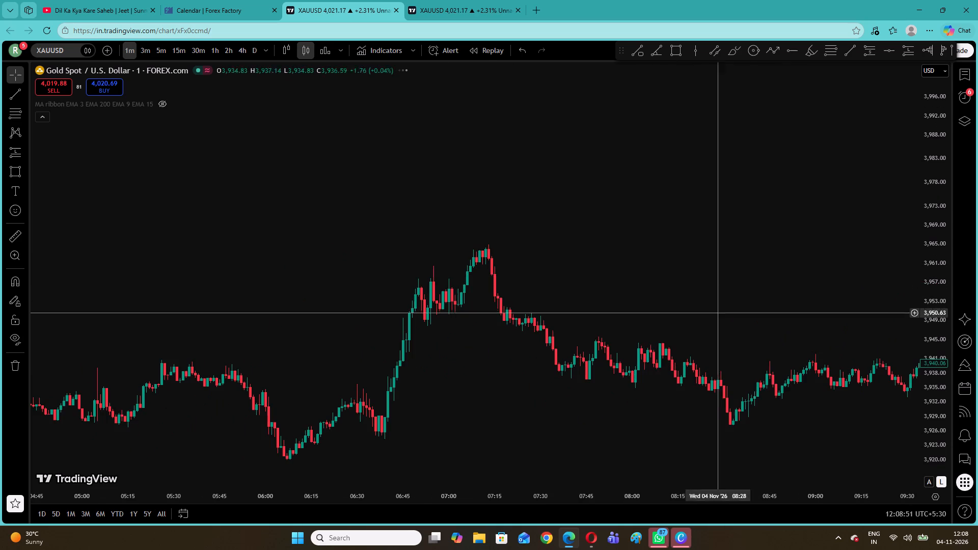
left_click_drag(765, 333, 747, 293)
left_click_drag(939, 386, 935, 262)
left_click_drag(774, 318, 647, 277)
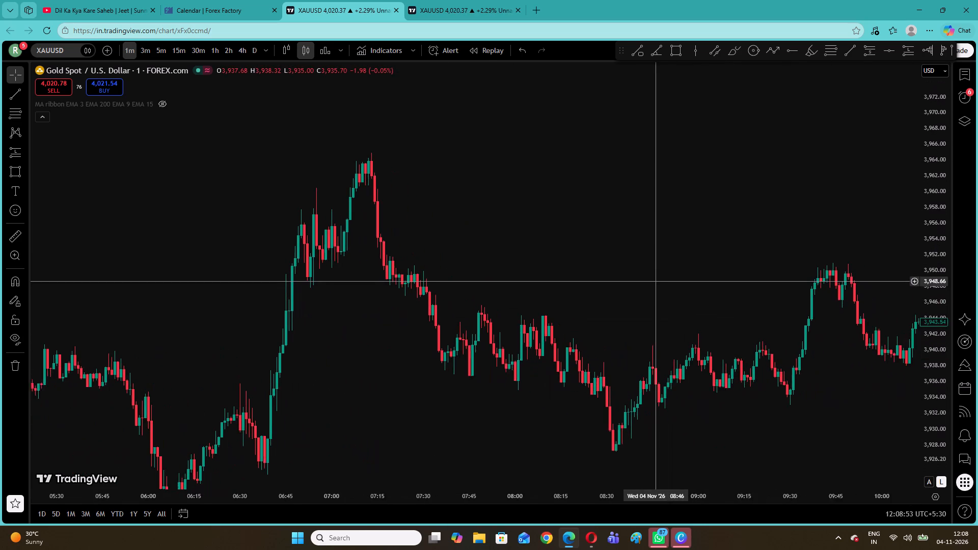
left_click_drag(647, 277, 645, 275)
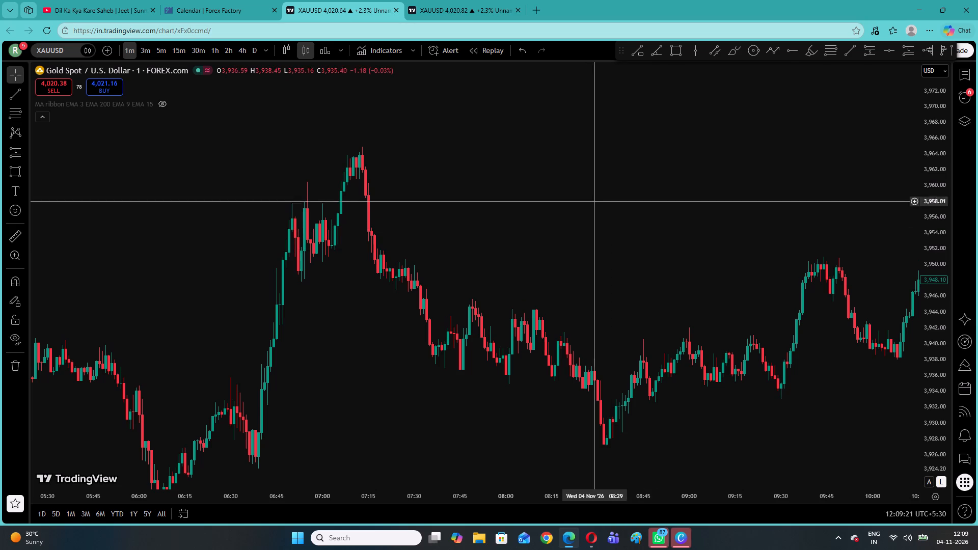
right_click(552, 176)
left_click(564, 183)
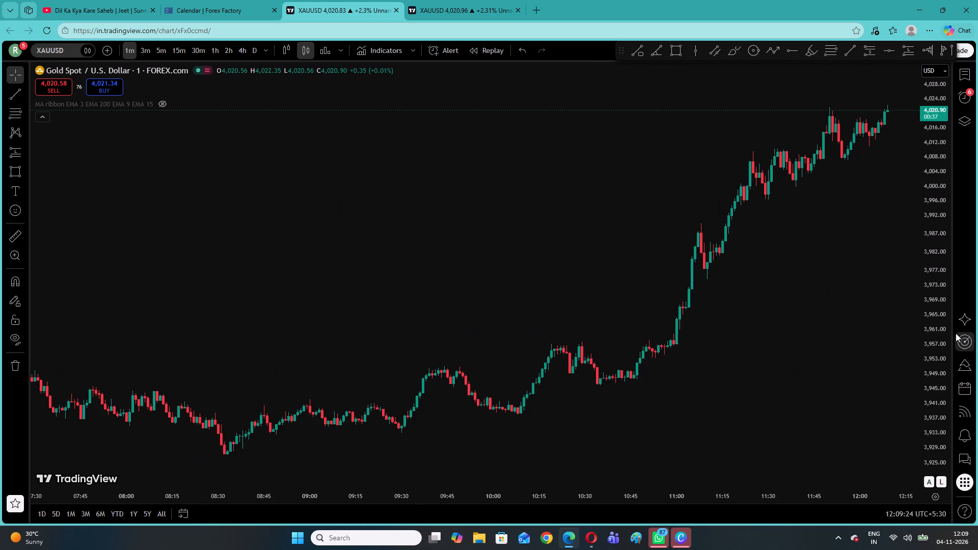
left_click_drag(925, 340, 931, 287)
left_click_drag(878, 216, 583, 367)
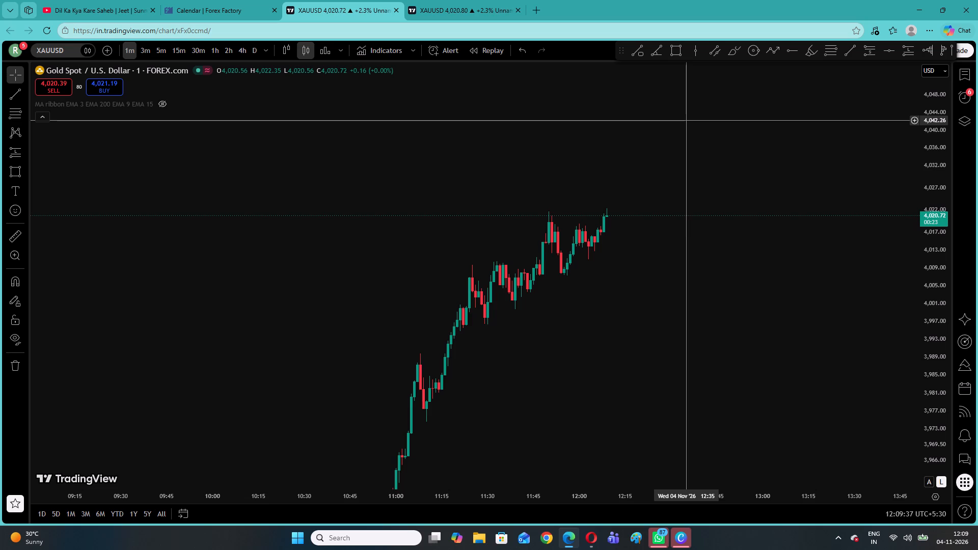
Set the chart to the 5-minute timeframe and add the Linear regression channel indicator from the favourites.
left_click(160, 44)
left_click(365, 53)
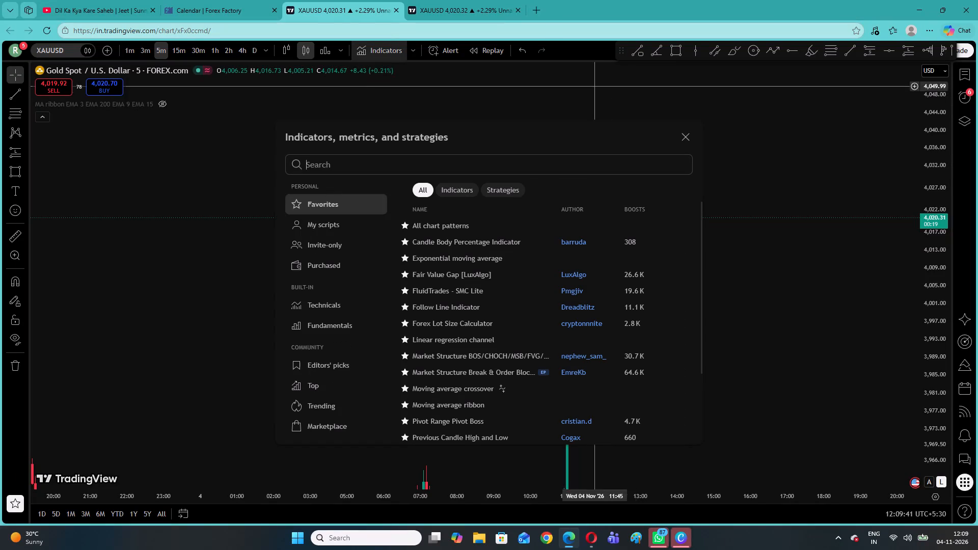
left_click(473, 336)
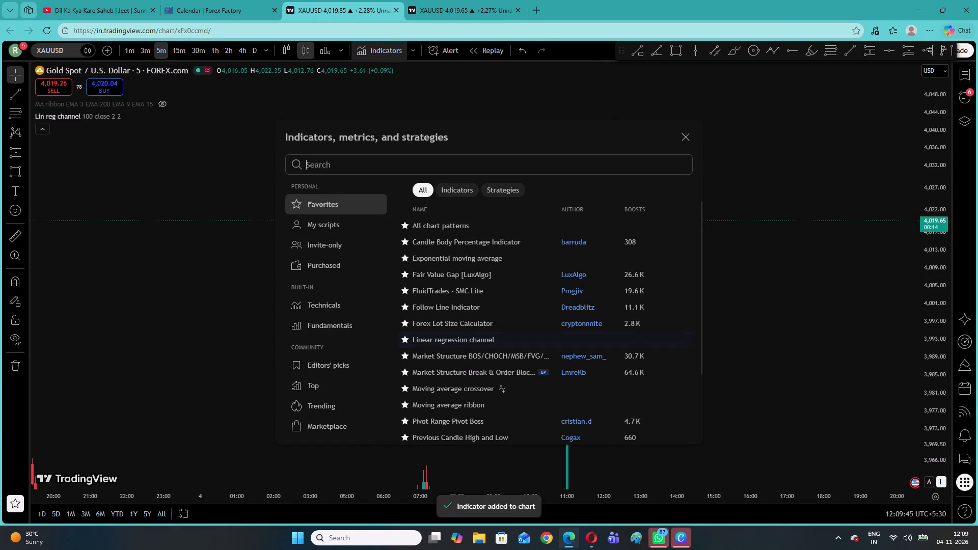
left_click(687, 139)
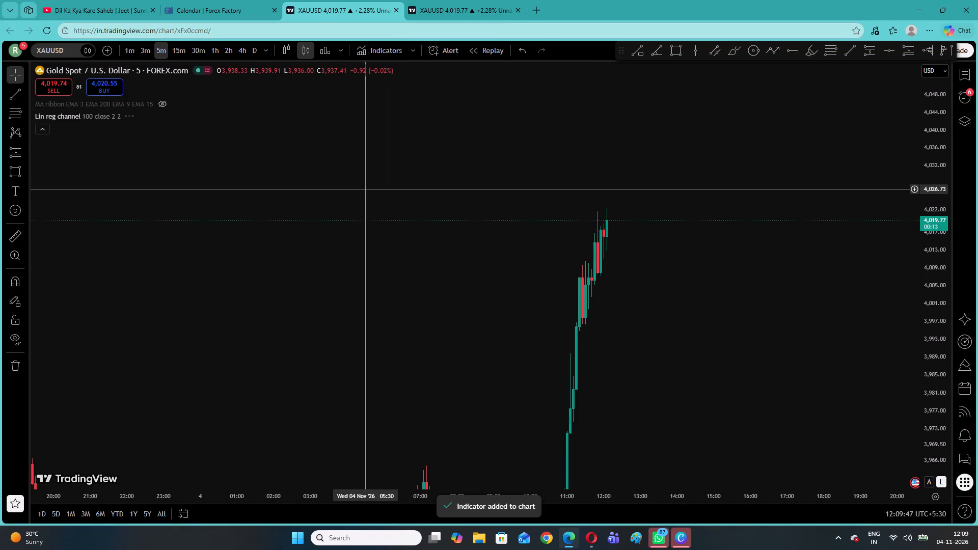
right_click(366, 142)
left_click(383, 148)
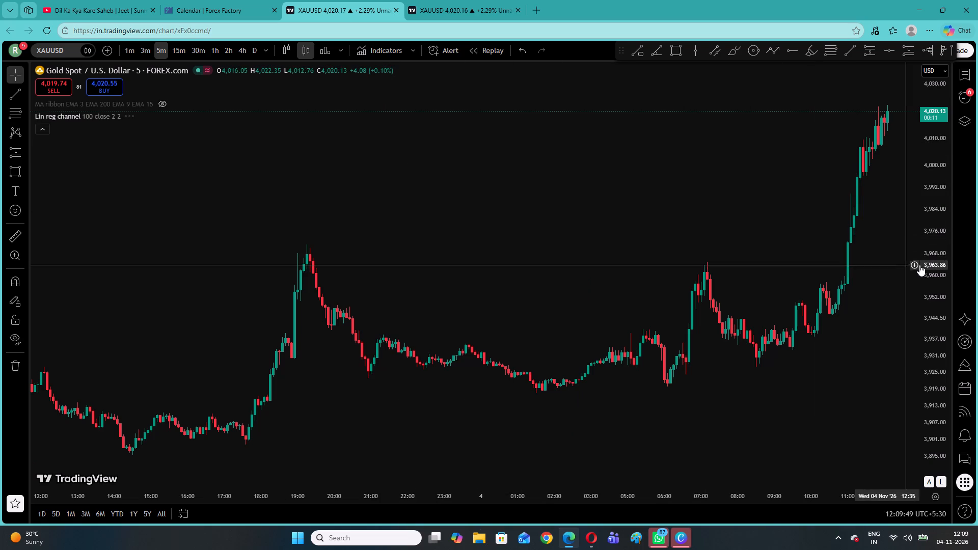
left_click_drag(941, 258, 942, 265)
Switch to YouTube, pause the song, return to the home page and close the mini player.
left_click(78, 0)
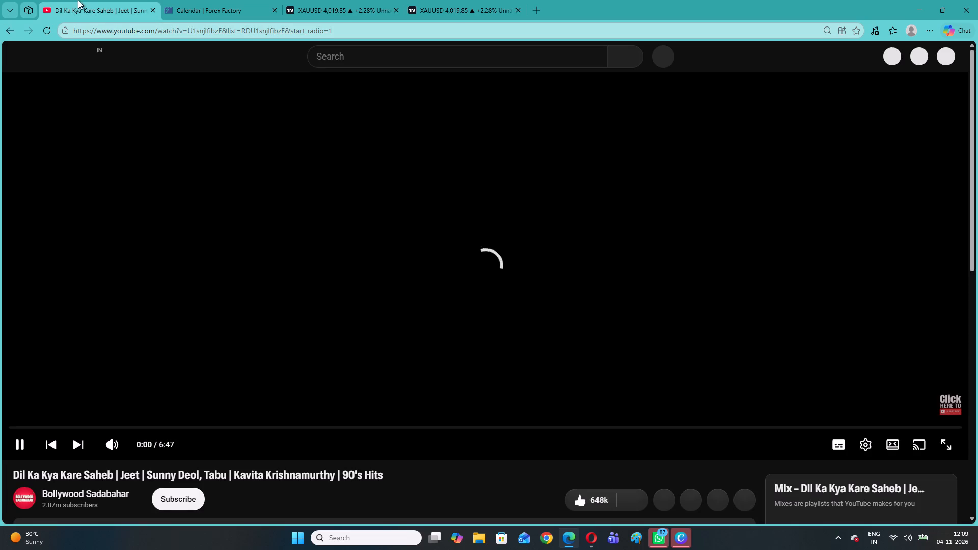
left_click(140, 196)
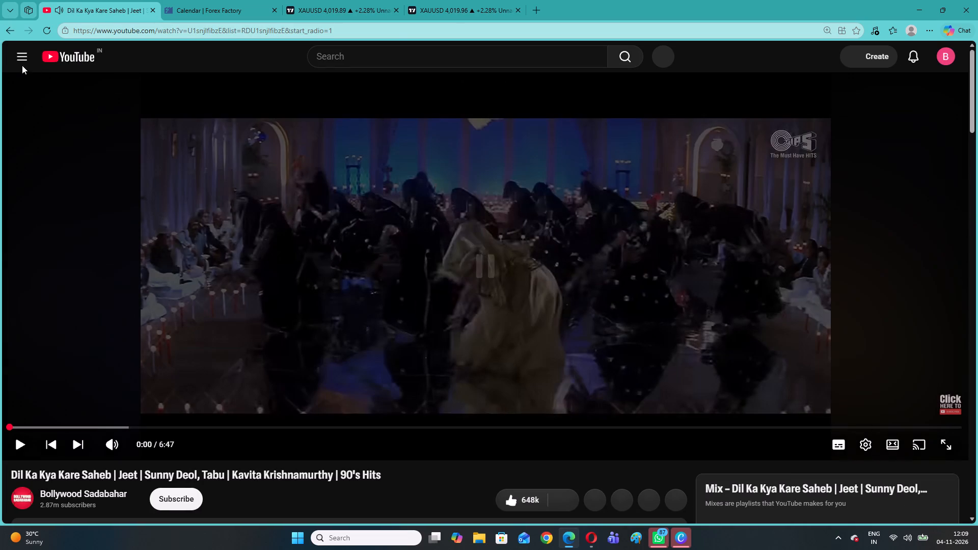
left_click(25, 59)
left_click(52, 83)
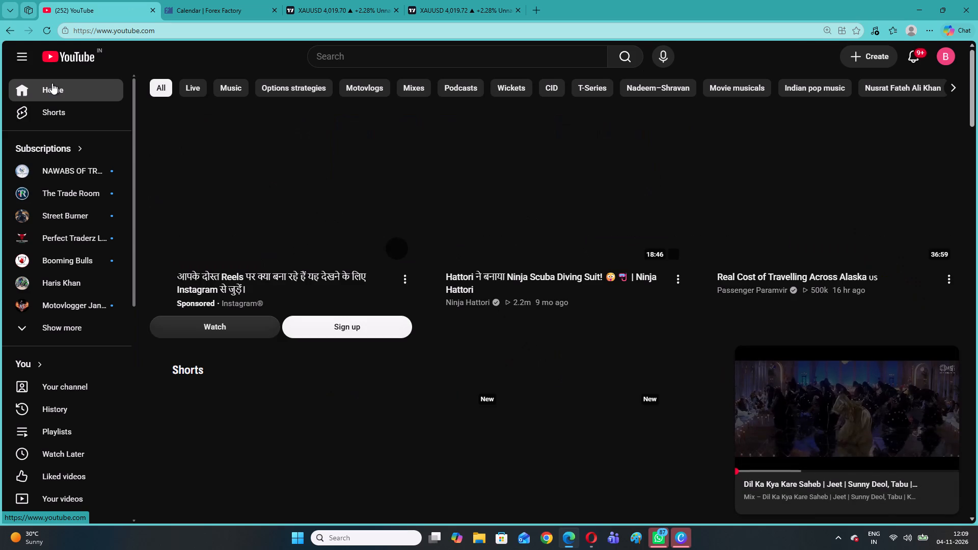
left_click(950, 359)
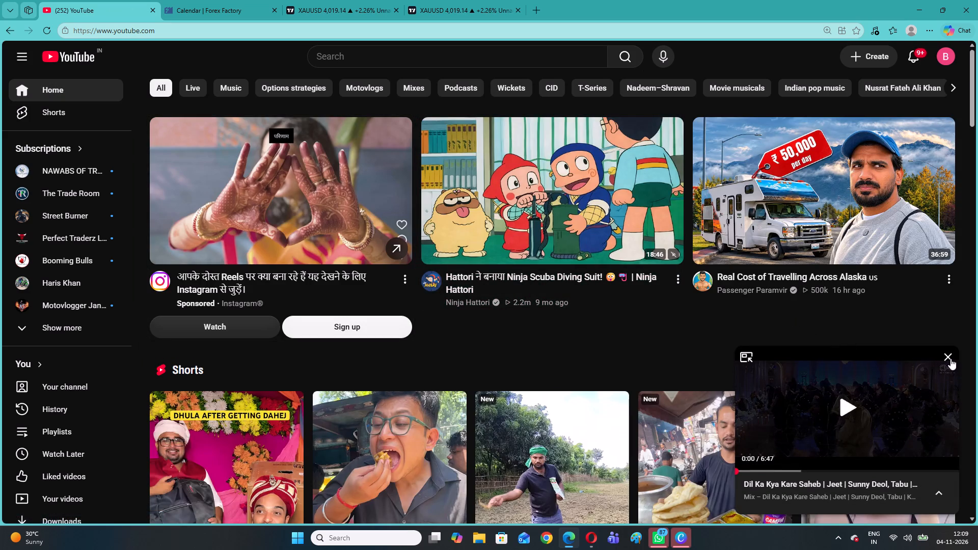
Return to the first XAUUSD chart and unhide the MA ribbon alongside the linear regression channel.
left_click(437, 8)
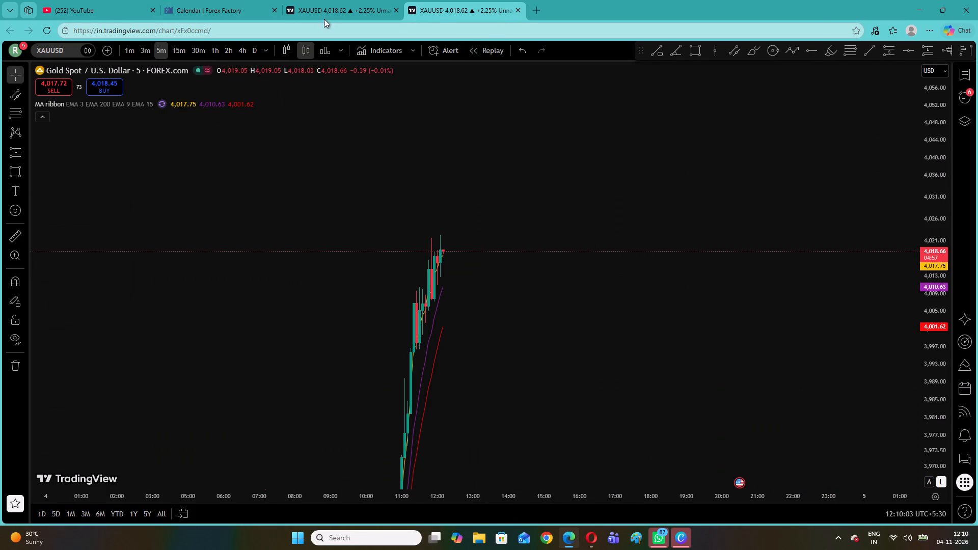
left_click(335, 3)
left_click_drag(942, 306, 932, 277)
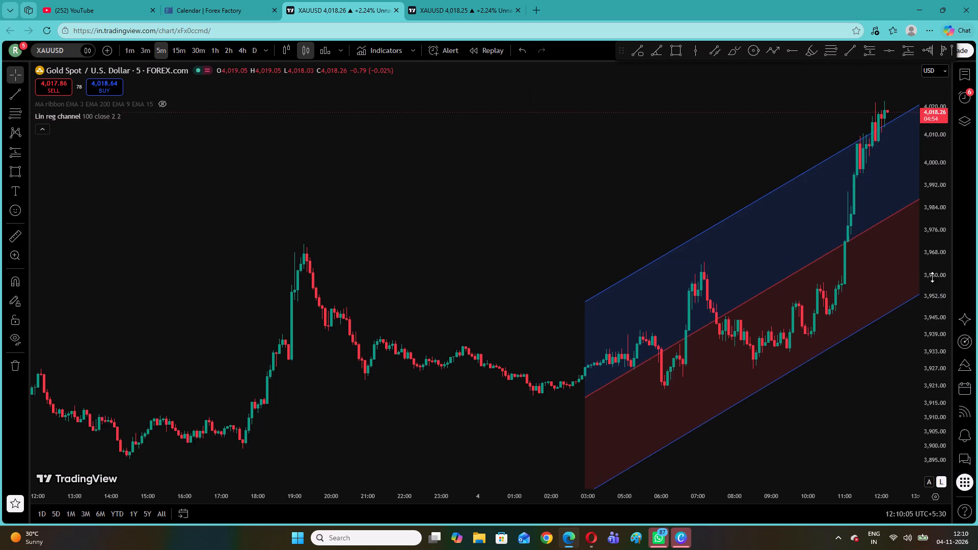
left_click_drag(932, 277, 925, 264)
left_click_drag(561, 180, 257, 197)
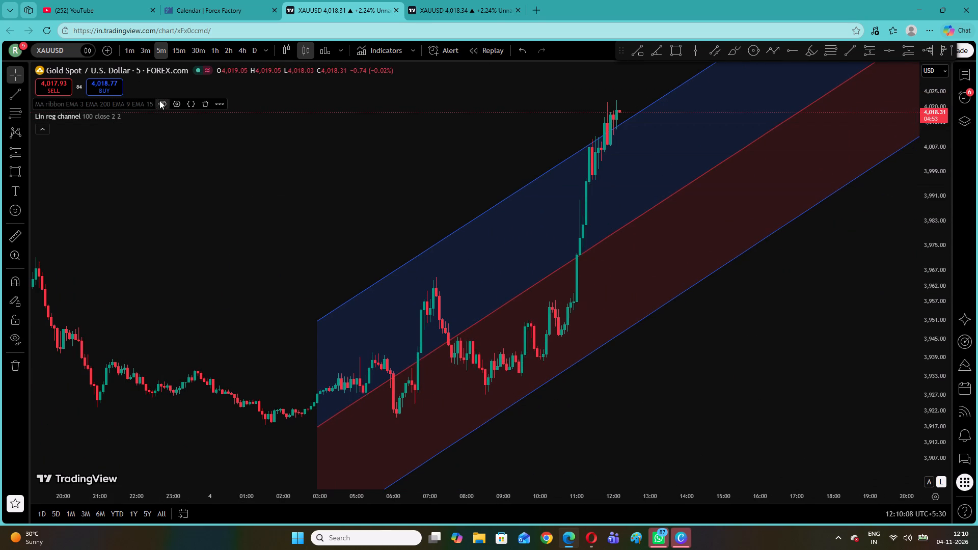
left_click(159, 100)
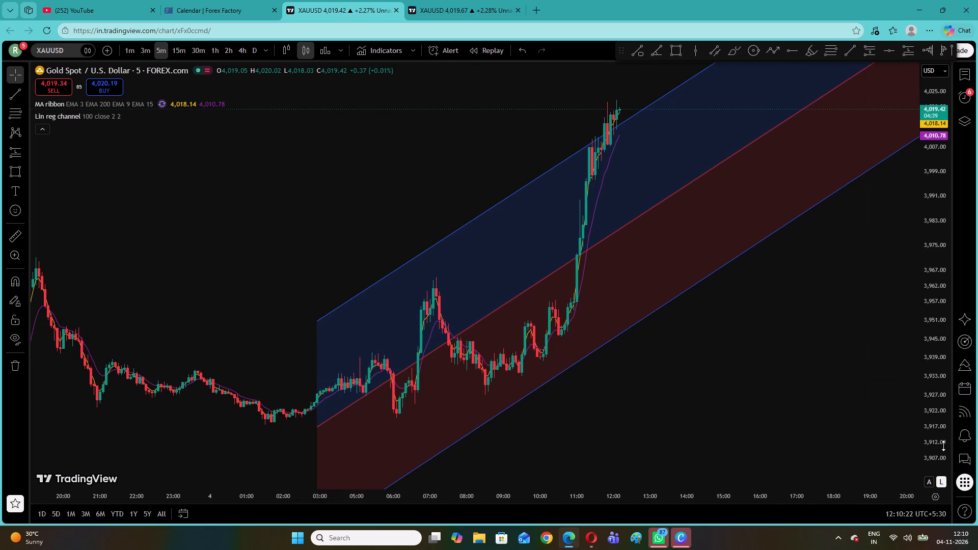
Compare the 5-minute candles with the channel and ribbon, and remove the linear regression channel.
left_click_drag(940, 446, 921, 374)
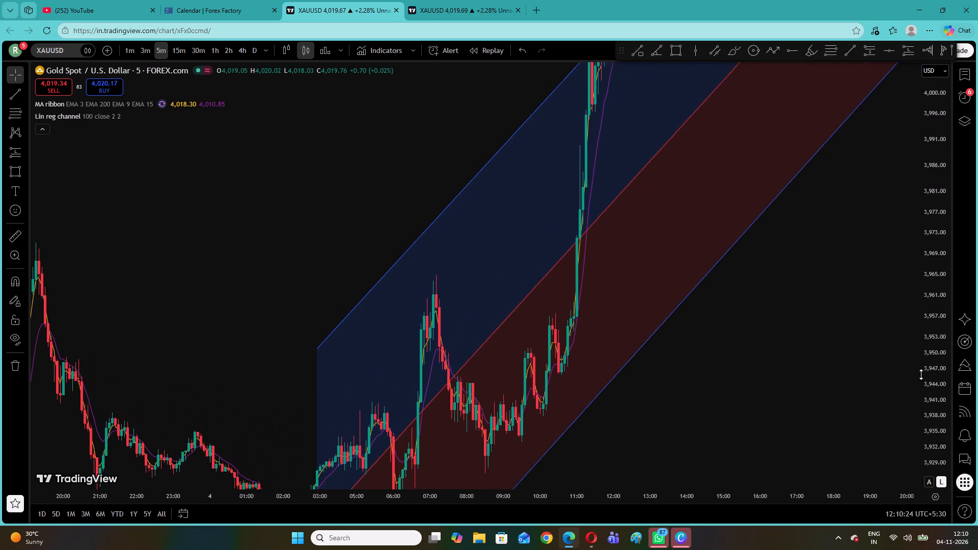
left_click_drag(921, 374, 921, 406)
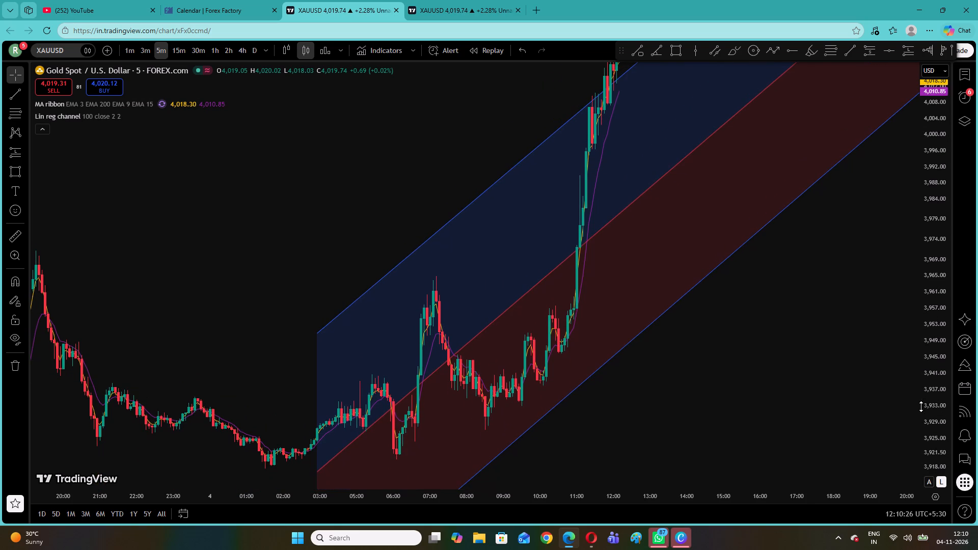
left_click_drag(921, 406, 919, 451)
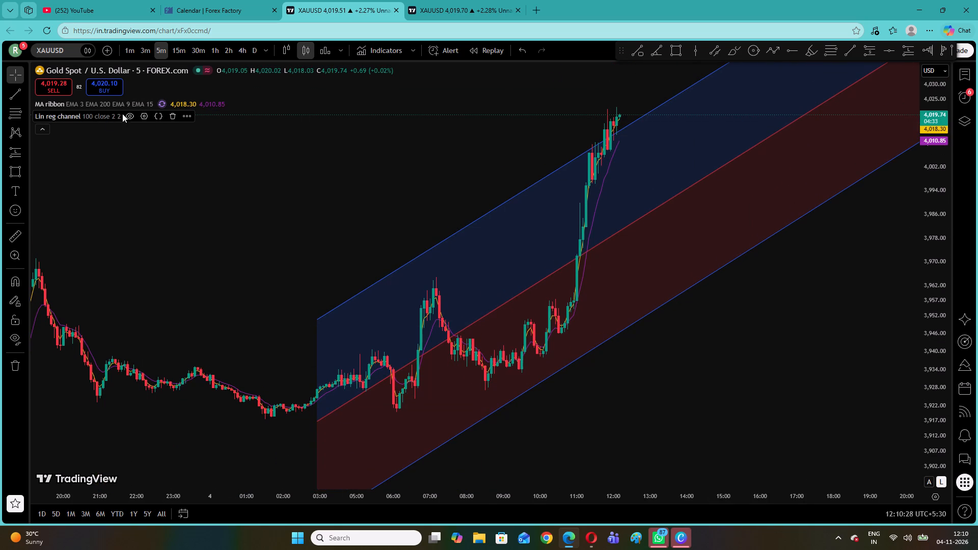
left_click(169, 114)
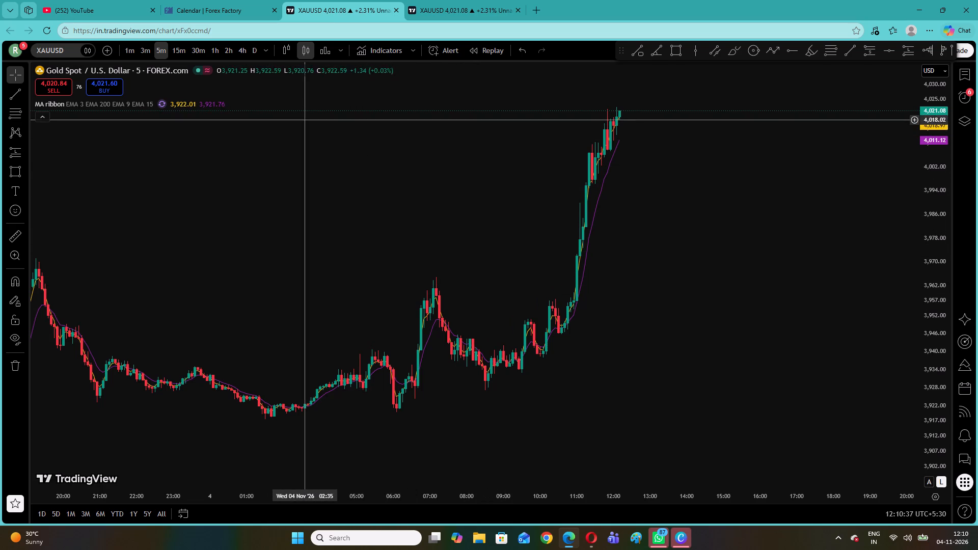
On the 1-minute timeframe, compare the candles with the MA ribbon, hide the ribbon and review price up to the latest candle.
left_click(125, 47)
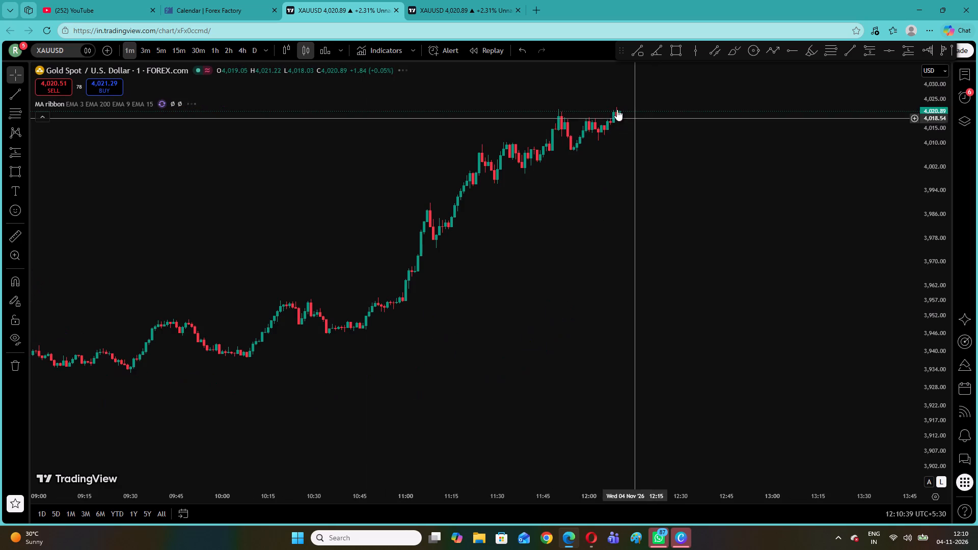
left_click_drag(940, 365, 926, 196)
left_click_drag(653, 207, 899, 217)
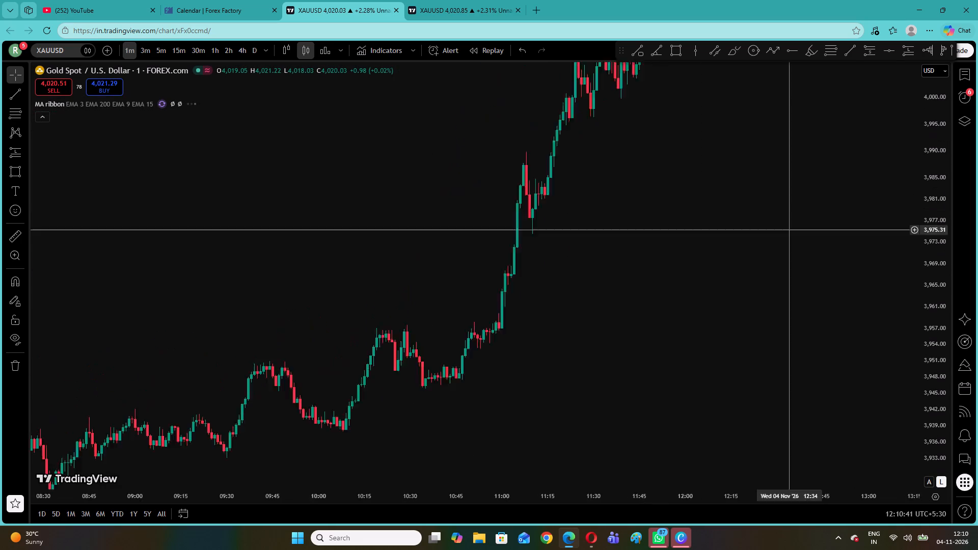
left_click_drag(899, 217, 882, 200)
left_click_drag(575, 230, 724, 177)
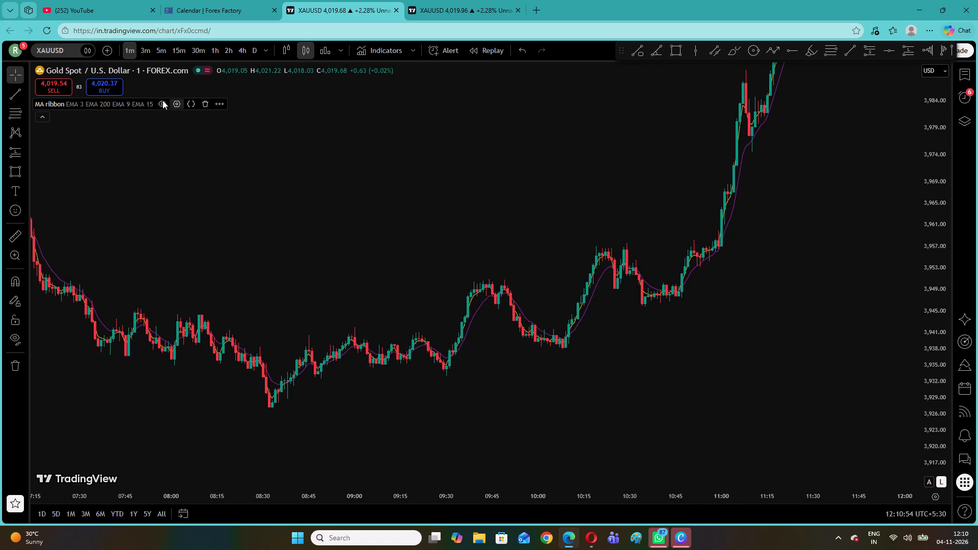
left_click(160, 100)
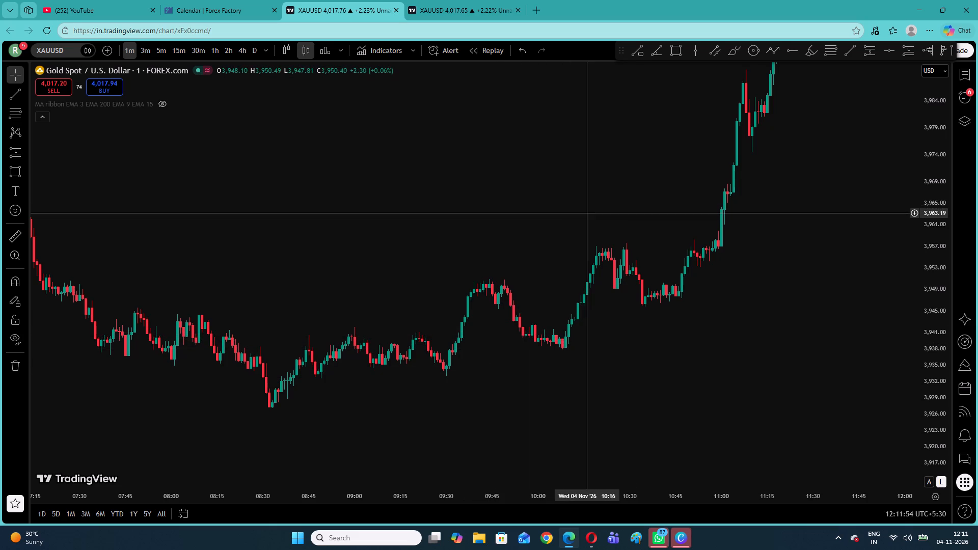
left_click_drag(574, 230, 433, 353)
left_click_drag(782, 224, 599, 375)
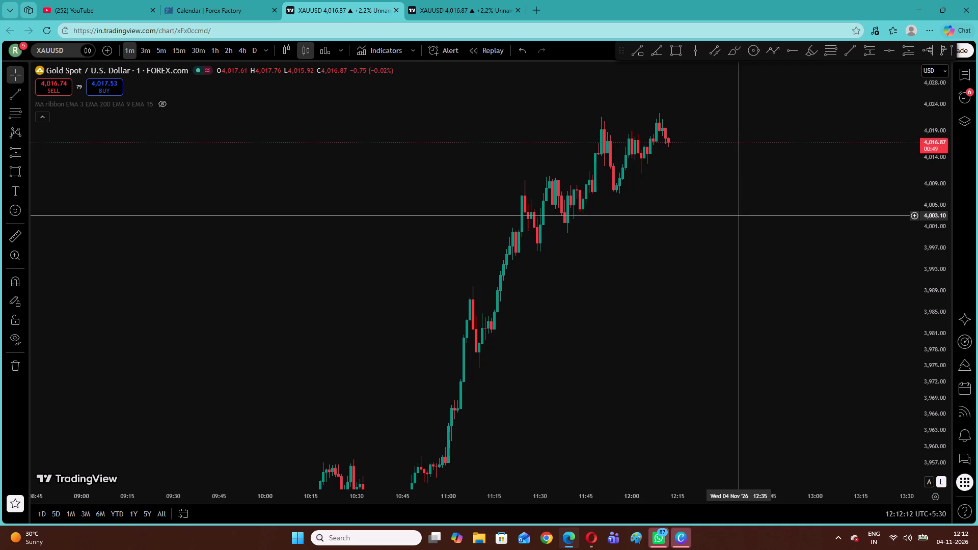
On the second XAUUSD chart, step through the higher timeframes up to 2 hours and hide the MA ribbon.
left_click(513, 0)
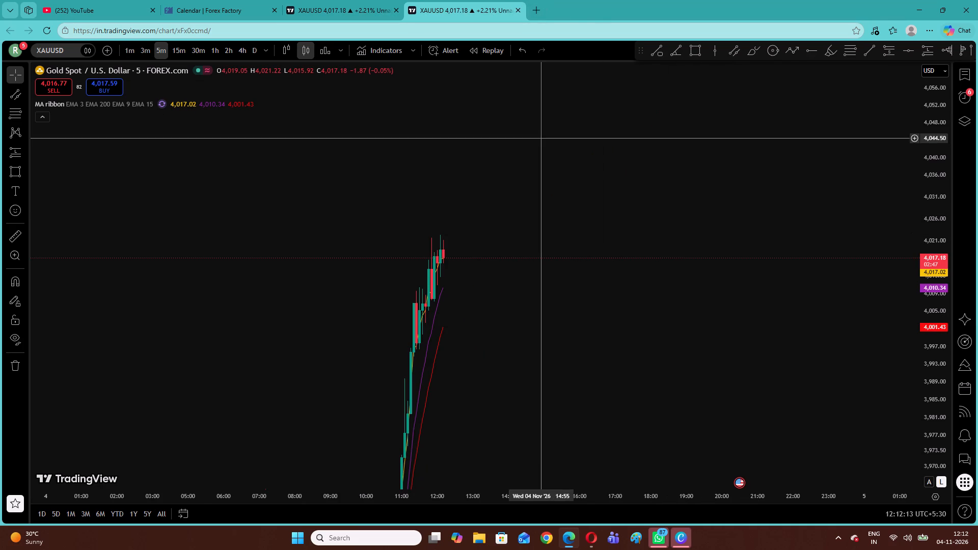
left_click(180, 53)
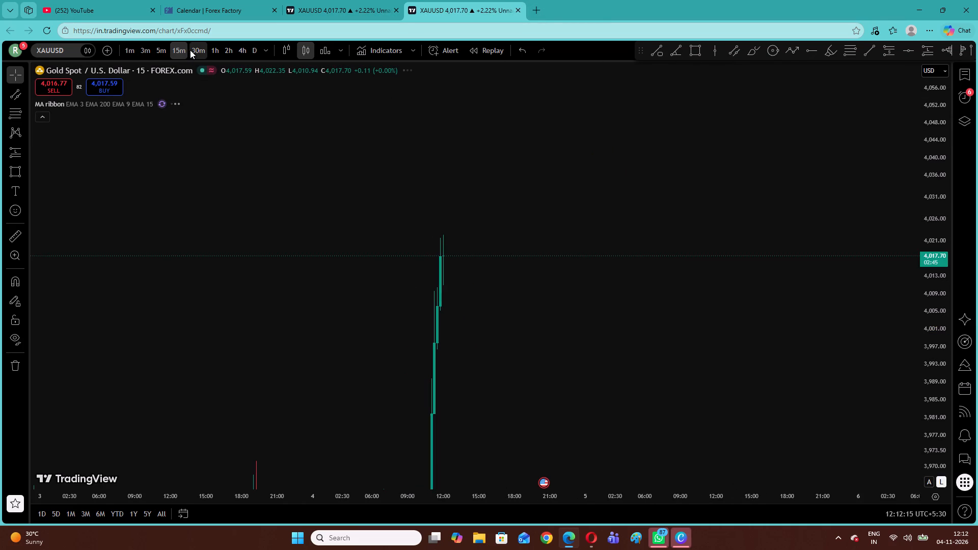
left_click(190, 50)
left_click(219, 49)
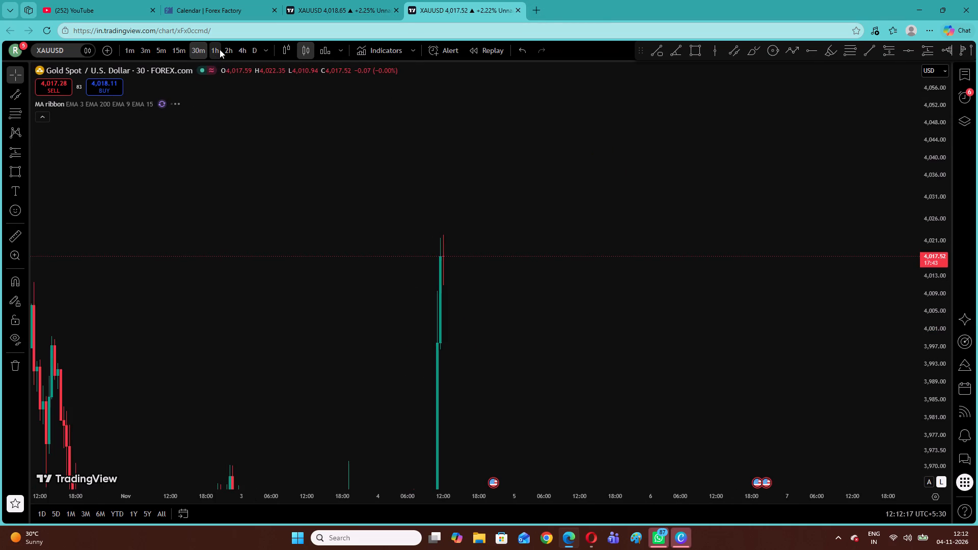
left_click(233, 48)
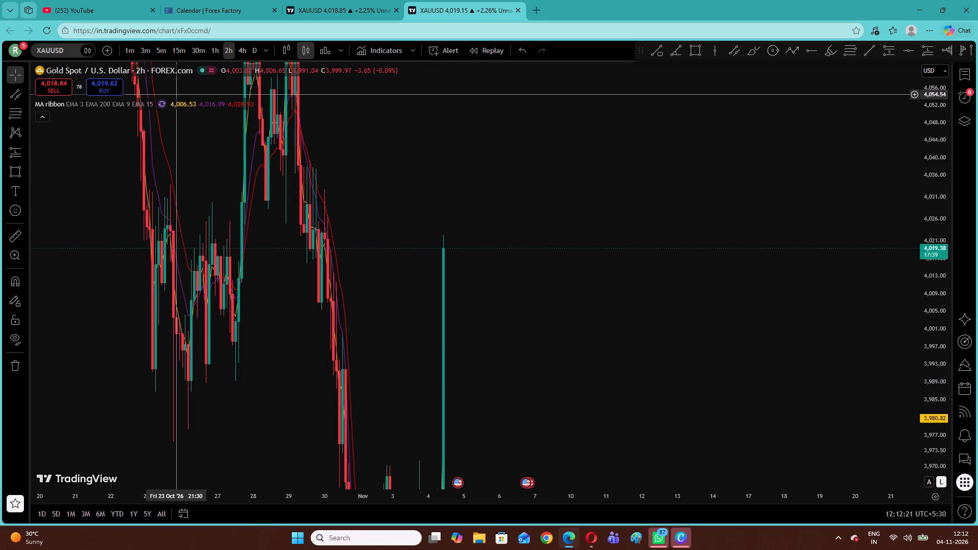
left_click(161, 102)
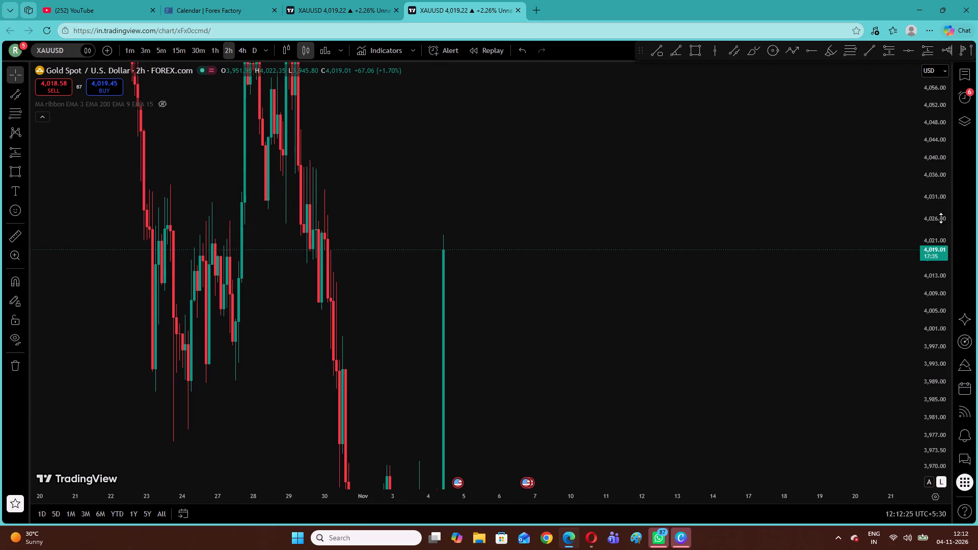
left_click_drag(941, 218, 939, 392)
left_click_drag(934, 223, 940, 471)
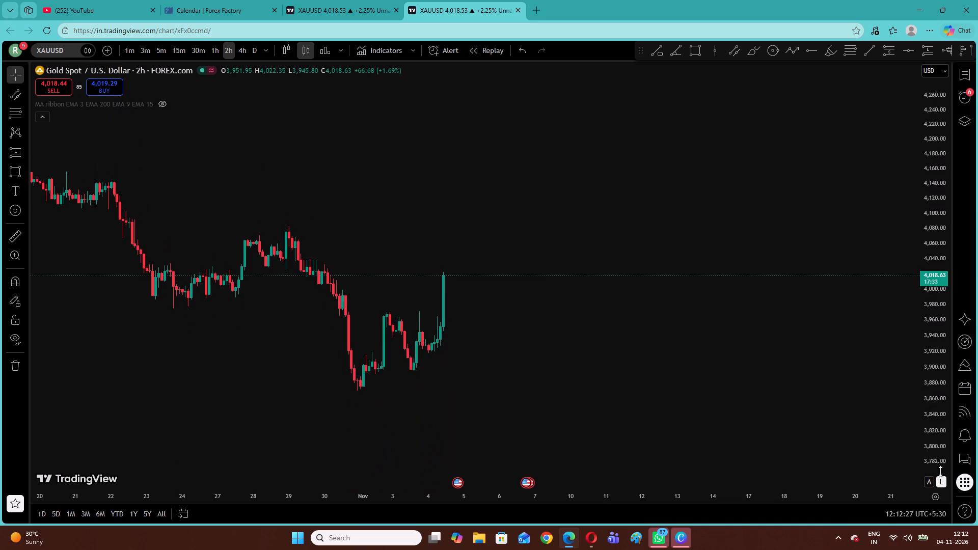
left_click_drag(940, 471, 947, 437)
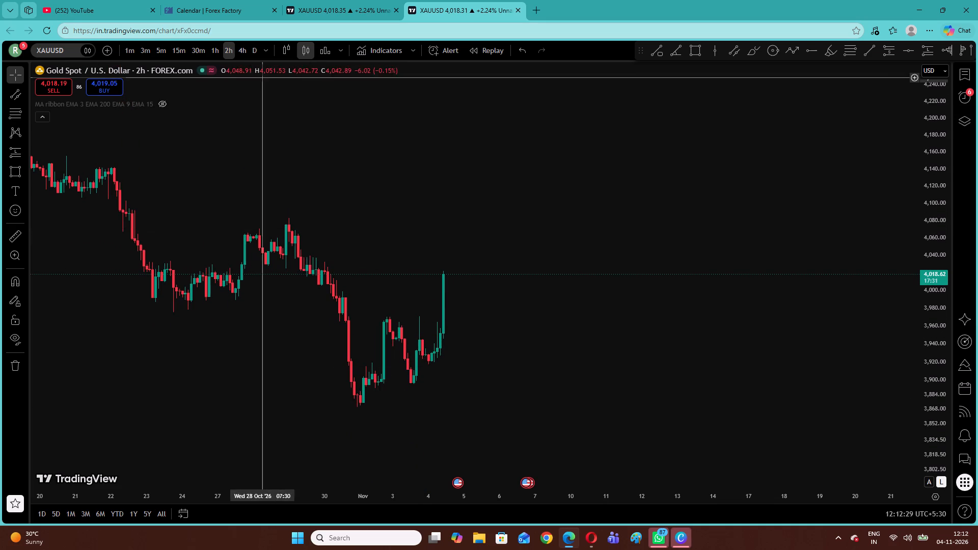
On the daily timeframe, draw a narrow descending parallel channel from the 25 August high near 4,707 to about 3,902 on 23 November.
left_click(253, 50)
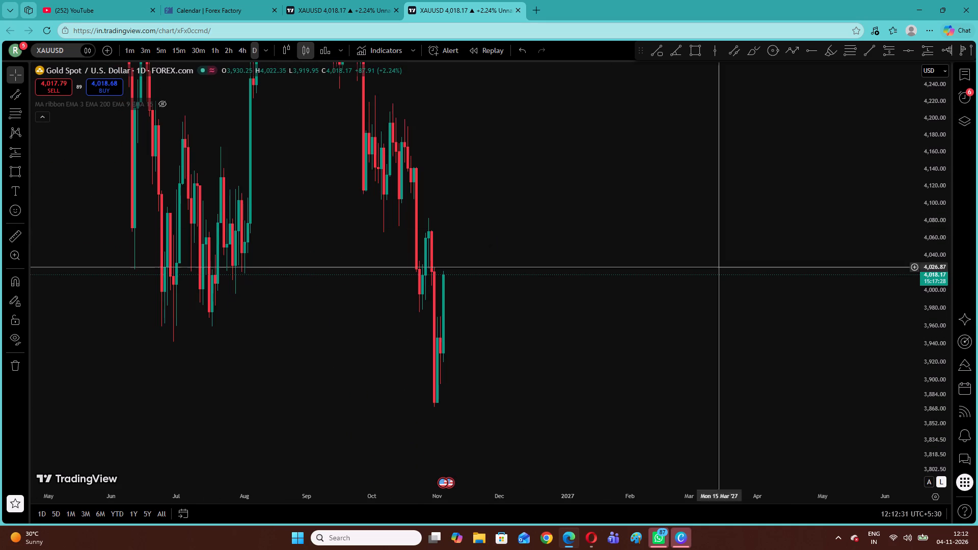
right_click(646, 203)
left_click(662, 212)
left_click_drag(936, 358, 935, 370)
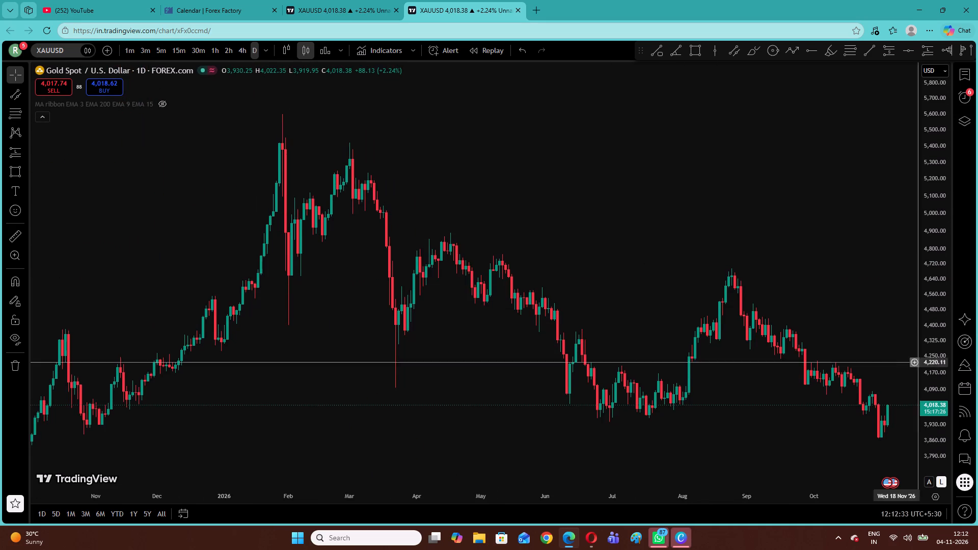
left_click_drag(868, 347, 579, 269)
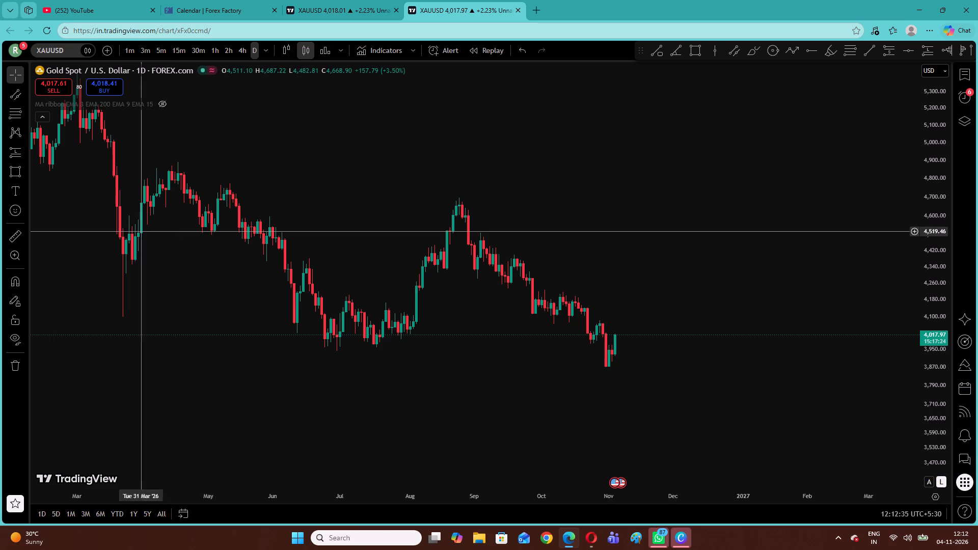
left_click(15, 91)
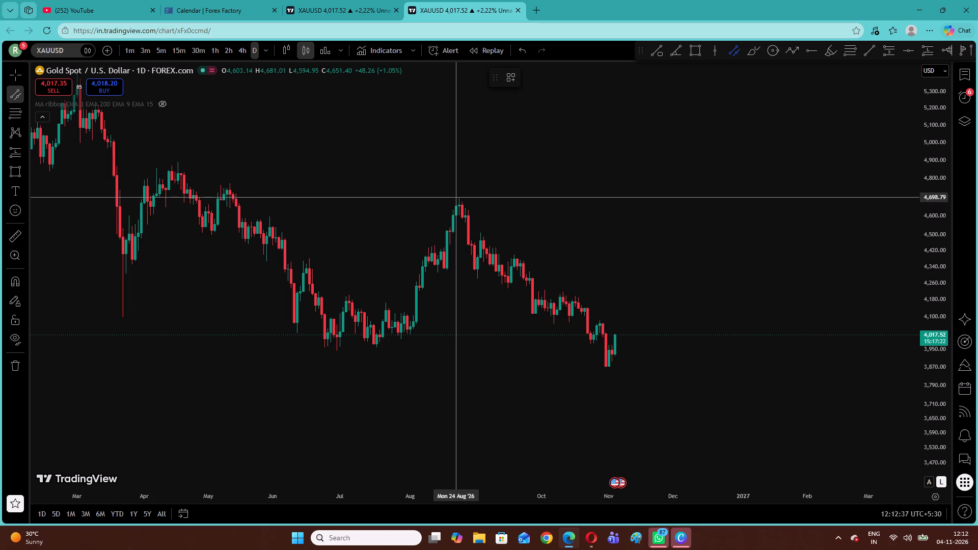
left_click(459, 196)
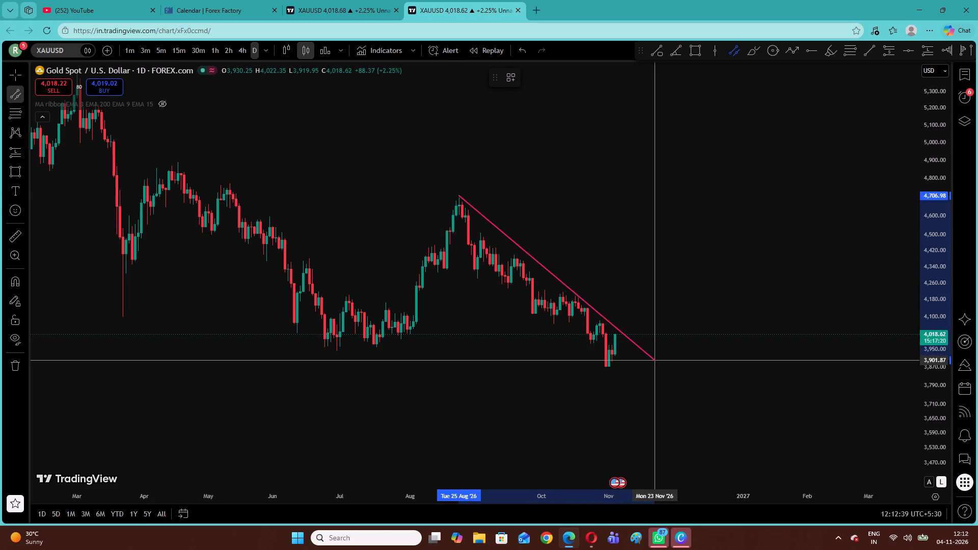
left_click(654, 360)
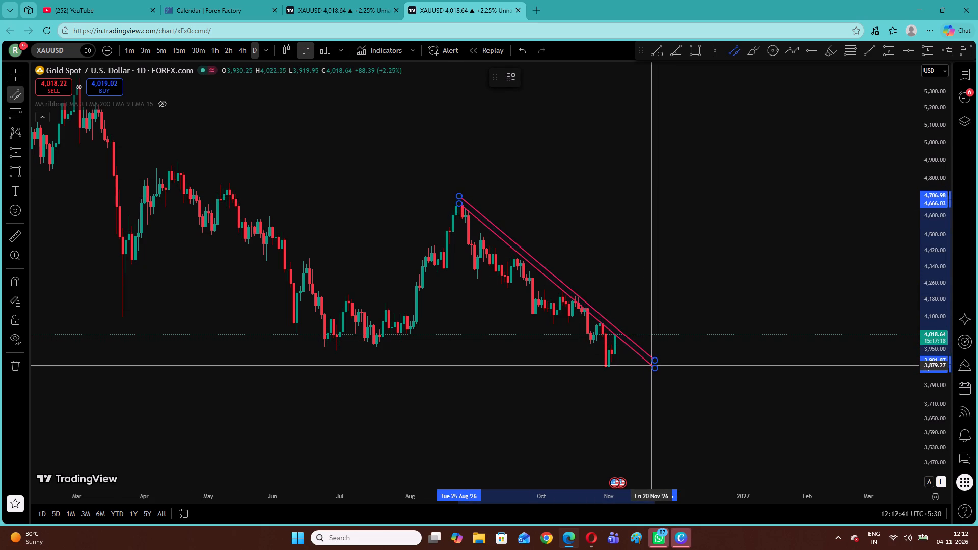
left_click(651, 365)
left_click(638, 316)
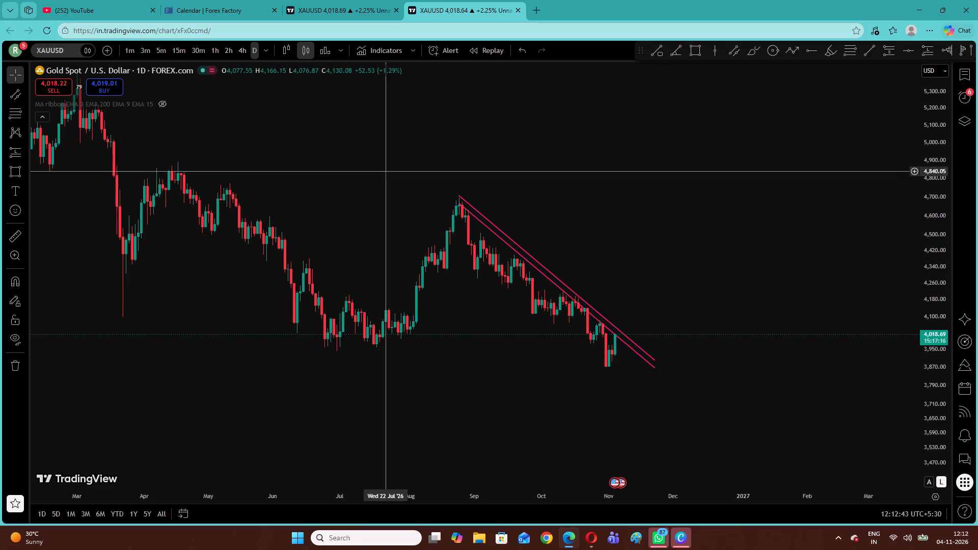
Examine price against the descending channel on the 4-hour and weekly timeframes.
left_click(246, 47)
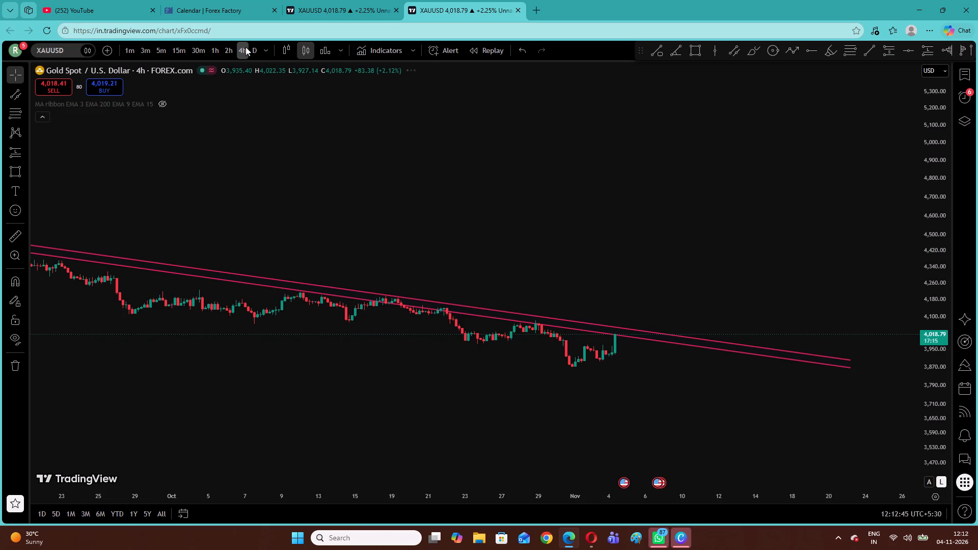
left_click_drag(943, 419, 919, 289)
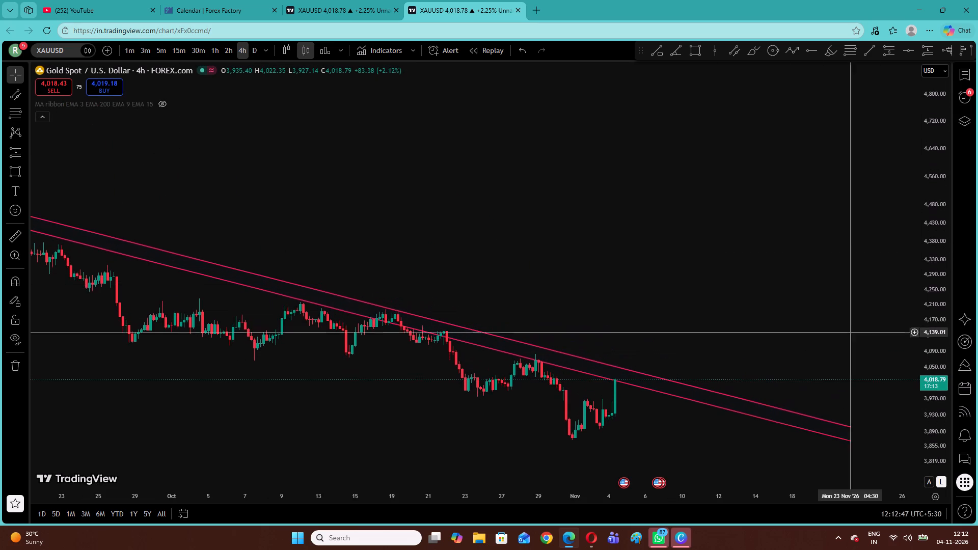
left_click_drag(844, 338, 829, 245)
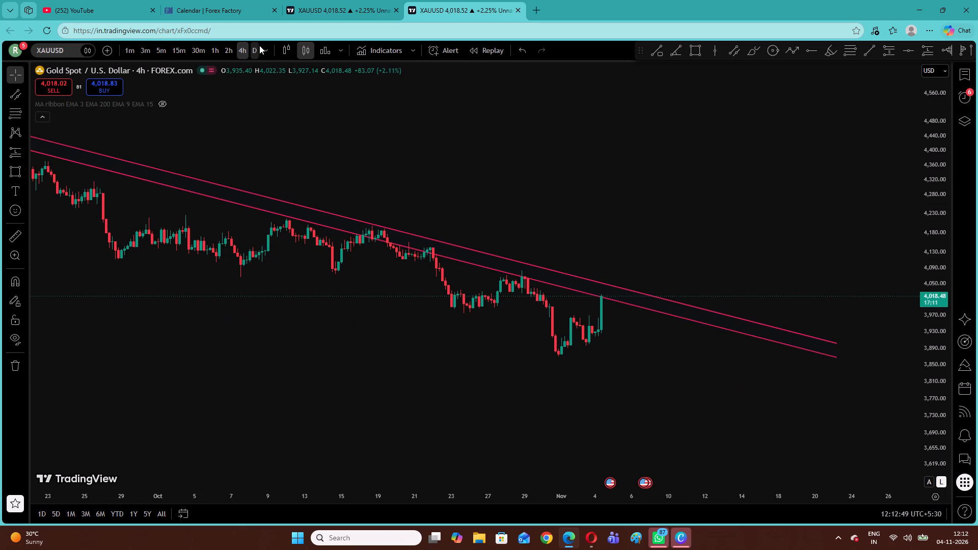
left_click(260, 45)
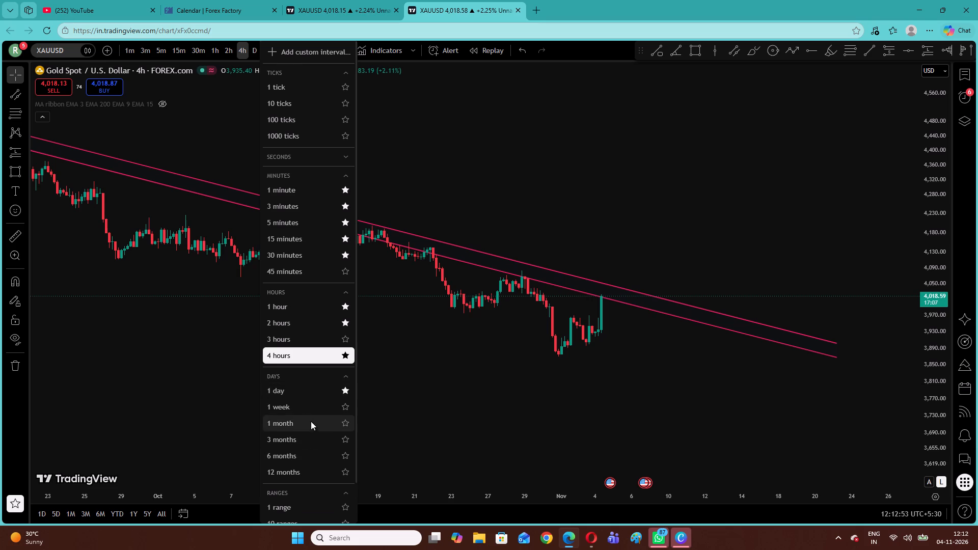
left_click(303, 409)
right_click(642, 196)
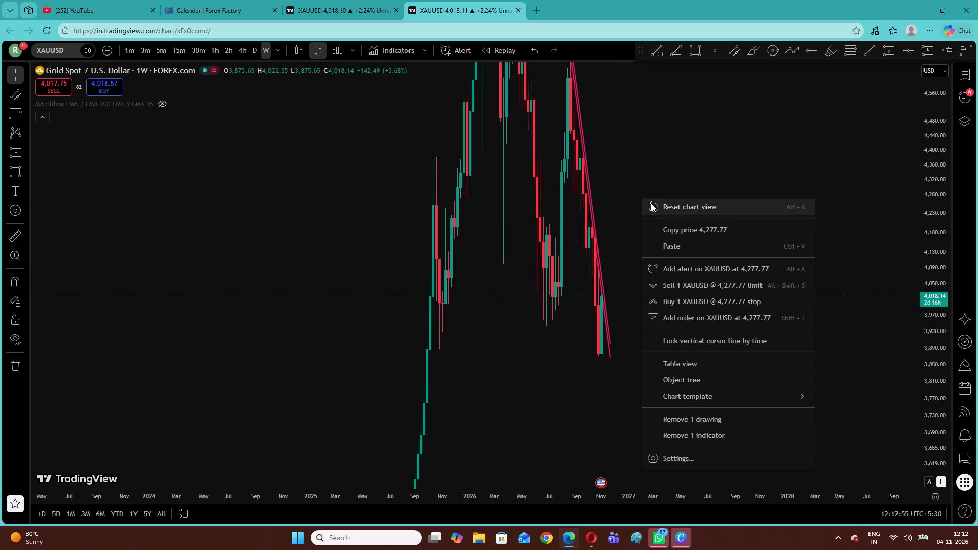
left_click(651, 203)
left_click_drag(936, 306, 925, 208)
left_click_drag(860, 232, 603, 386)
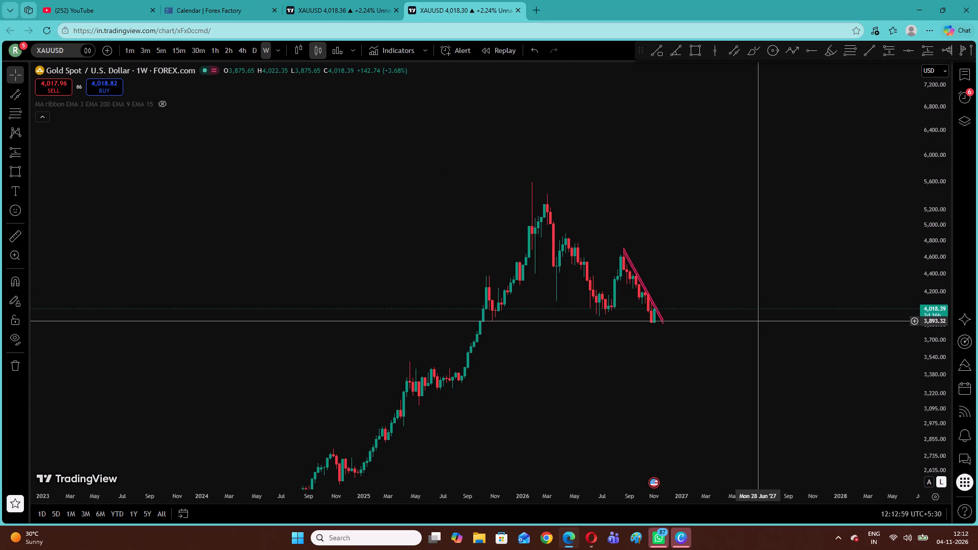
left_click_drag(935, 439, 924, 343)
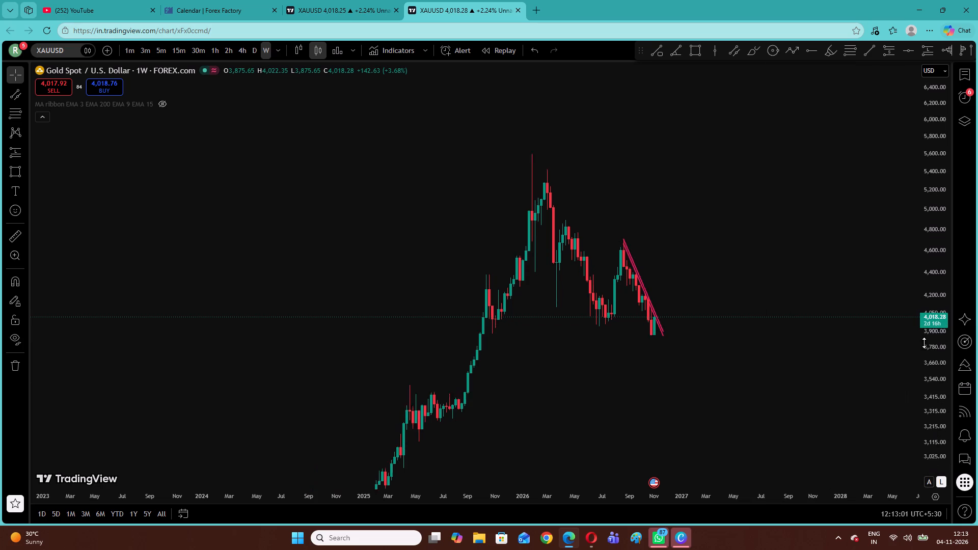
left_click_drag(924, 343, 921, 219)
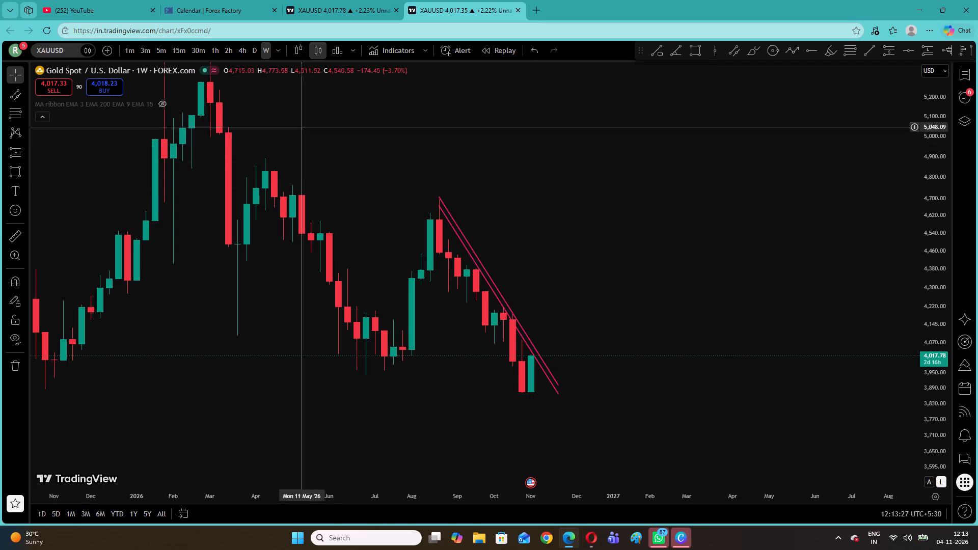
On the daily timeframe, draw a thin rectangle zone from 29 October to about 6 November, between about 4,022 and 4,027.
left_click(257, 49)
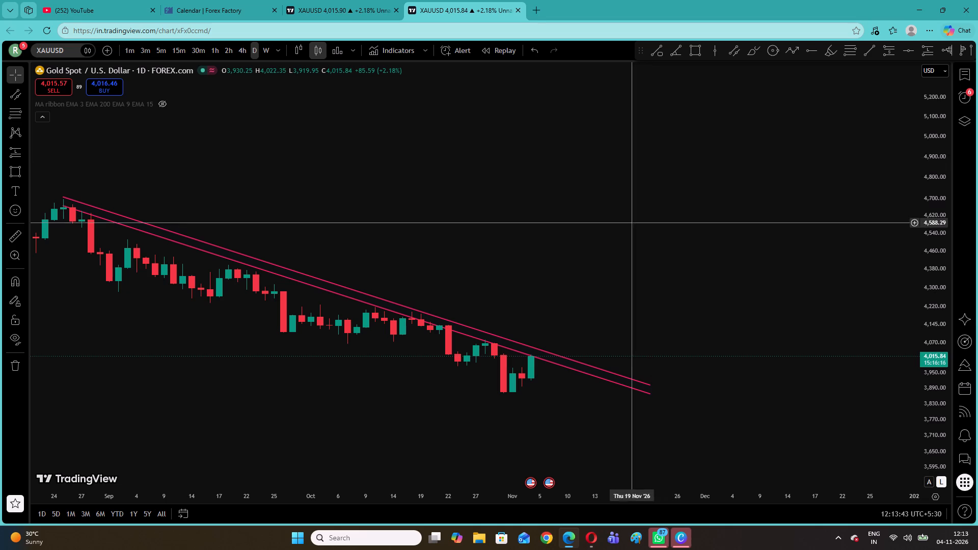
left_click_drag(558, 243, 502, 169)
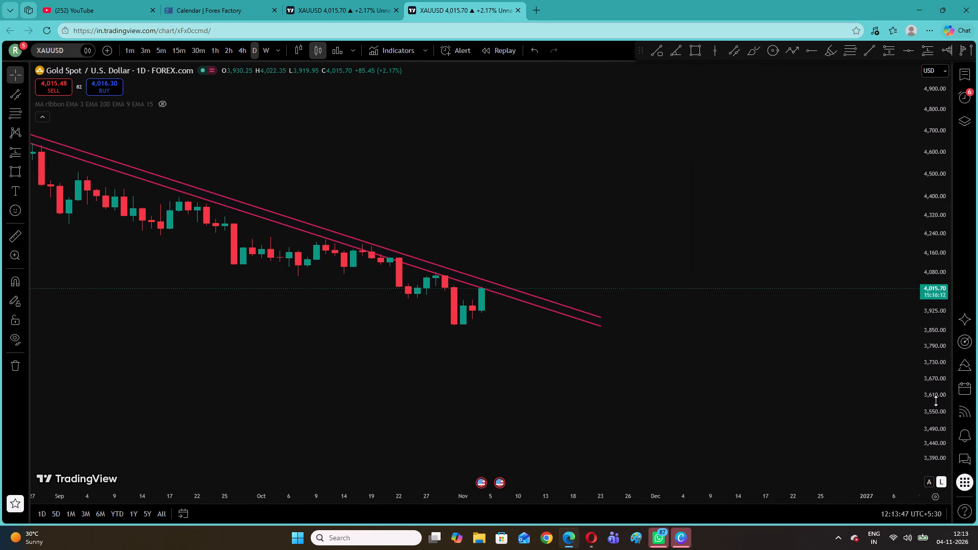
left_click_drag(929, 414, 894, 169)
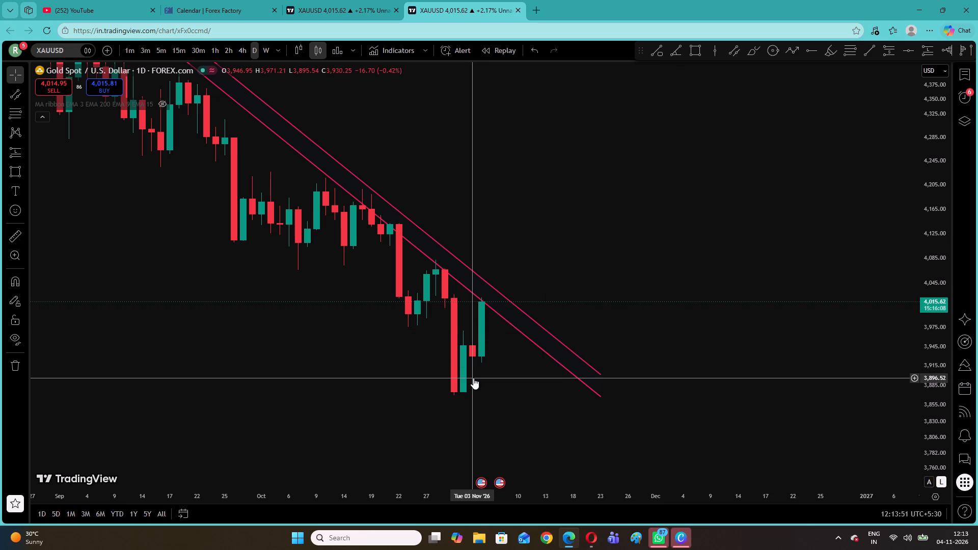
left_click_drag(935, 427, 918, 132)
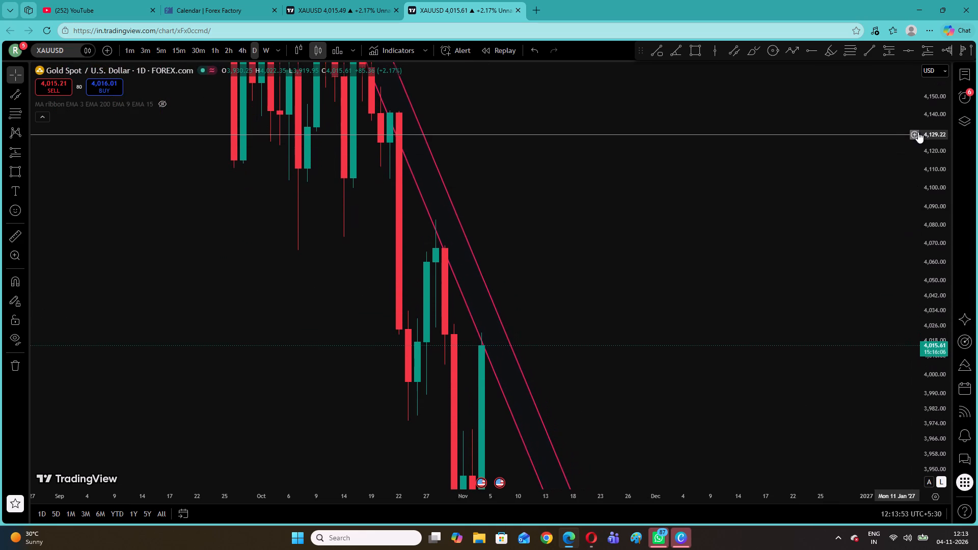
left_click_drag(918, 132, 885, 374)
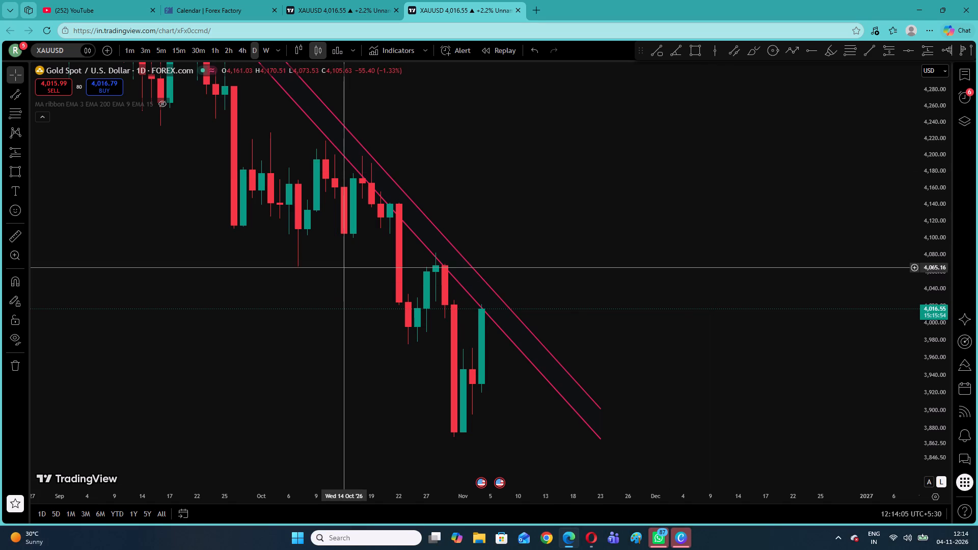
left_click(13, 169)
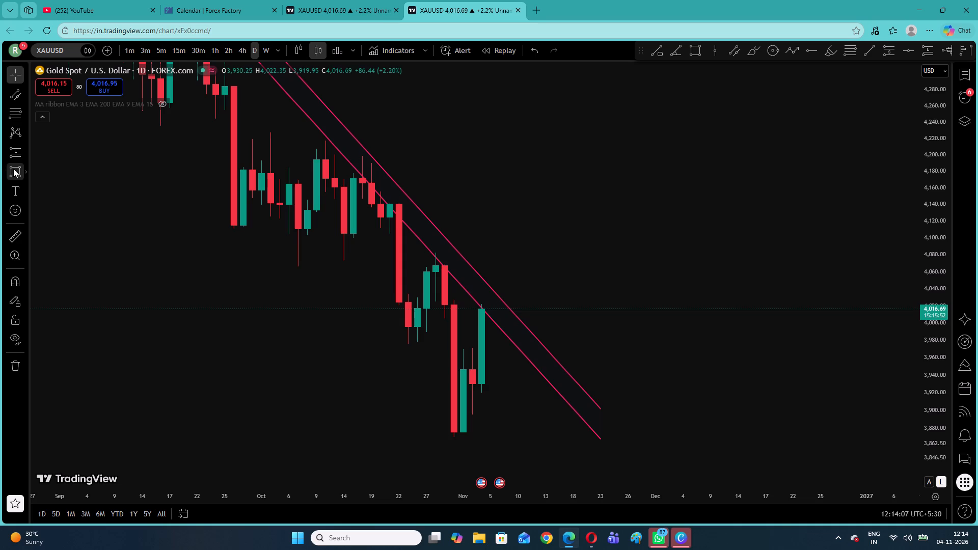
left_click(449, 300)
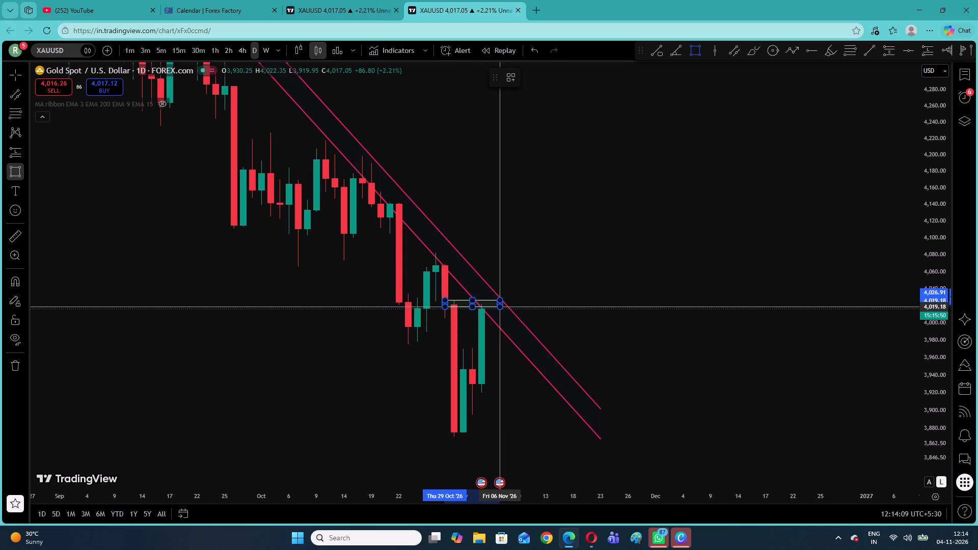
left_click(502, 304)
left_click(470, 248)
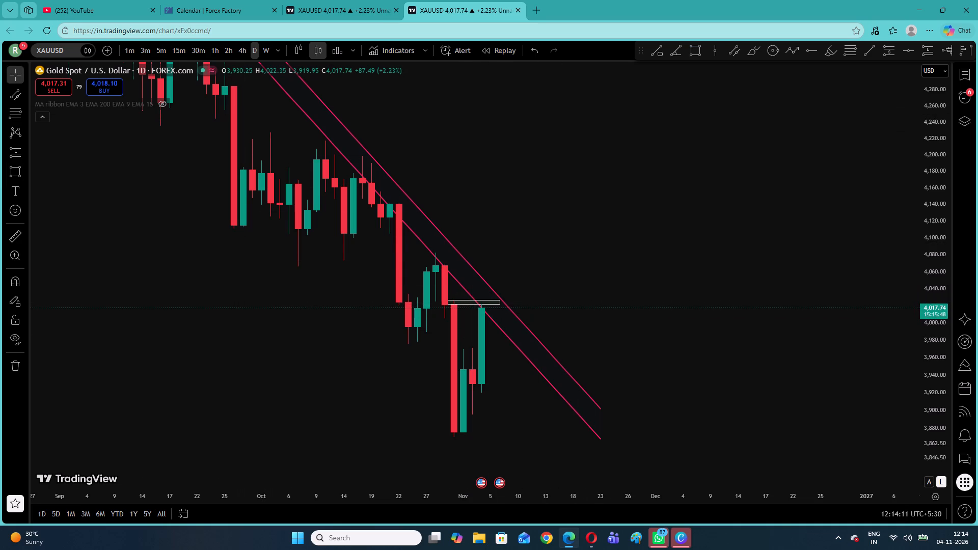
Step down through the 4-hour, 1-hour, 30-, 15-, 5-, 3- and 1-minute timeframes, examining price against the rectangle zone and descending channel.
left_click(244, 50)
left_click(213, 51)
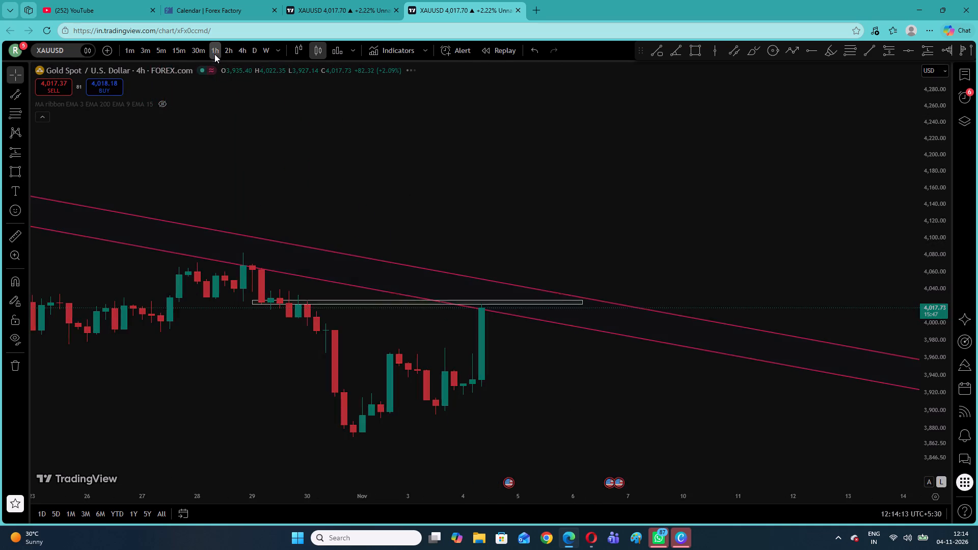
left_click_drag(433, 197, 774, 190)
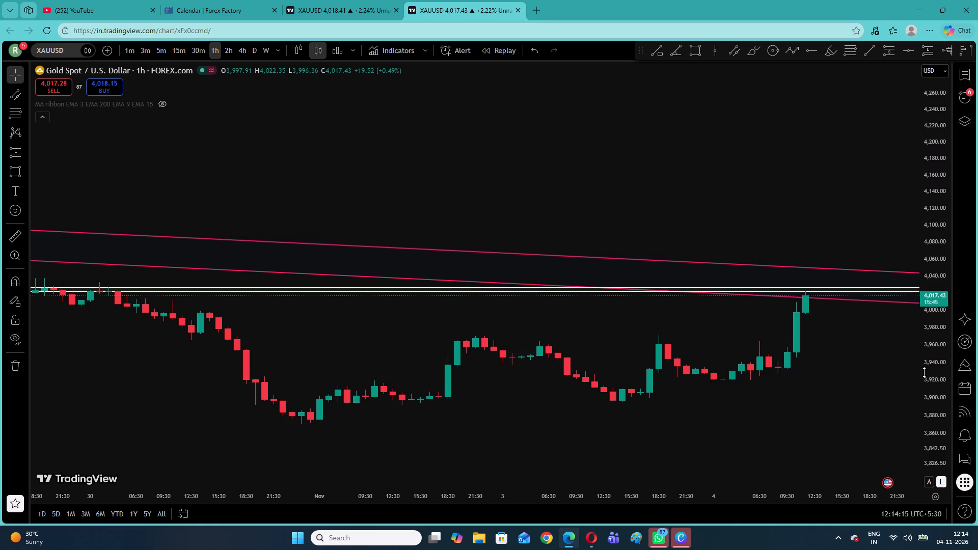
left_click_drag(943, 409, 940, 146)
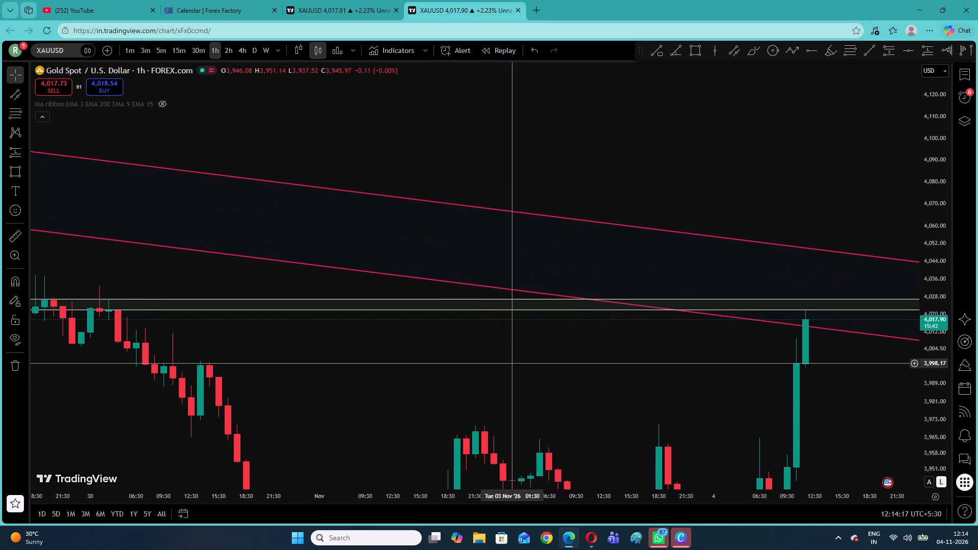
left_click(195, 50)
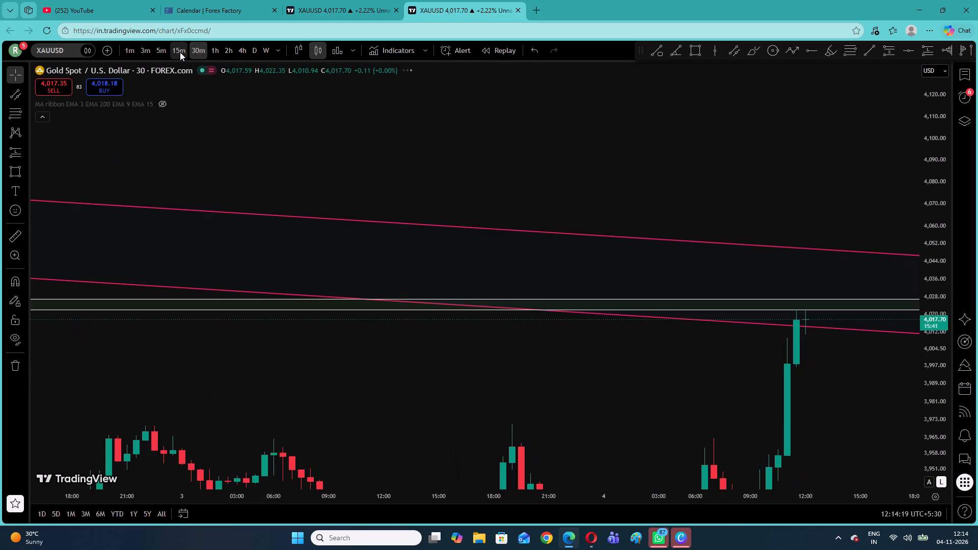
left_click(180, 52)
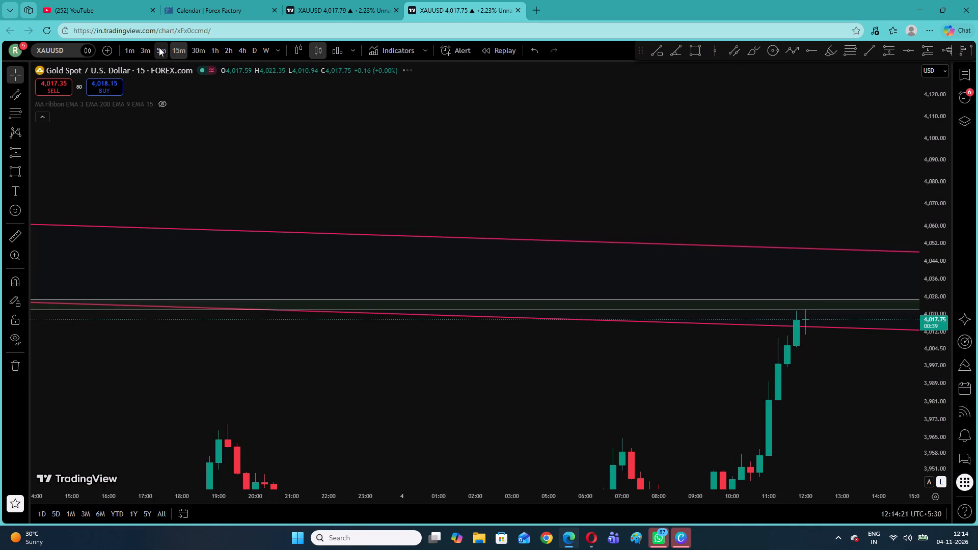
left_click(159, 47)
left_click_drag(941, 432, 937, 407)
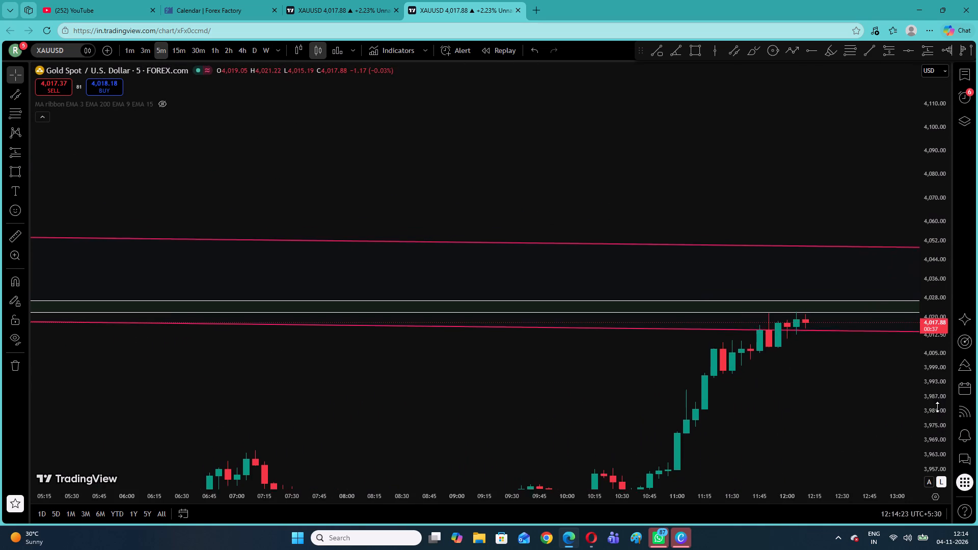
left_click_drag(937, 407, 918, 315)
left_click_drag(860, 416, 604, 376)
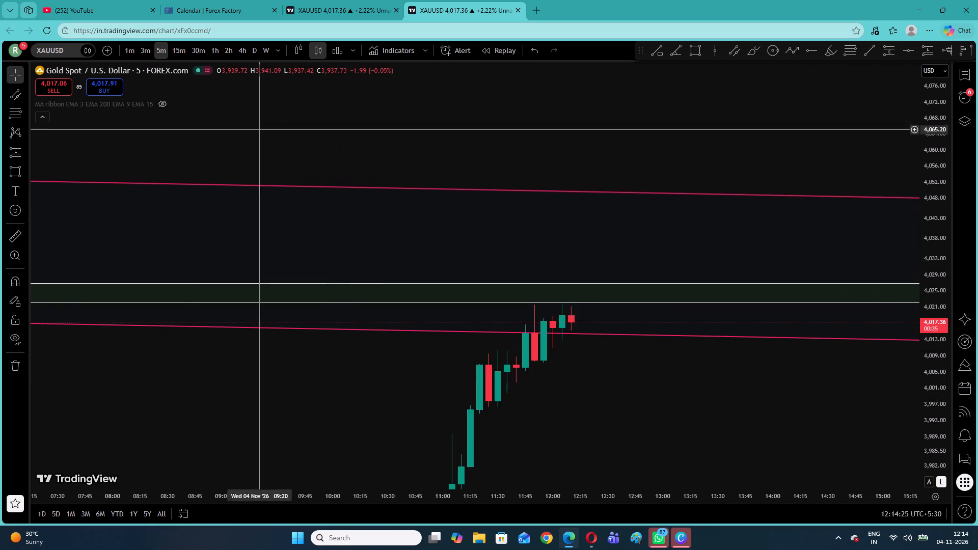
left_click(149, 54)
left_click(132, 50)
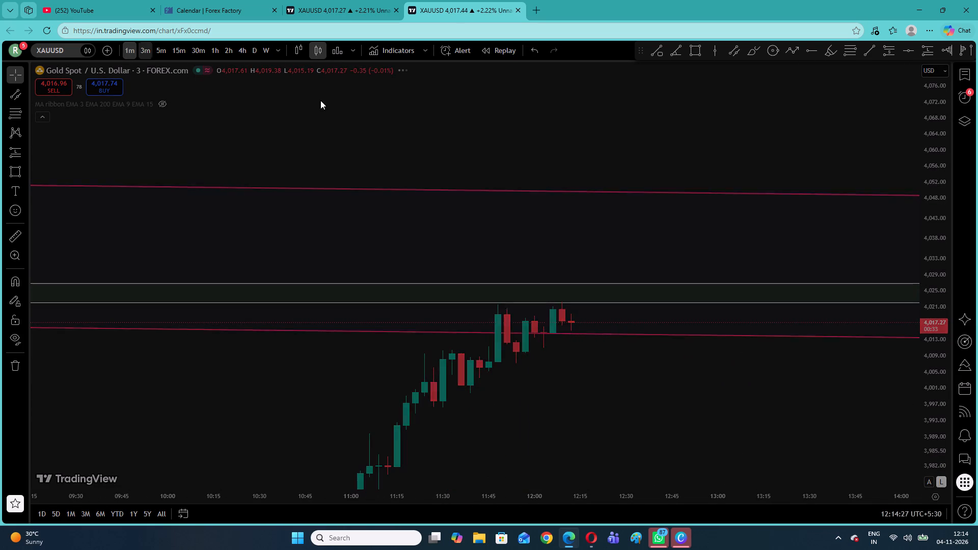
left_click_drag(606, 372, 639, 299)
left_click_drag(941, 427, 912, 300)
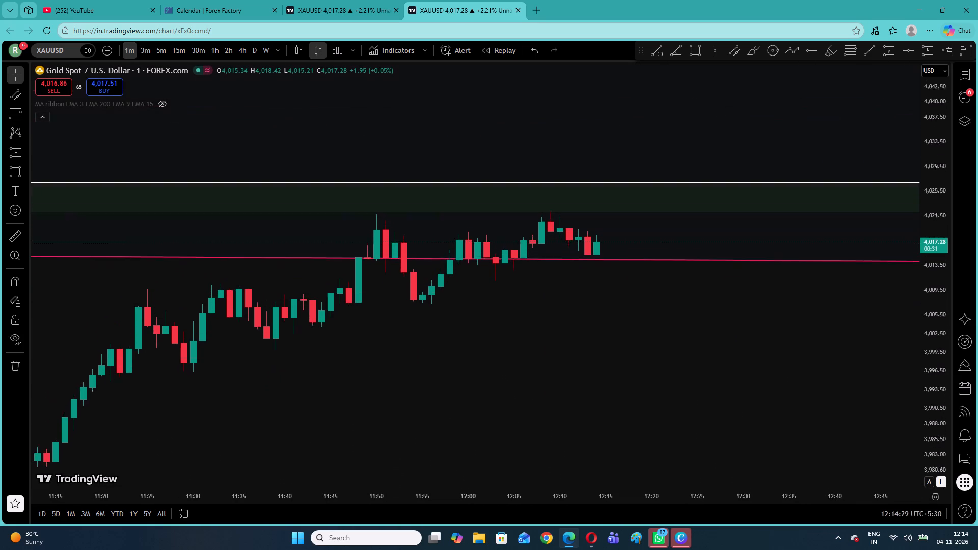
left_click_drag(912, 300, 887, 99)
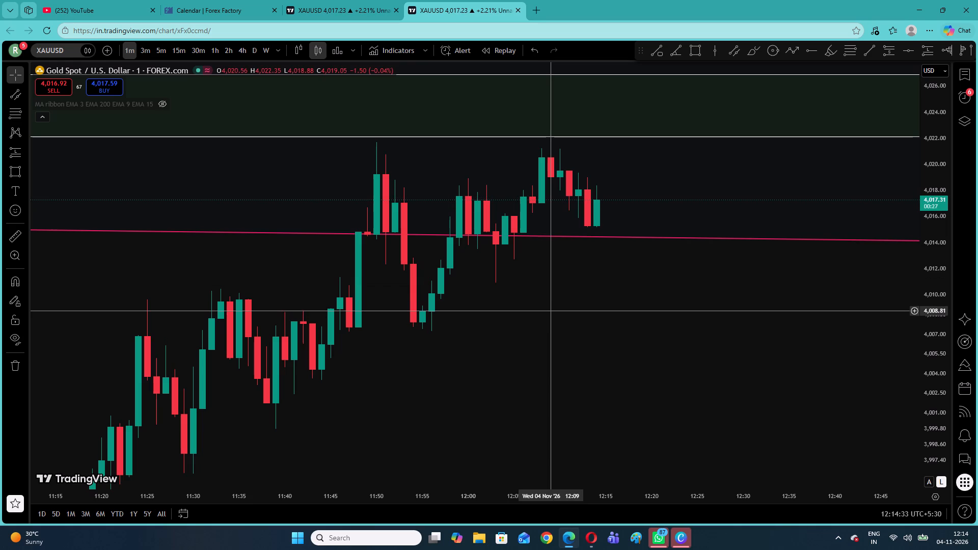
Show the MA ribbon again on the 1-minute XAUUSD chart and review the latest candles against it.
left_click(158, 104)
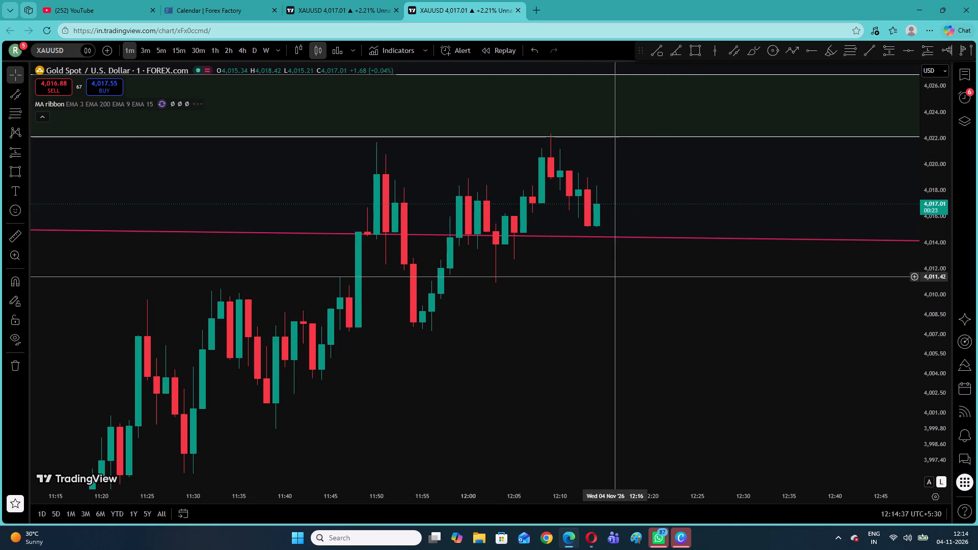
left_click_drag(656, 293, 886, 383)
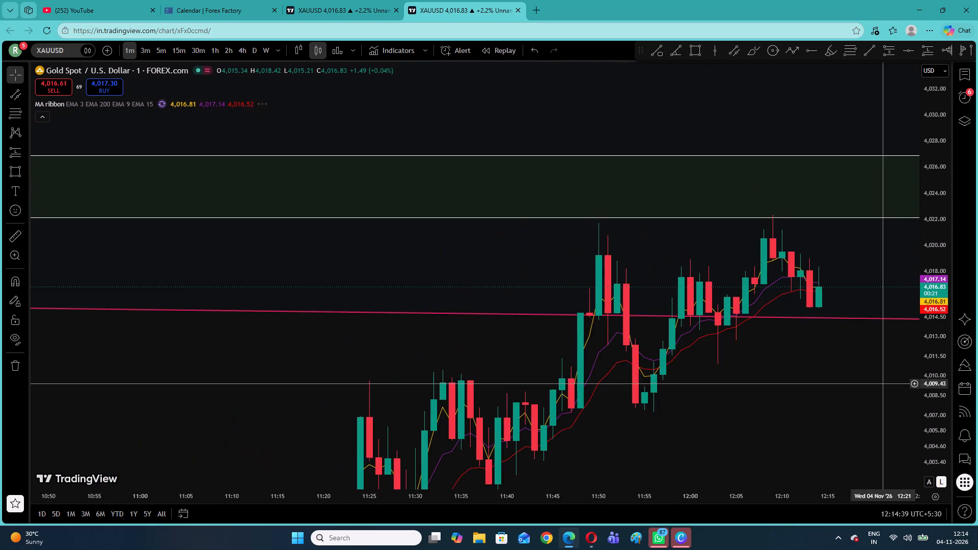
left_click_drag(886, 383, 629, 348)
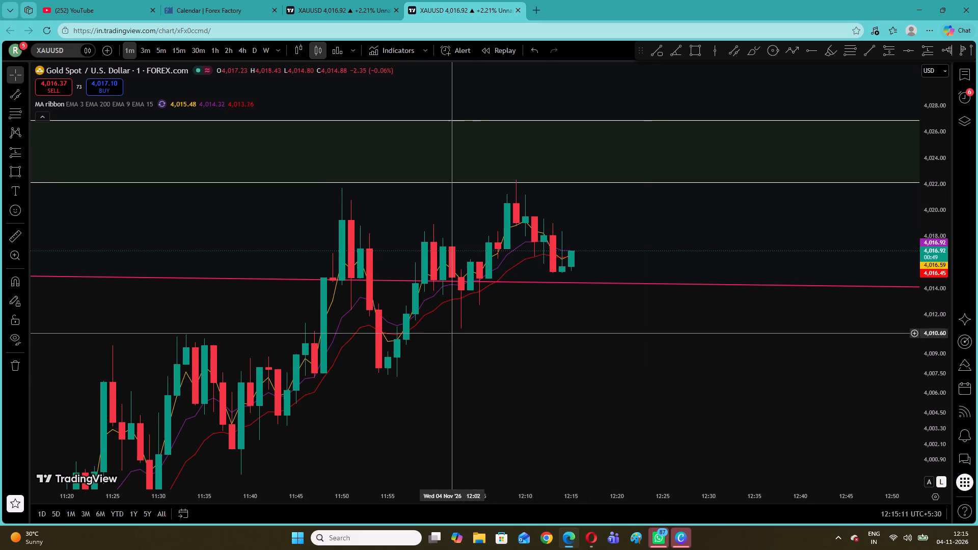
Place a short position at the 12:13 candle with entry about 4,015.36, stop about 4,018.59 and target about 3,999.01.
left_click(27, 149)
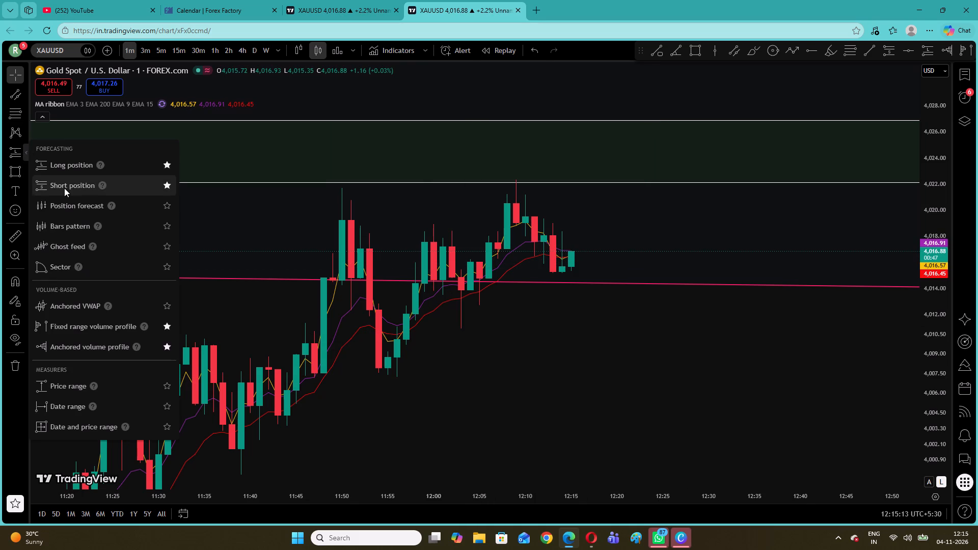
left_click(64, 188)
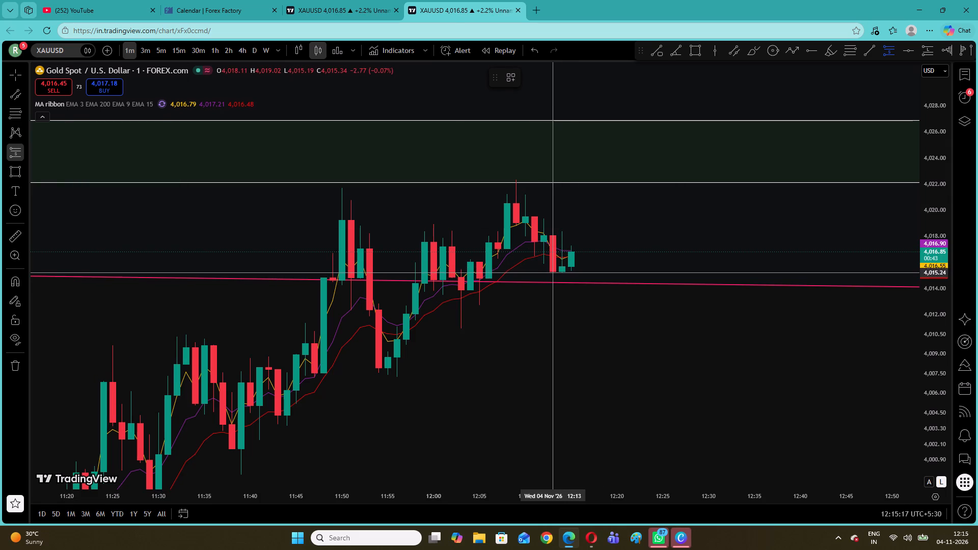
left_click(557, 271)
left_click_drag(553, 174, 569, 222)
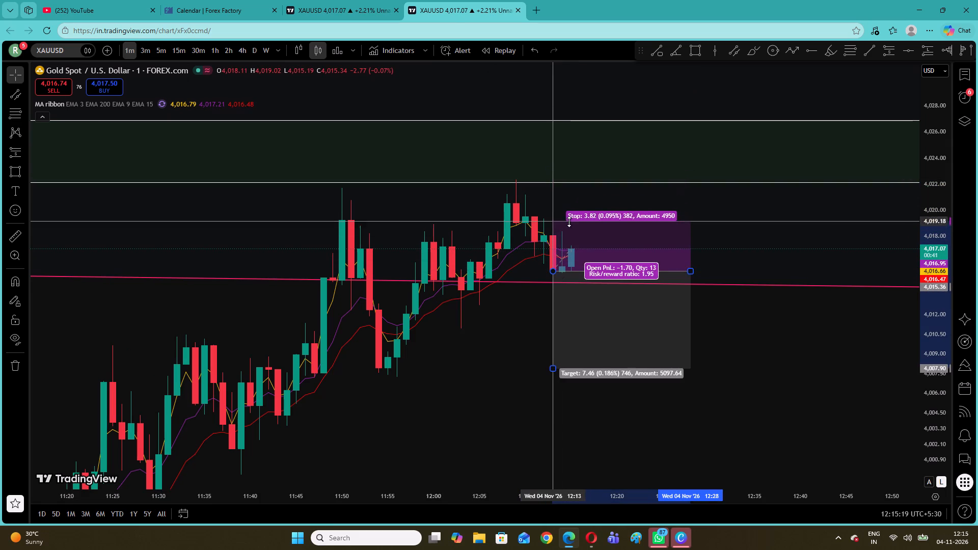
left_click_drag(569, 222, 569, 229)
left_click_drag(555, 368, 551, 449)
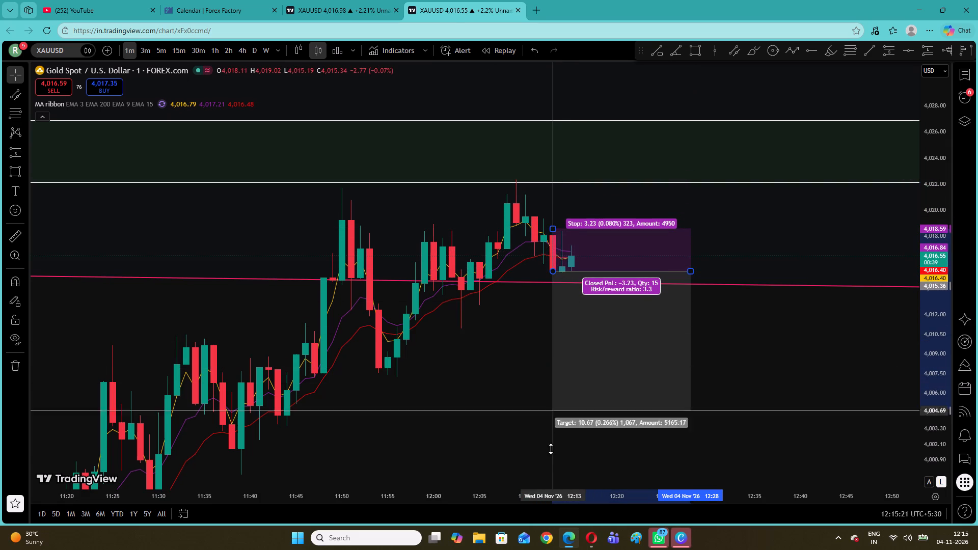
left_click_drag(551, 449, 551, 458)
left_click_drag(499, 408, 452, 331)
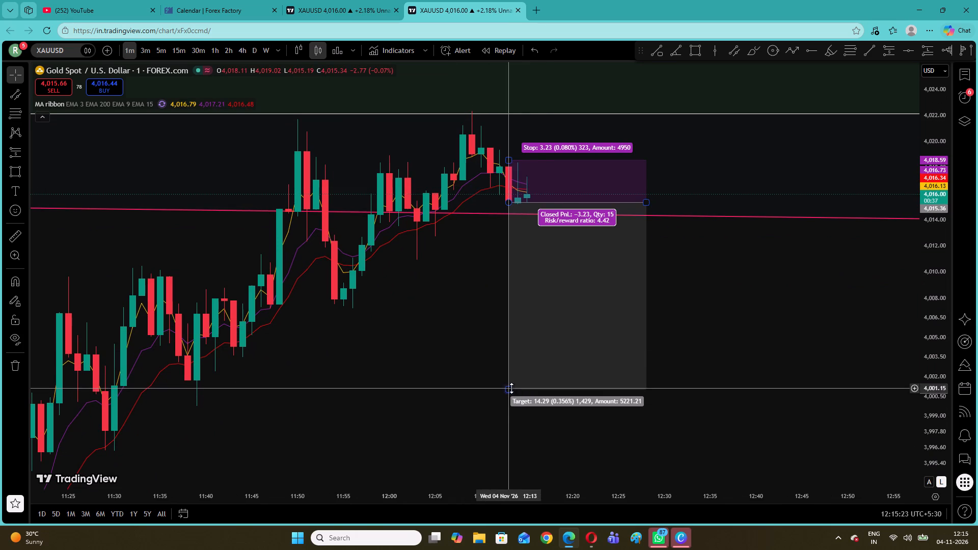
left_click_drag(511, 388, 510, 404)
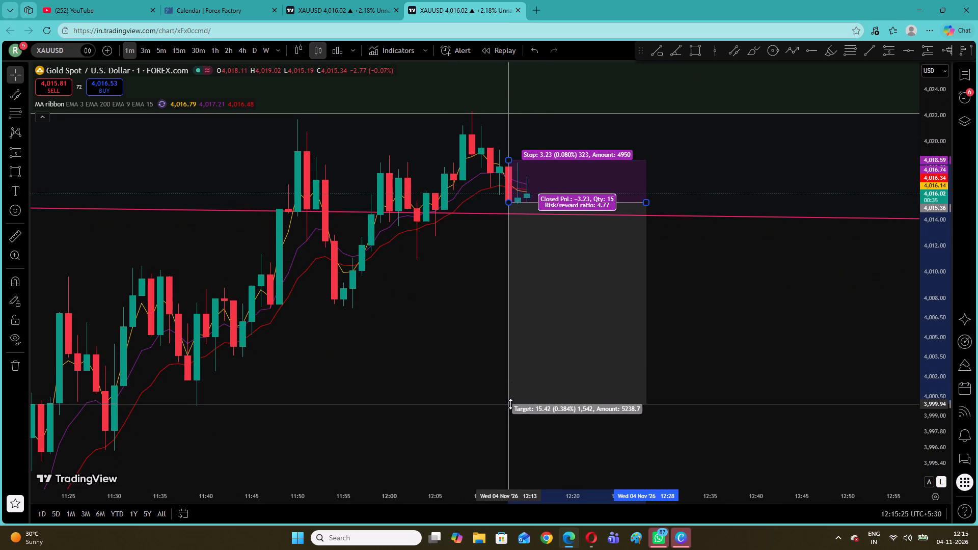
left_click_drag(510, 404, 510, 407)
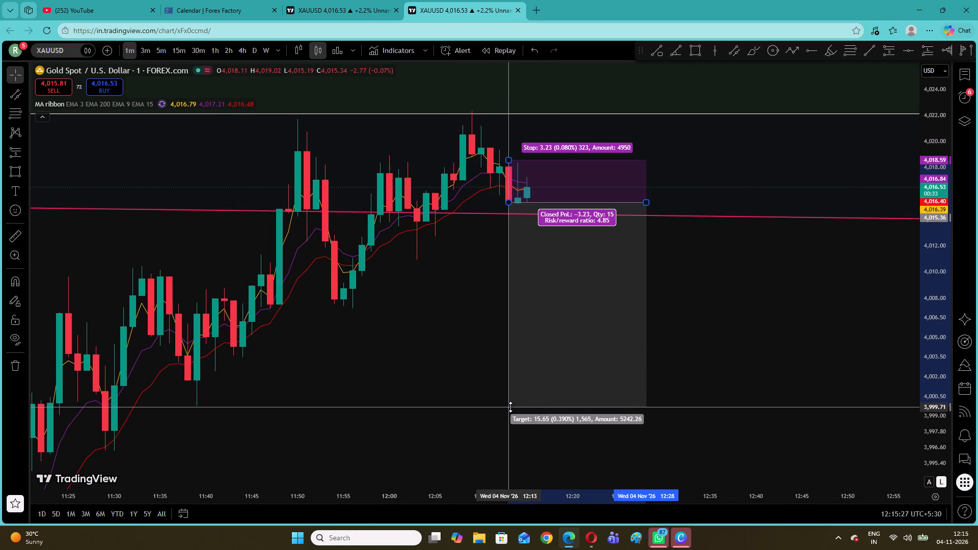
left_click_drag(510, 407, 511, 416)
left_click(471, 350)
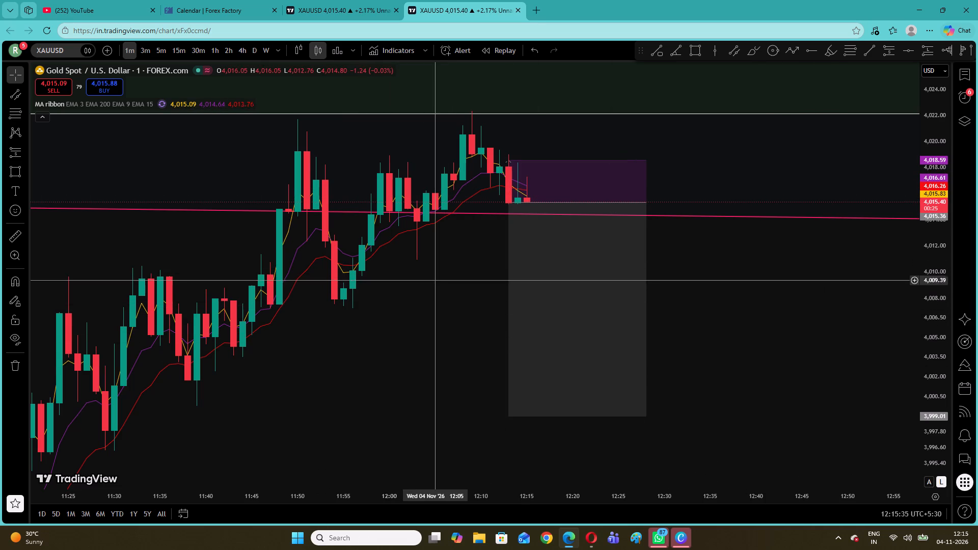
Examine the earlier 1-minute price action against the MA ribbon, going back to about 05:40 on 4 November.
left_click_drag(400, 371, 628, 250)
left_click_drag(377, 402, 631, 204)
left_click_drag(456, 388, 565, 288)
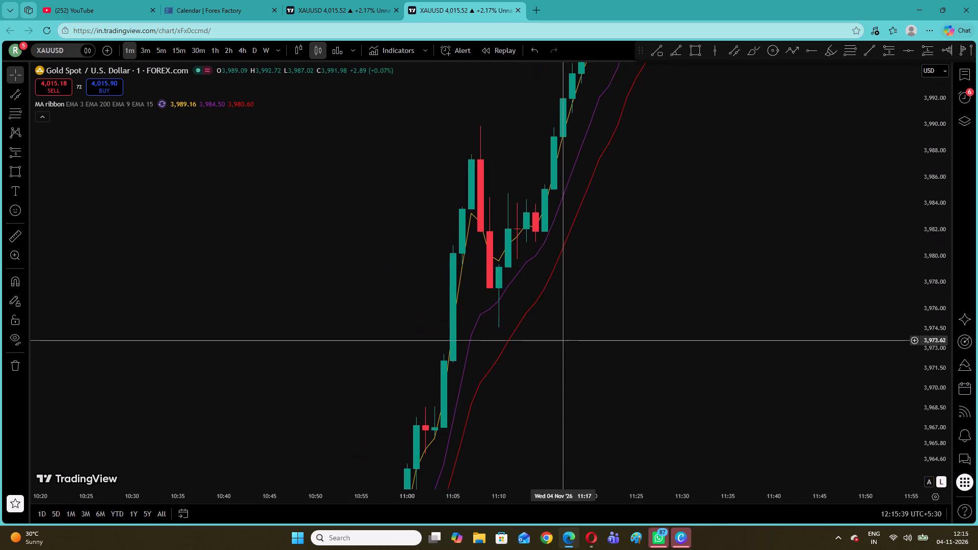
left_click_drag(536, 402, 515, 156)
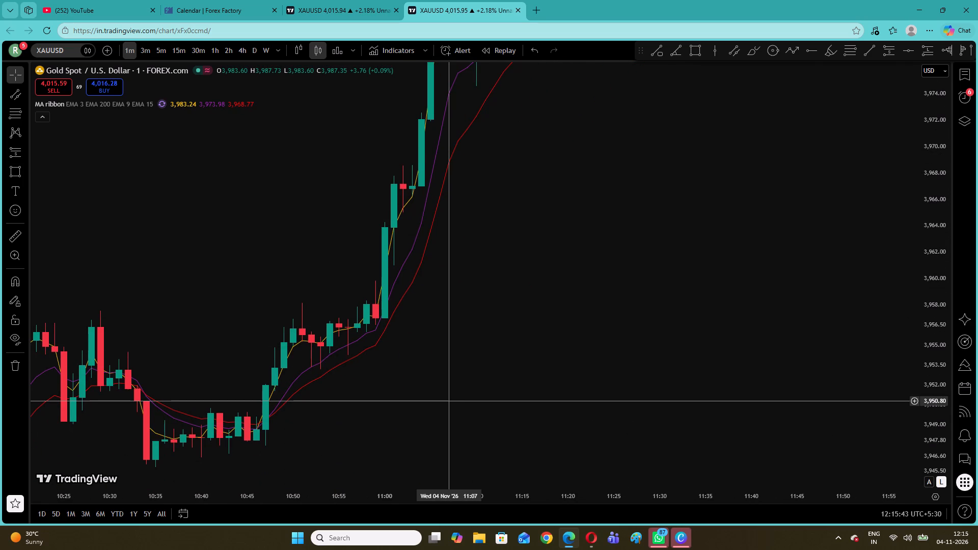
left_click_drag(453, 401, 692, 356)
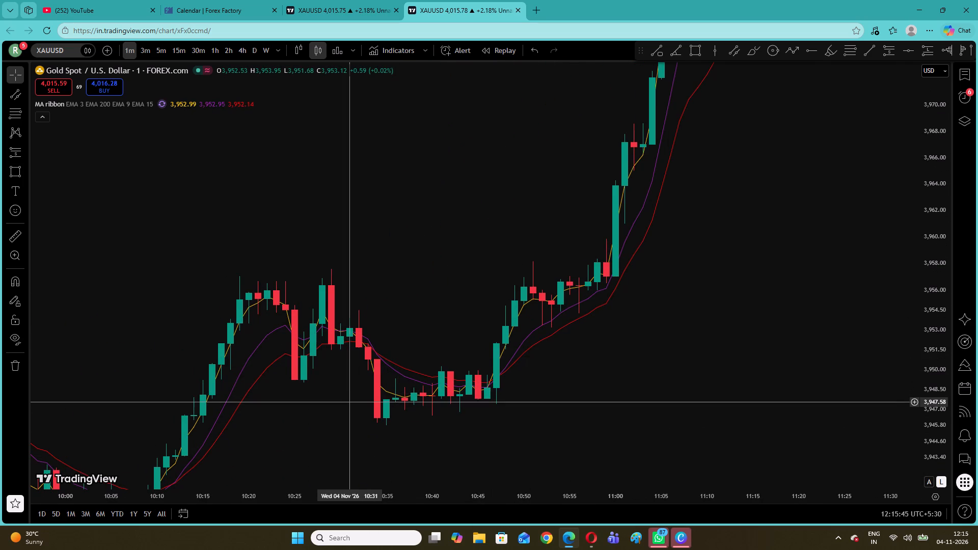
left_click_drag(346, 403, 513, 333)
left_click_drag(410, 392, 522, 336)
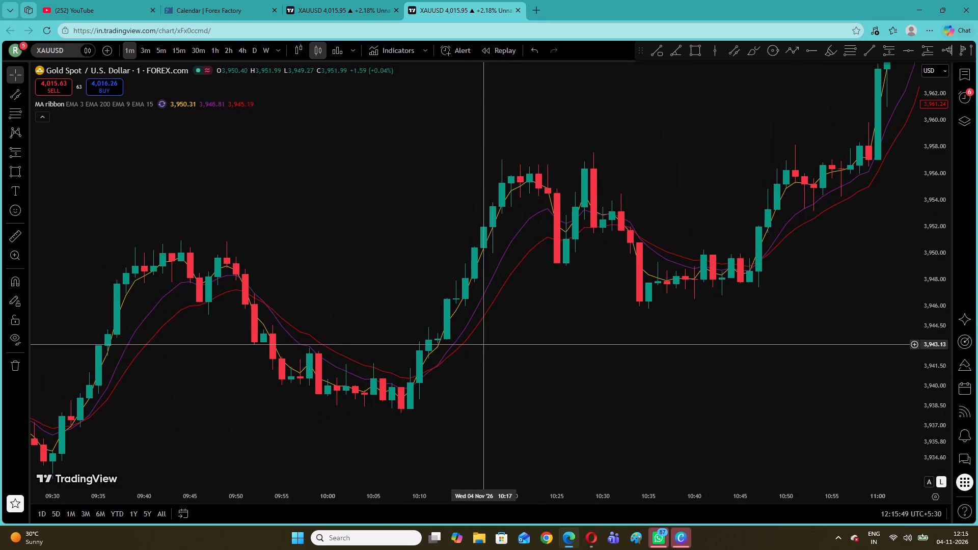
left_click_drag(347, 265, 597, 211)
left_click_drag(459, 329, 527, 290)
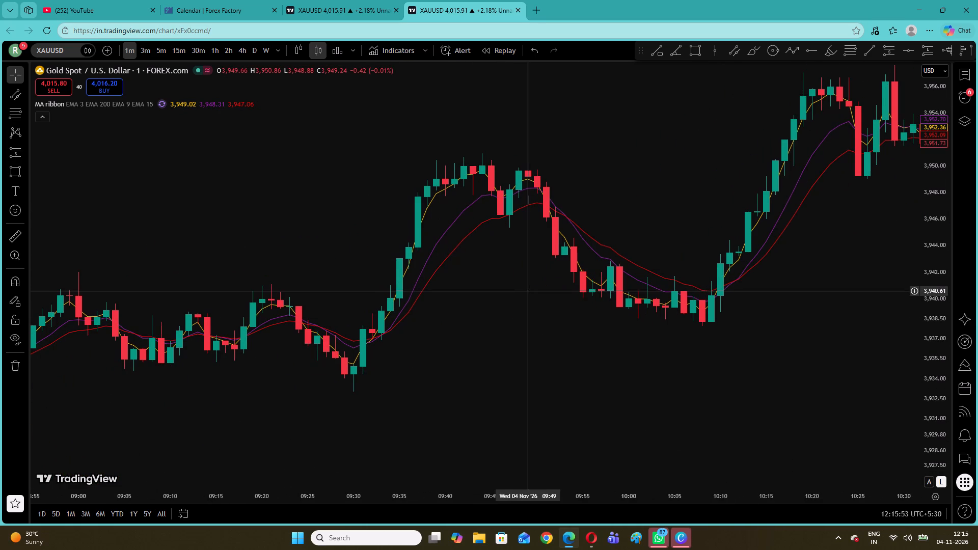
left_click_drag(445, 342, 609, 315)
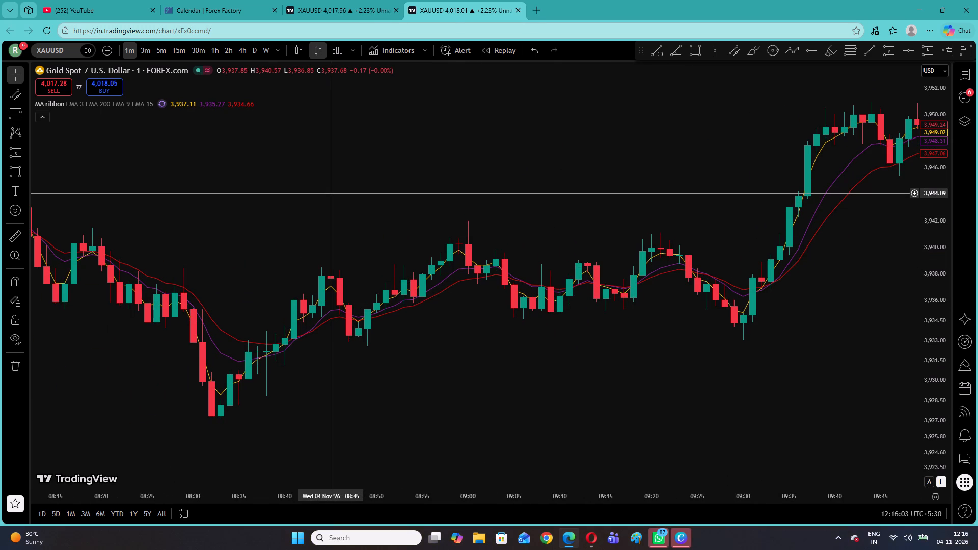
scroll(391, 108, "down", 2)
left_click_drag(235, 277, 596, 334)
left_click_drag(300, 184, 420, 215)
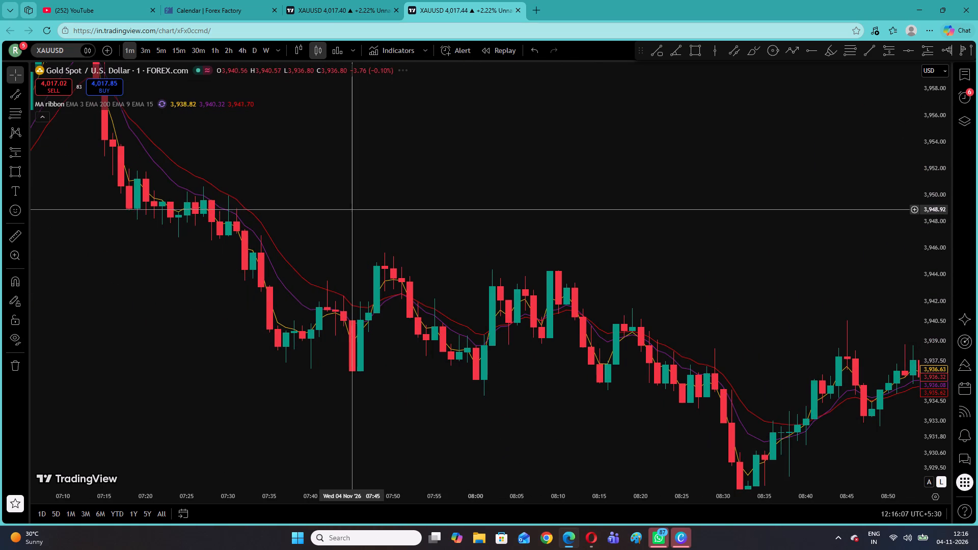
left_click_drag(356, 210, 455, 347)
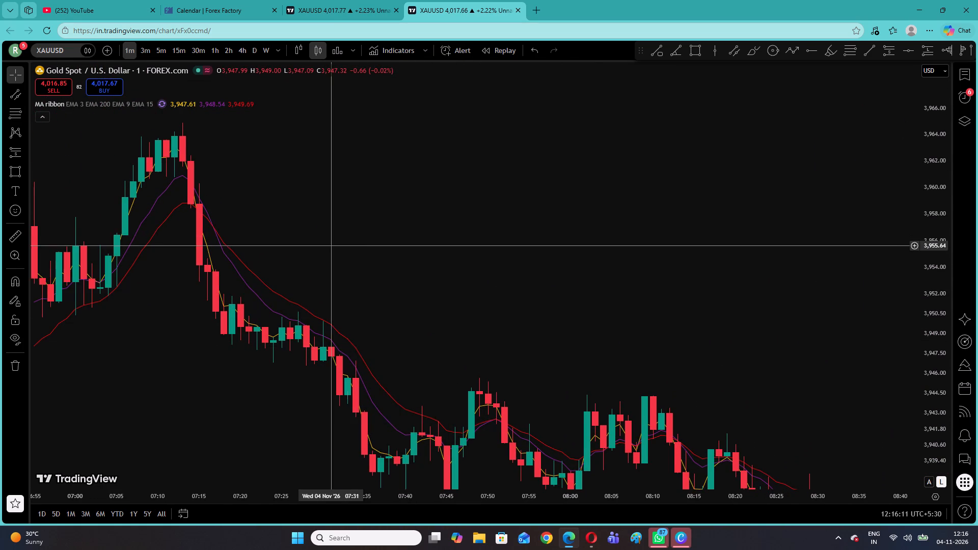
left_click_drag(331, 245, 555, 226)
left_click_drag(395, 325, 475, 260)
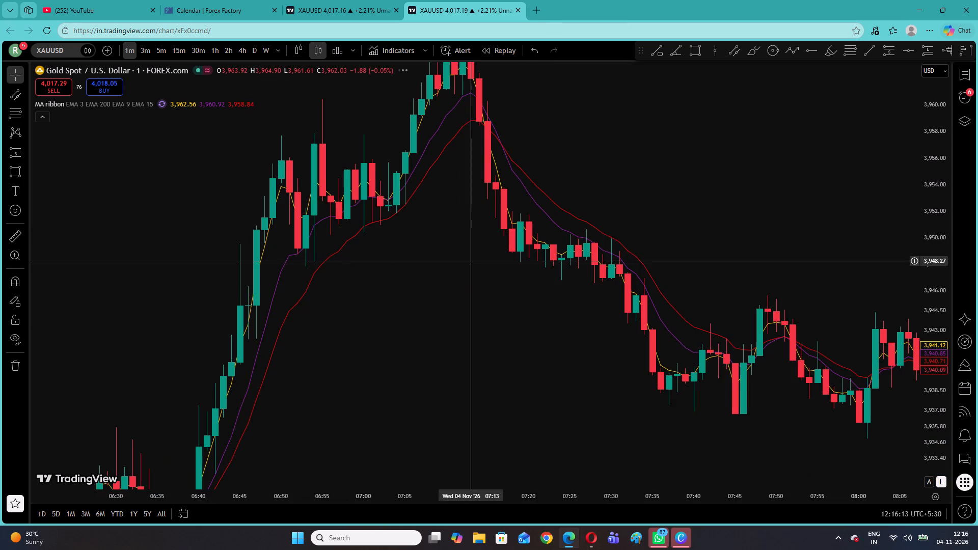
left_click_drag(401, 344, 566, 193)
left_click_drag(442, 343, 456, 340)
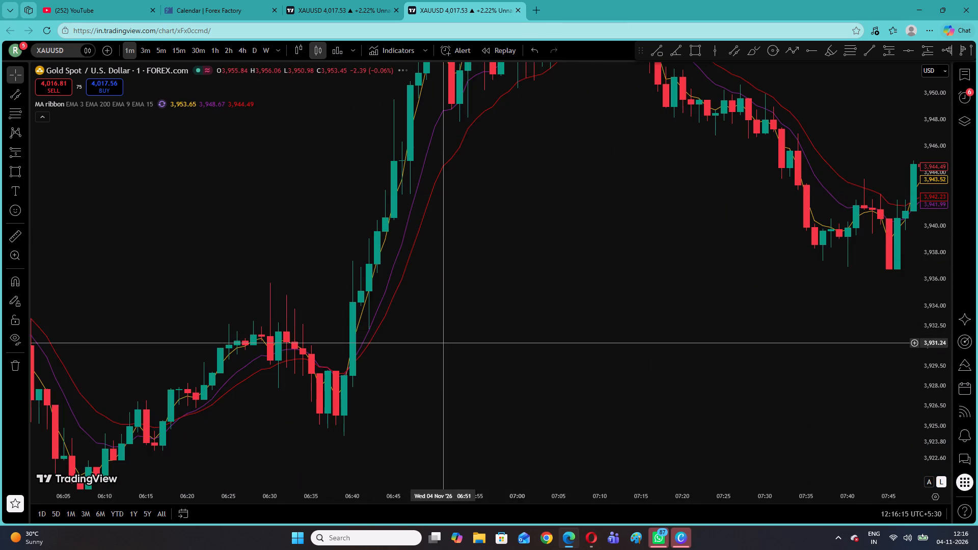
left_click_drag(456, 340, 632, 261)
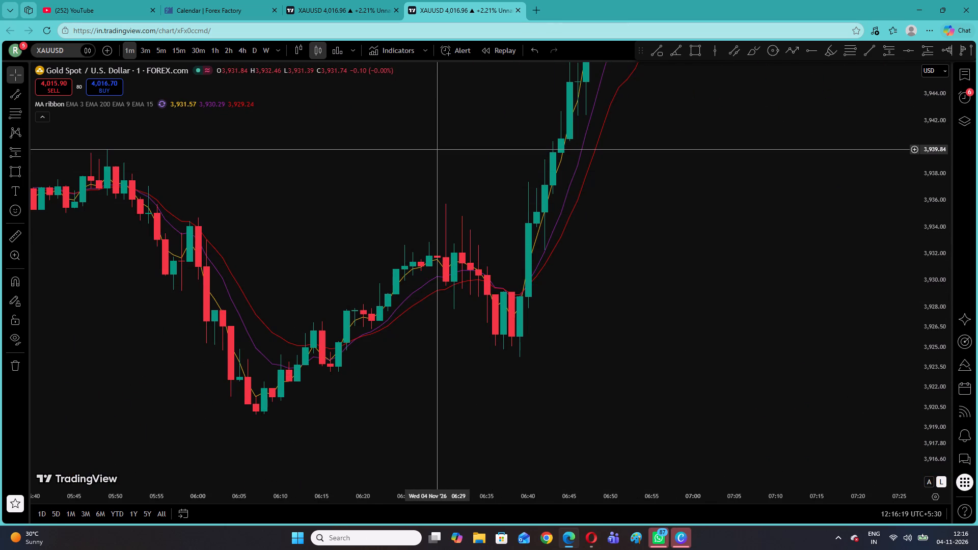
left_click_drag(434, 150, 499, 190)
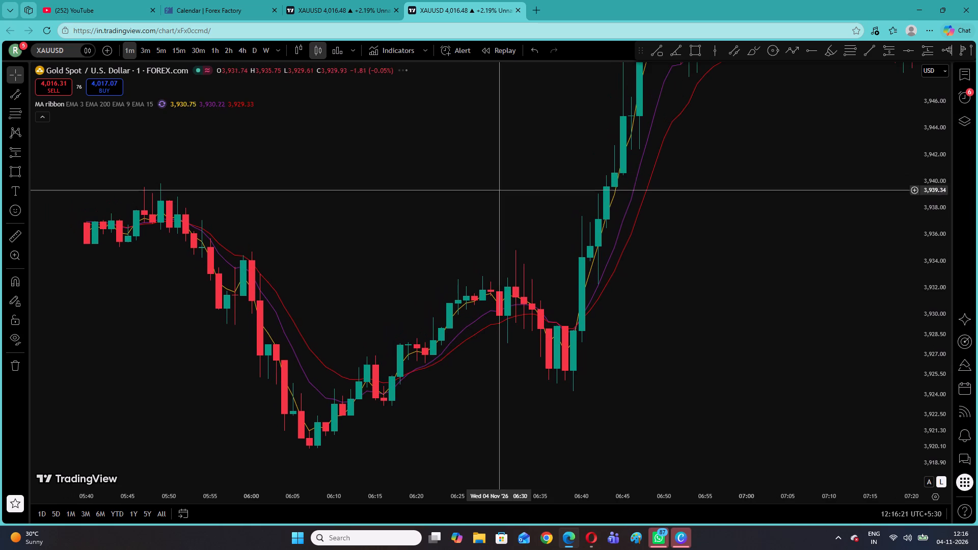
Place a short position at the 05:53 candle with entry about 3,934.91, stop about 3,937.35 and target about 3,922.62.
left_click(24, 151)
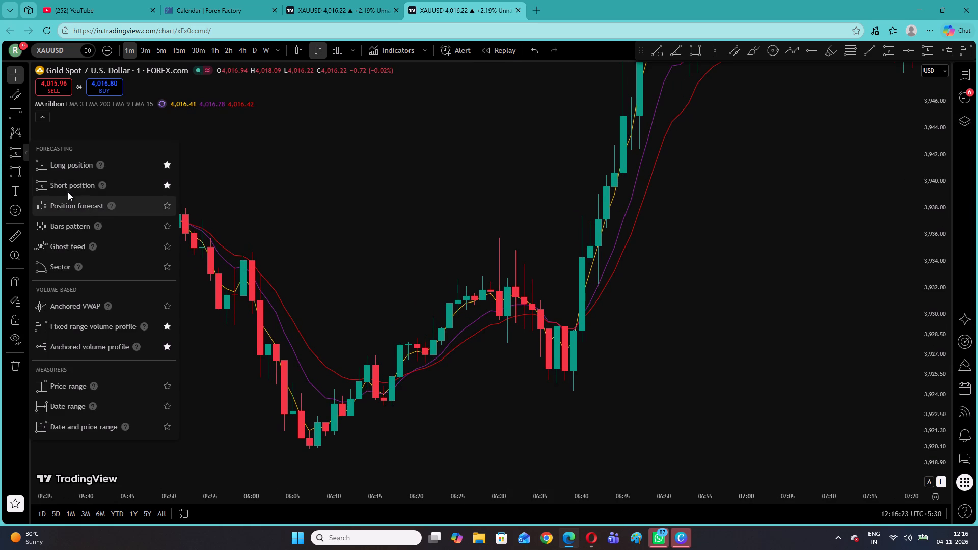
left_click(67, 189)
left_click(194, 249)
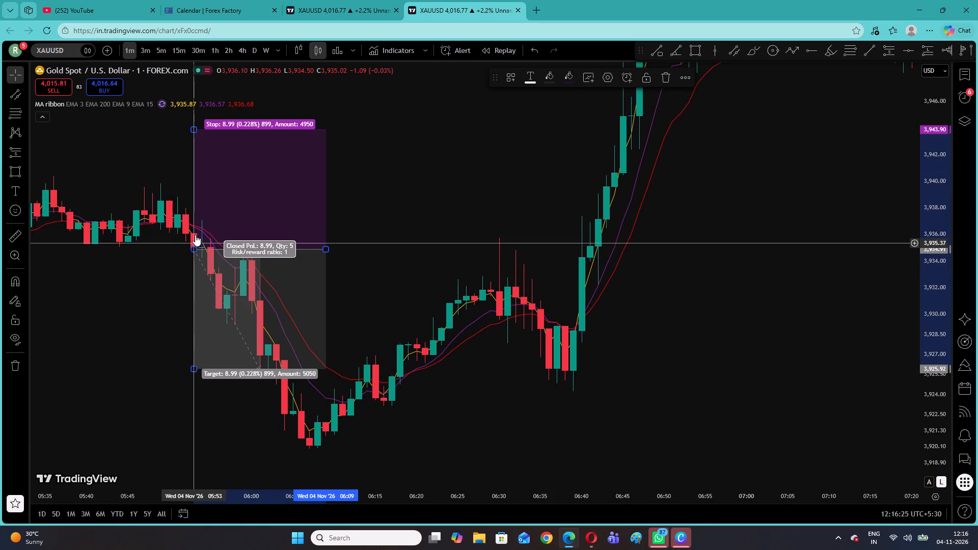
left_click_drag(192, 131, 207, 216)
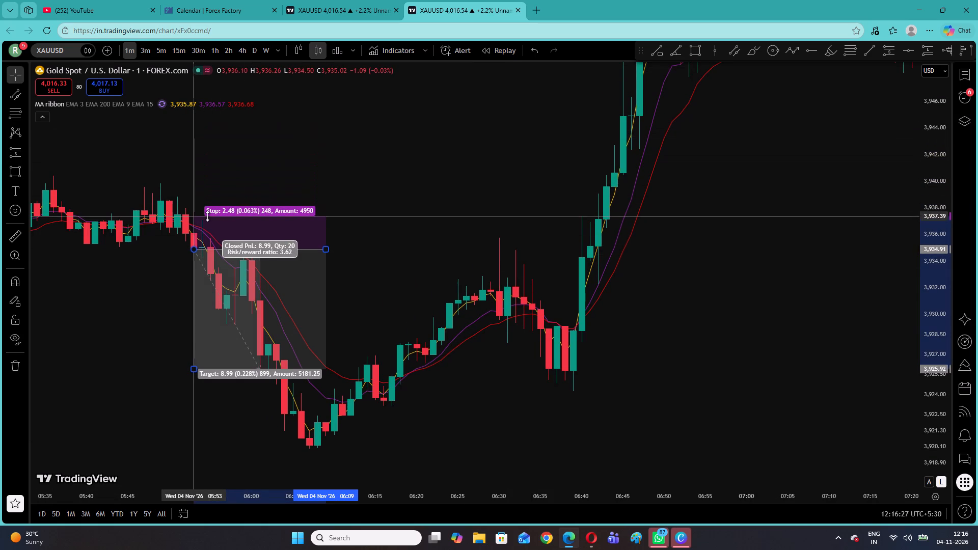
left_click_drag(207, 216, 207, 216)
left_click_drag(193, 369, 195, 402)
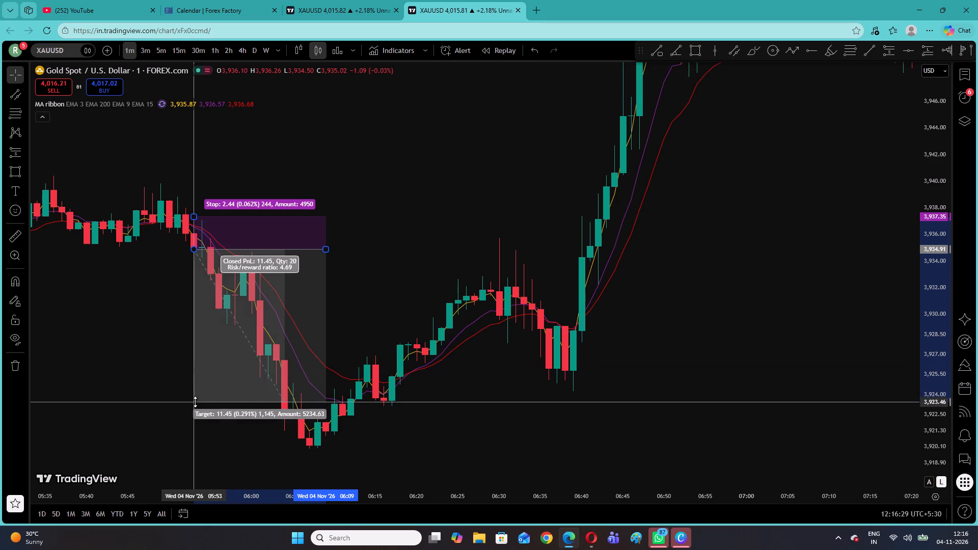
left_click_drag(195, 402, 195, 413)
left_click(449, 234)
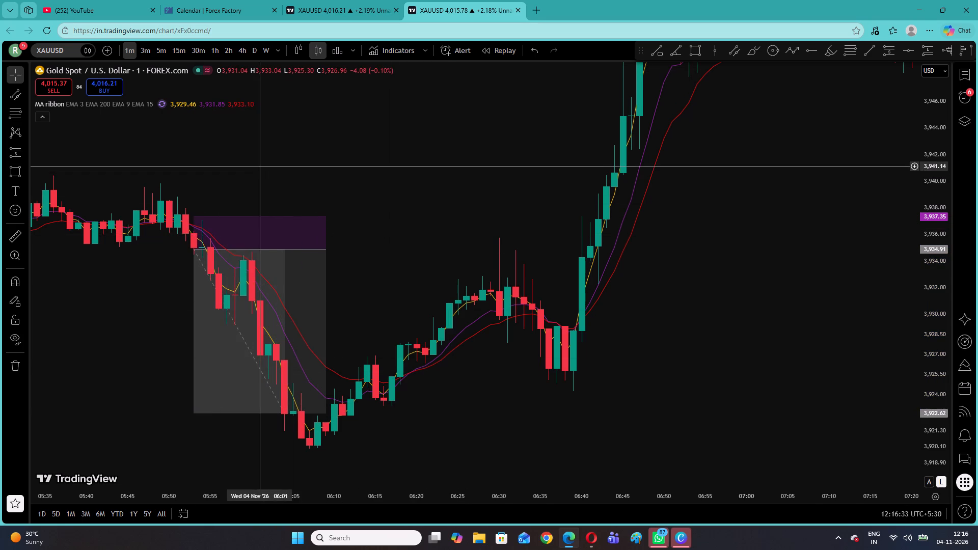
Examine the 1-minute price action against the MA ribbon before the 05:53 short, back to about 04:40, and return to the latest candles.
left_click_drag(257, 166, 455, 165)
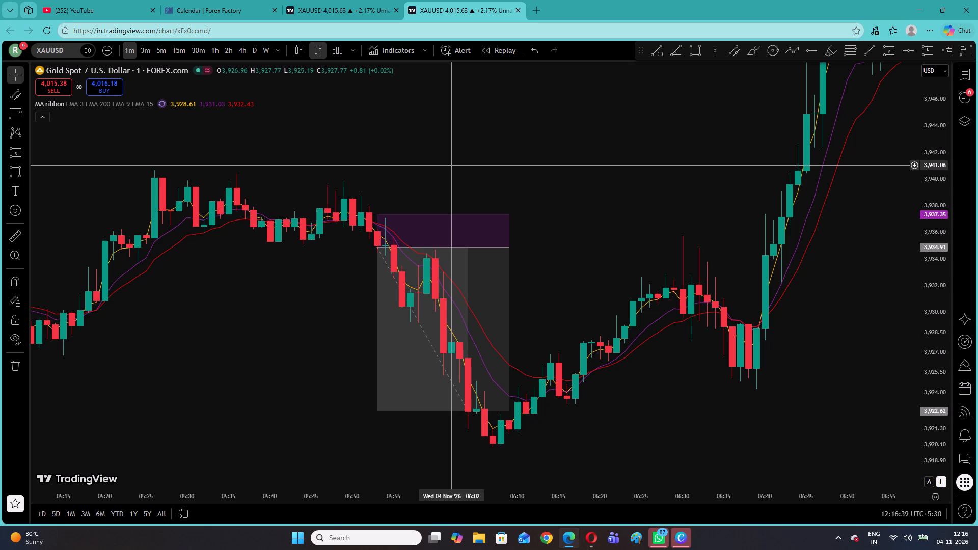
left_click_drag(271, 349, 580, 334)
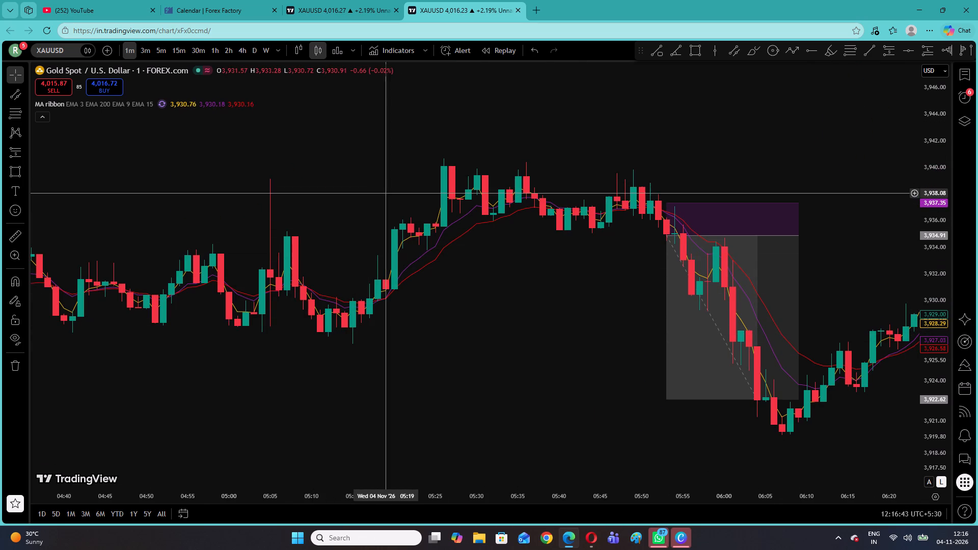
left_click_drag(405, 194, 222, 228)
right_click(335, 167)
left_click(365, 174)
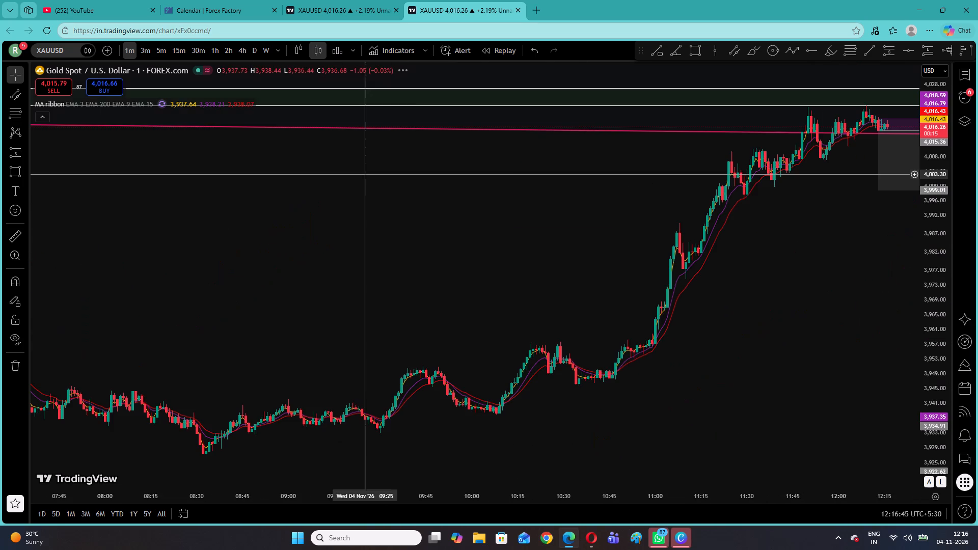
Delete the descending channel and the rectangle zone above the latest 1-minute candles.
left_click_drag(936, 283, 935, 208)
left_click_drag(878, 205, 459, 417)
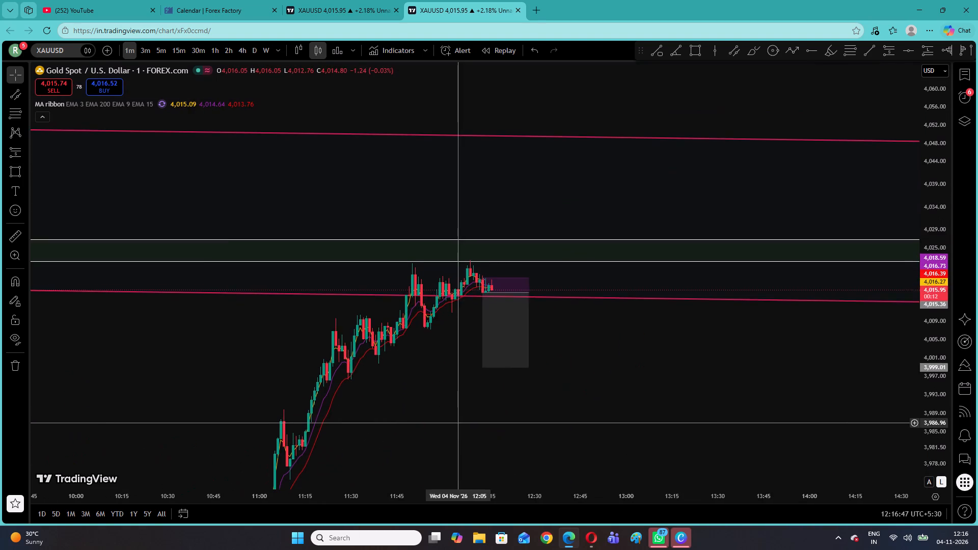
left_click_drag(459, 417, 459, 421)
left_click_drag(923, 375, 934, 227)
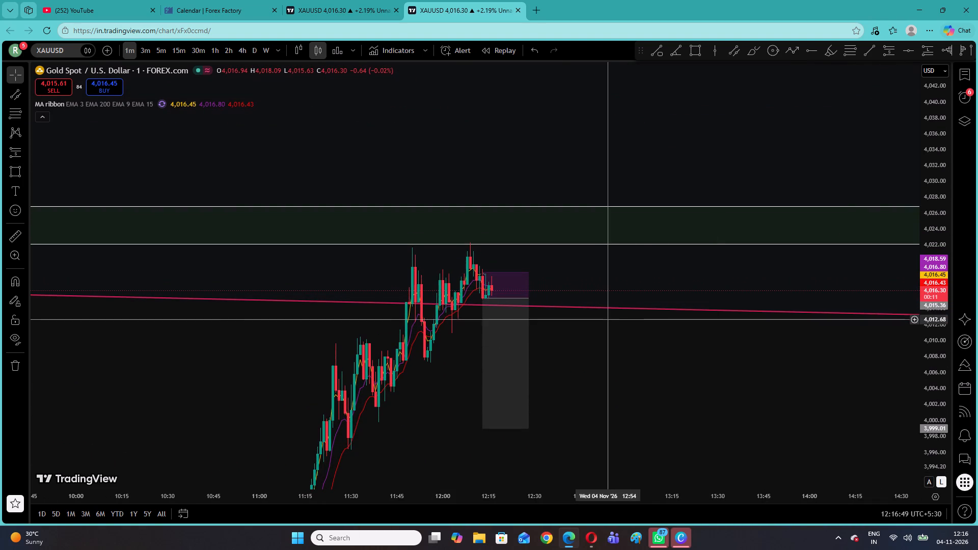
left_click(601, 308)
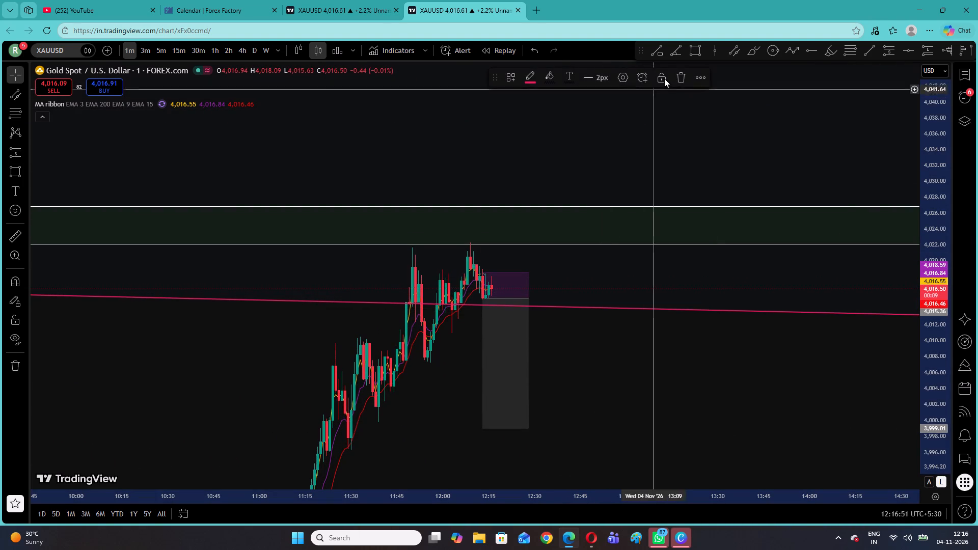
left_click(678, 76)
left_click(602, 205)
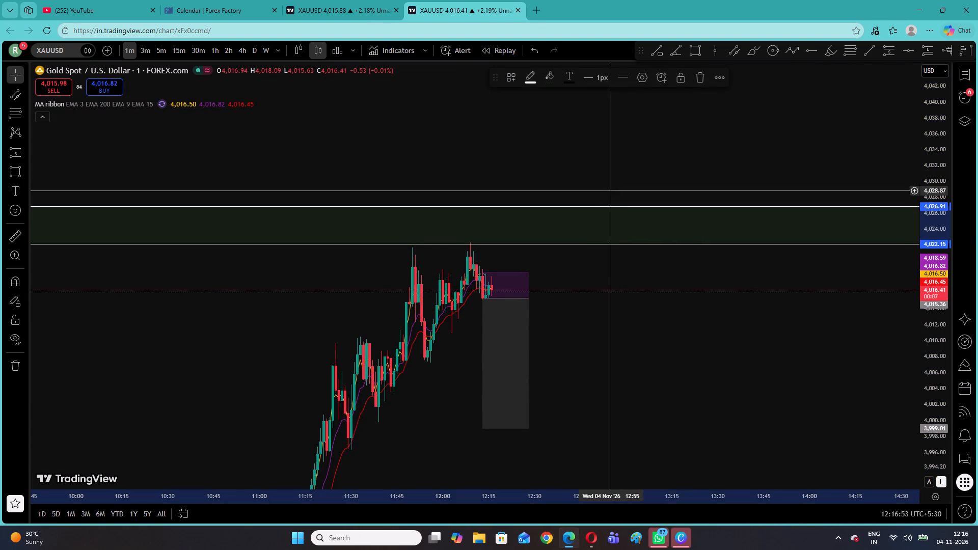
left_click(699, 74)
Extend the 12:13 short position forward in time to about 12:42.
left_click_drag(589, 195, 673, 177)
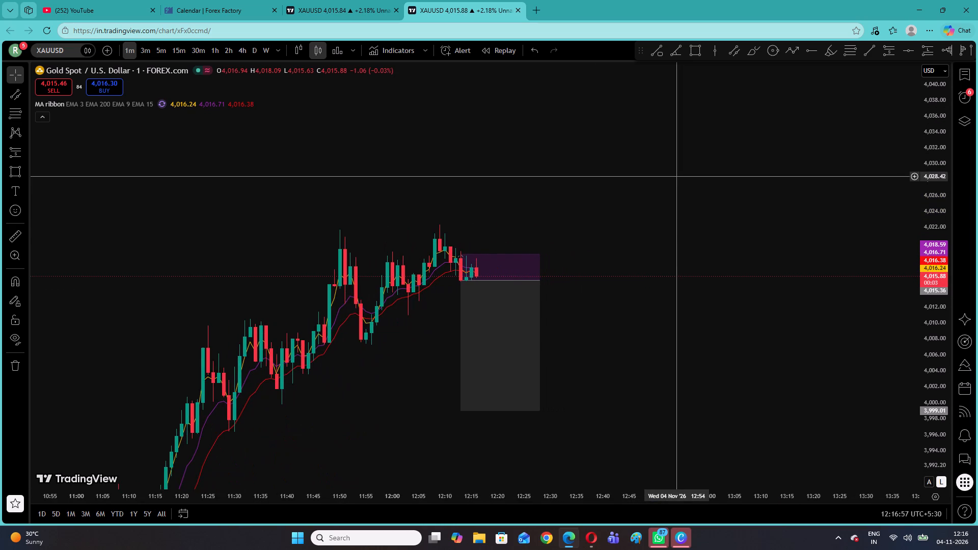
left_click_drag(588, 204, 616, 140)
left_click_drag(923, 334, 929, 207)
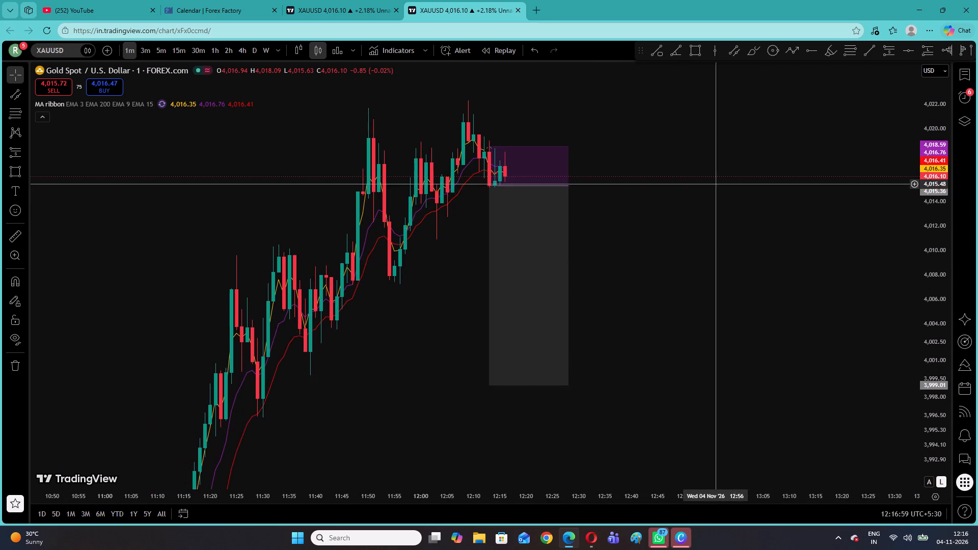
left_click_drag(711, 184, 655, 222)
left_click_drag(513, 202, 552, 204)
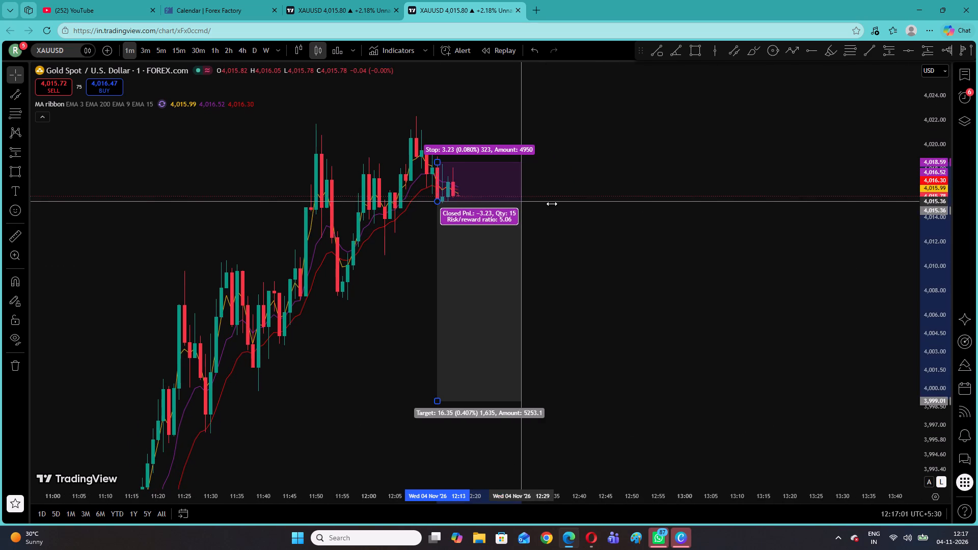
left_click_drag(552, 204, 588, 203)
left_click(658, 199)
Switch to YouTube, find and open Shaakuni Trap's 4 Nov Live Gold Trading London Session stream, skip the ad and pause playback.
left_click(126, 0)
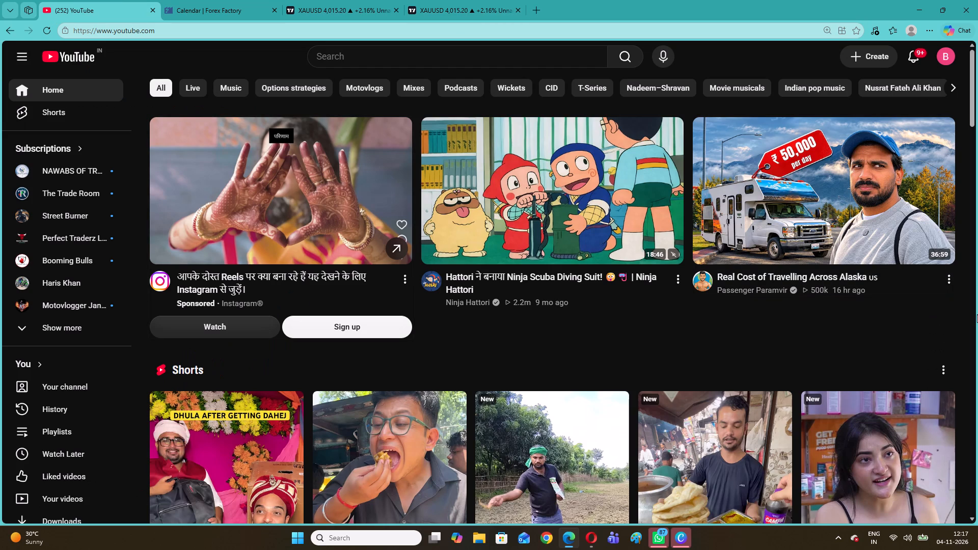
scroll(977, 330, "down", 2)
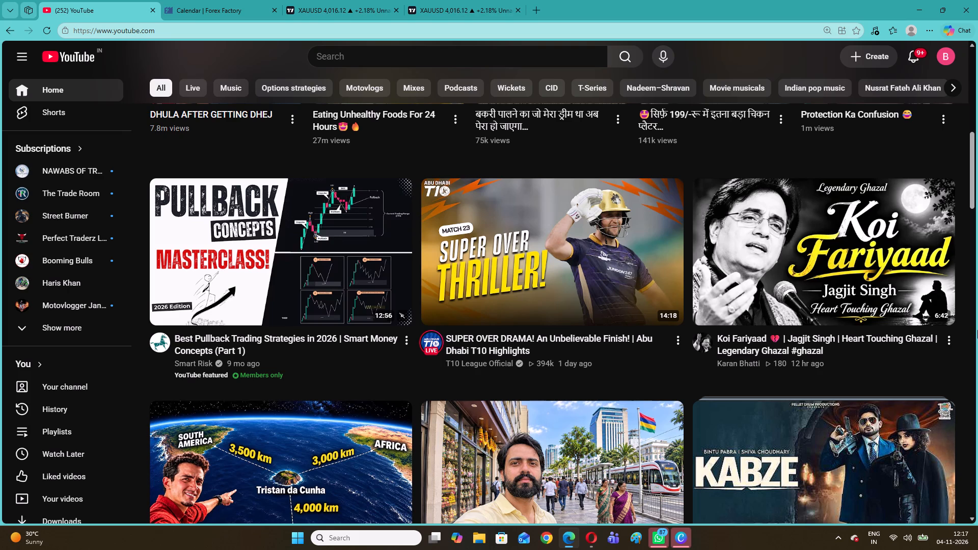
scroll(977, 306, "down", 1)
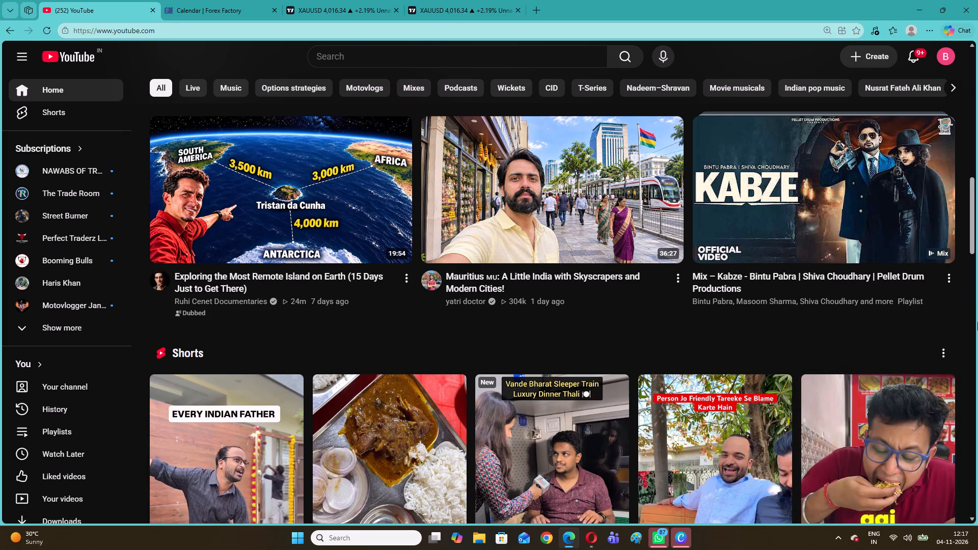
scroll(977, 322, "down", 3)
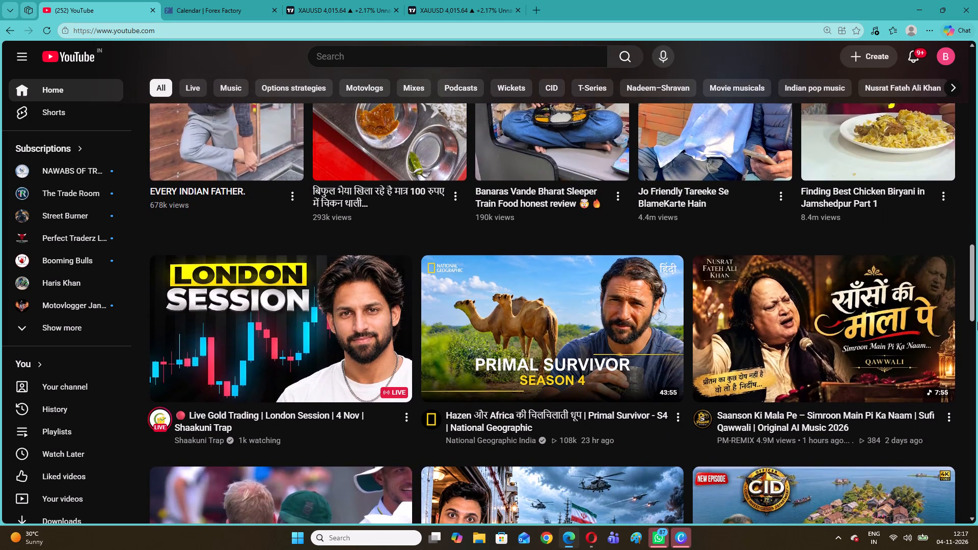
scroll(977, 322, "down", 1)
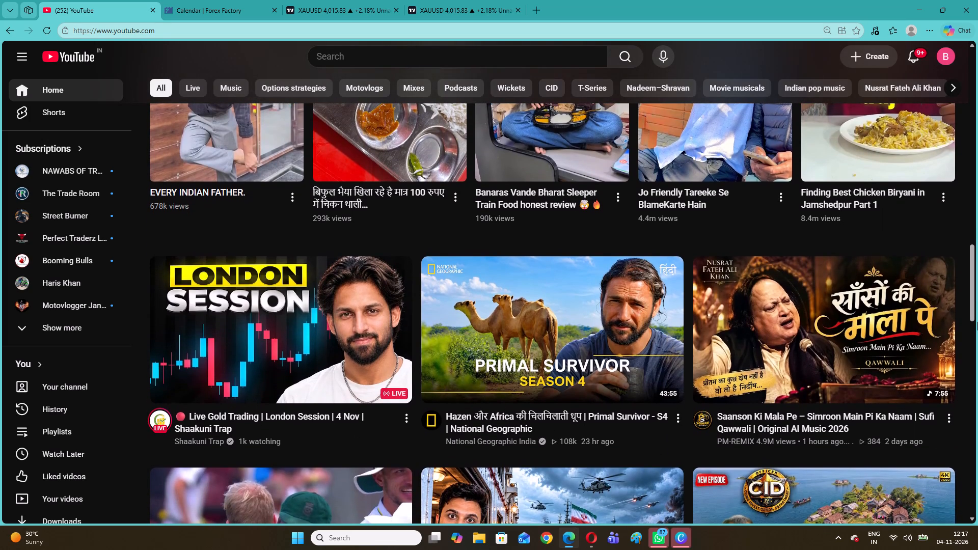
left_click(365, 332)
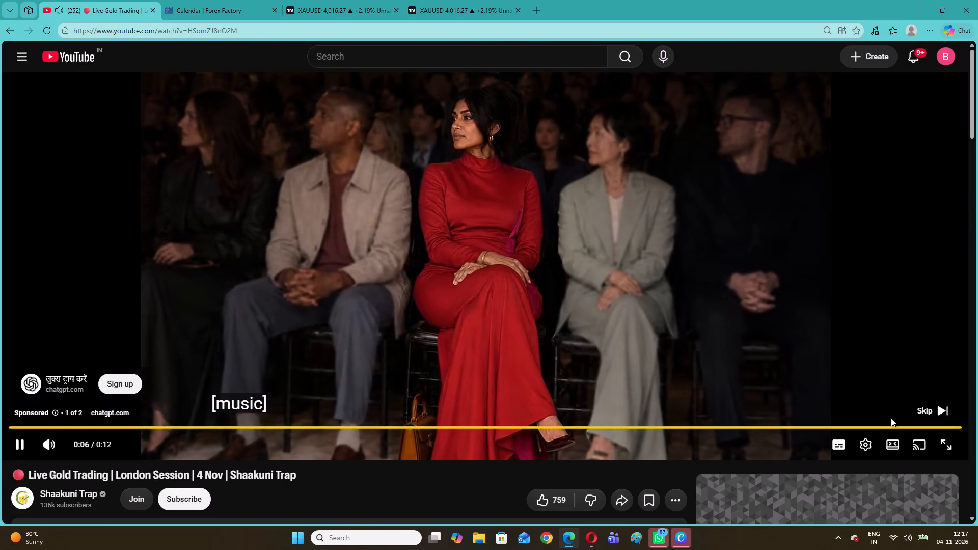
left_click(936, 408)
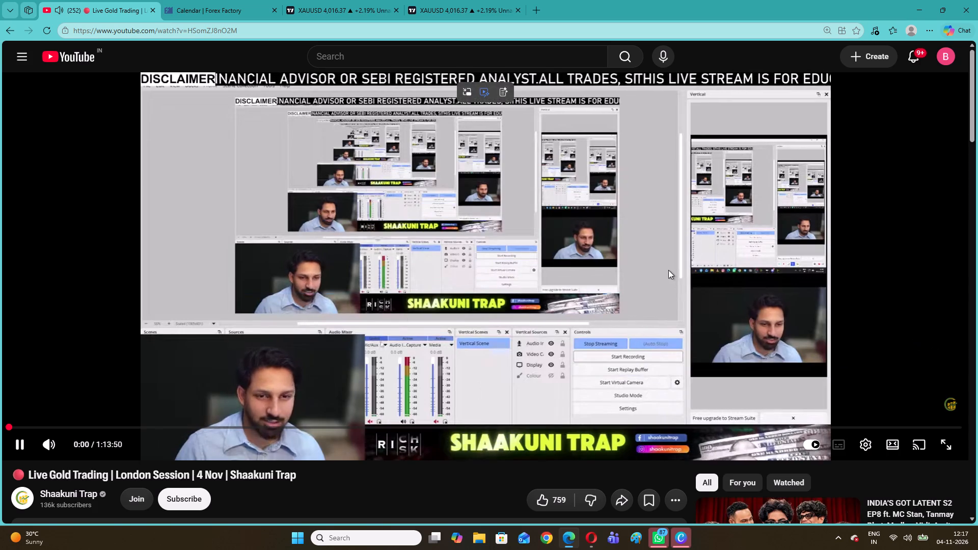
left_click(144, 384)
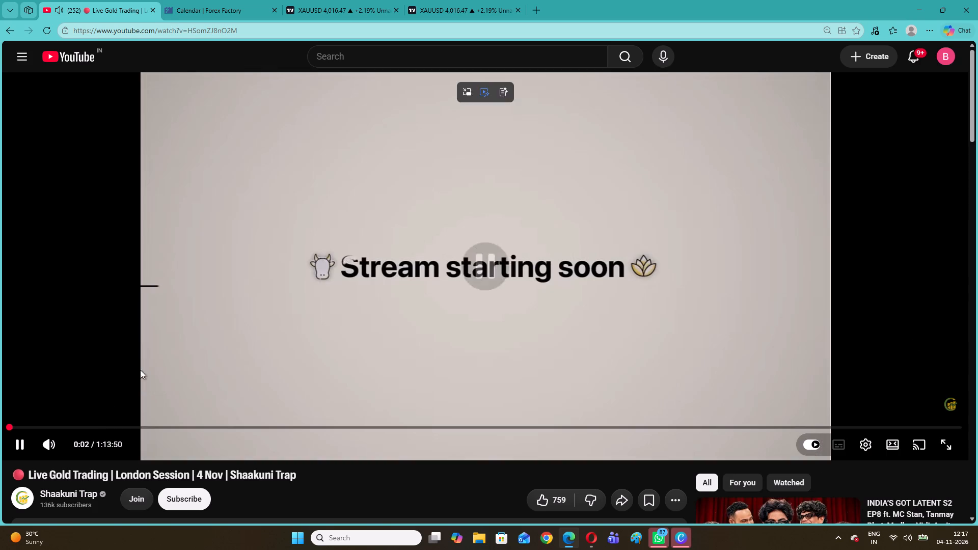
Return to the XAUUSD charts and check the current 1-minute price against the 12:13 short position and MA ribbon.
left_click(316, 0)
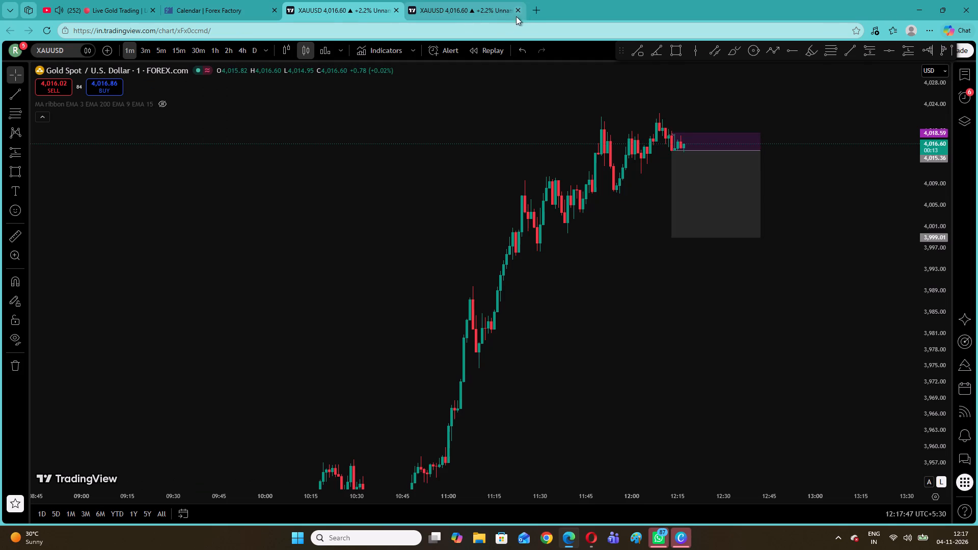
left_click(478, 7)
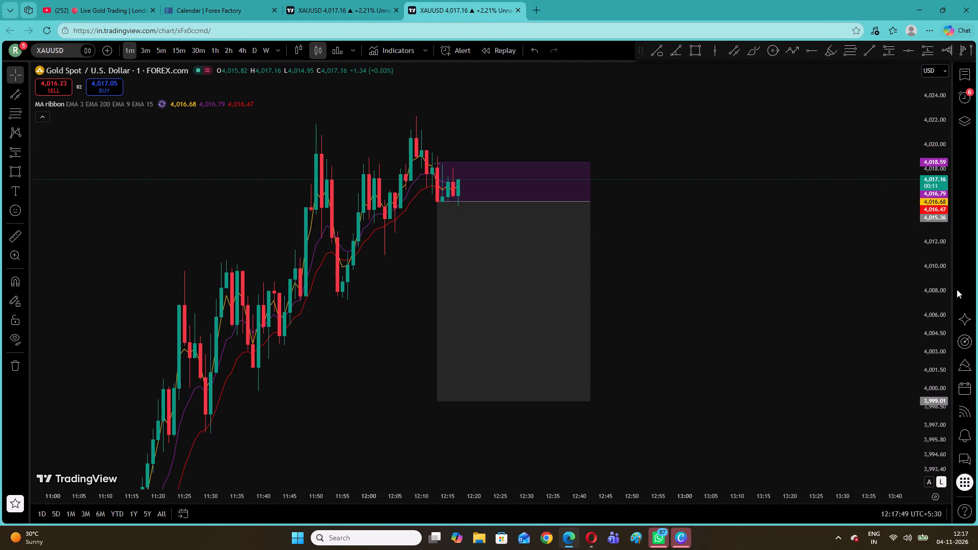
left_click_drag(949, 293, 949, 299)
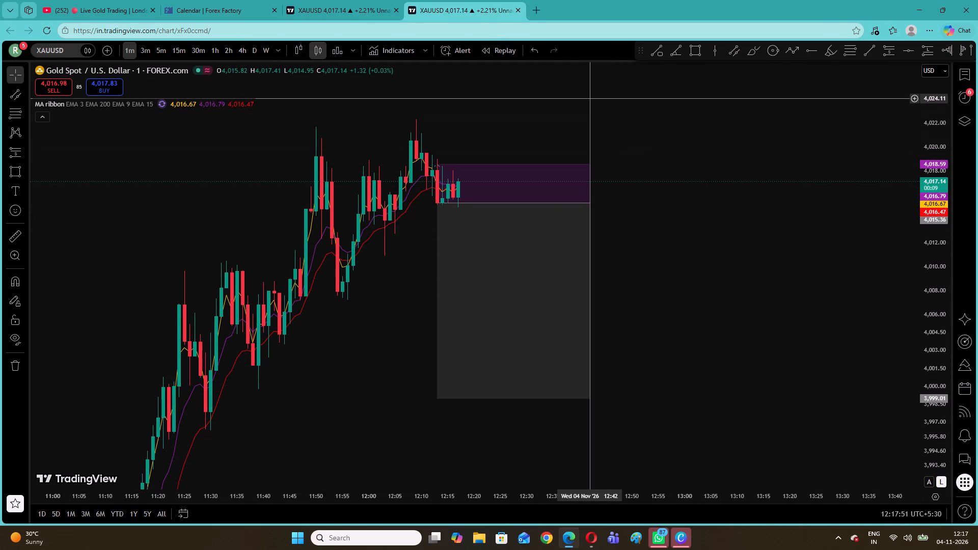
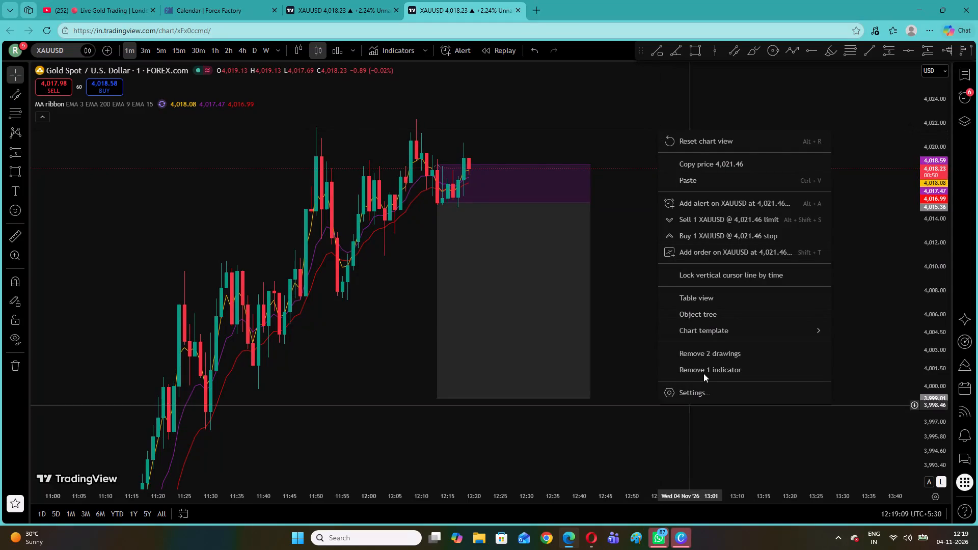
Remove both drawings from the 1-minute XAUUSD chart, including the 12:13 short position.
left_click(703, 356)
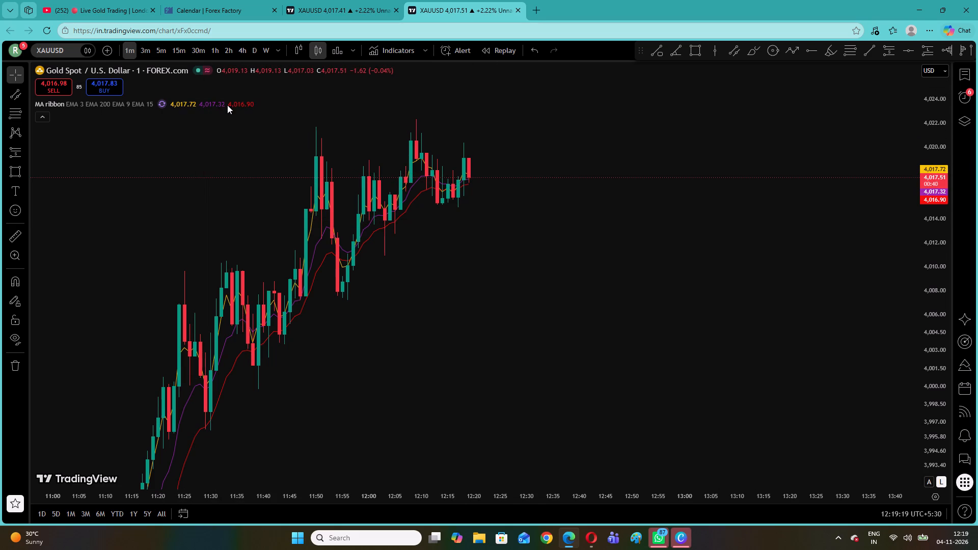
Enable MA #2, the 200-period EMA, in the MA ribbon settings.
left_click(177, 103)
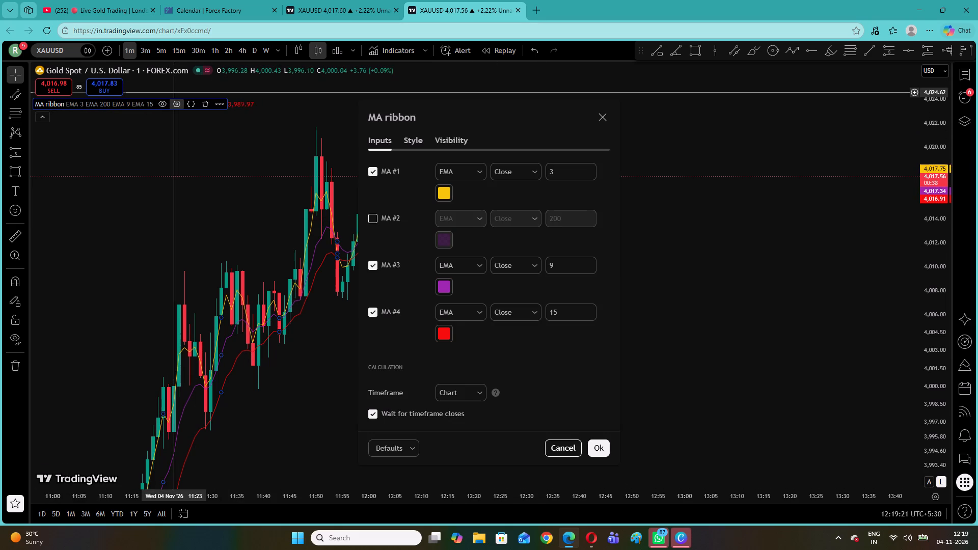
left_click(367, 216)
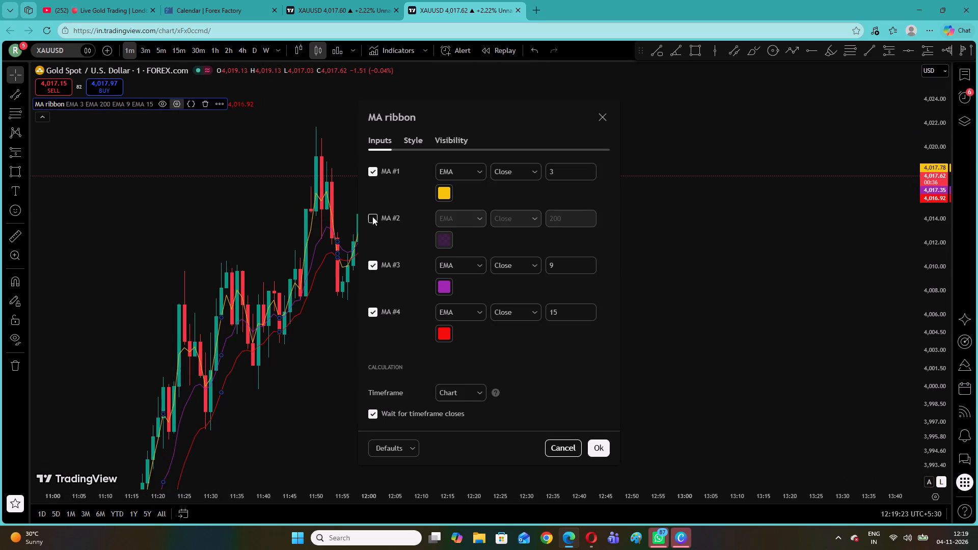
left_click(377, 218)
left_click(596, 454)
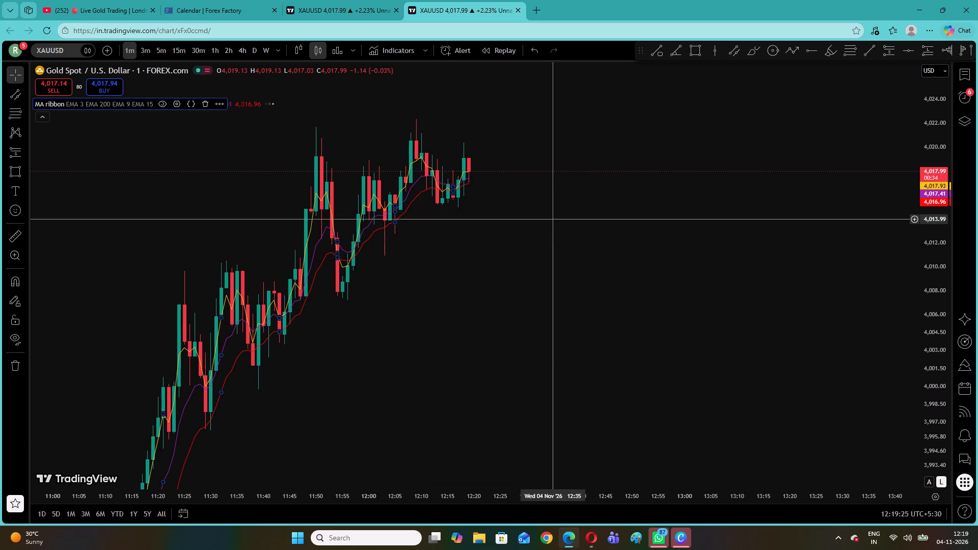
Examine XAUUSD price action against the MA ribbon and its 200 EMA on the 1-minute, 15-minute and 5-minute timeframes.
right_click(548, 212)
left_click(584, 224)
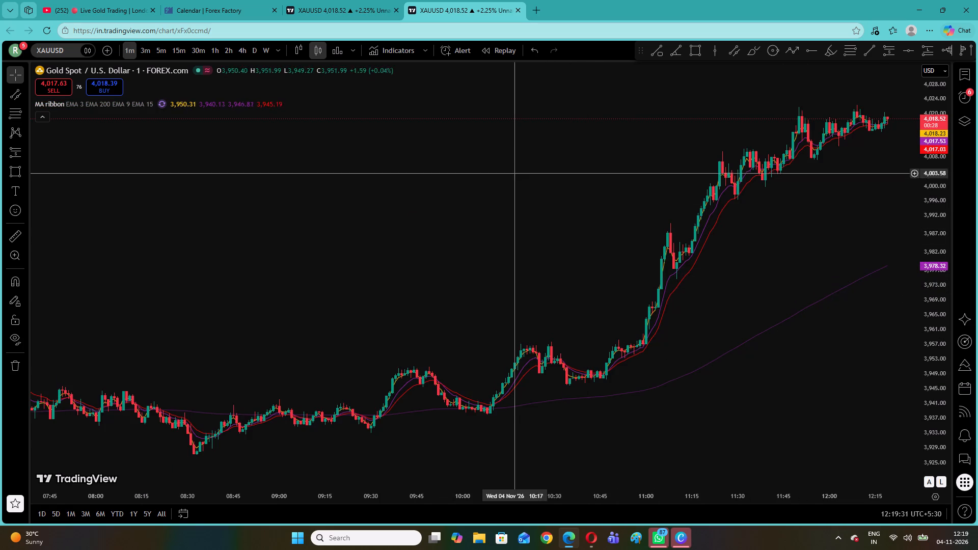
left_click_drag(938, 398, 920, 278)
left_click_drag(472, 313, 697, 155)
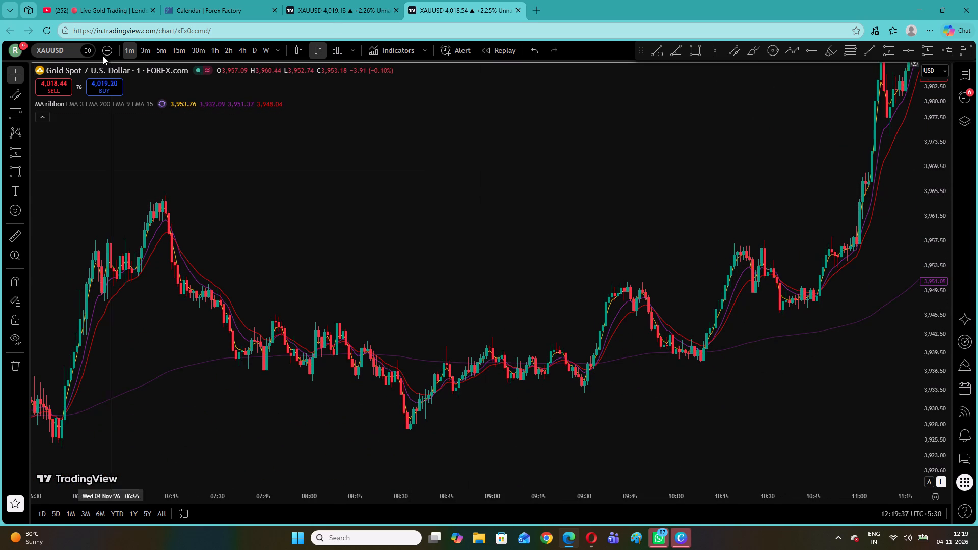
left_click(183, 50)
right_click(570, 153)
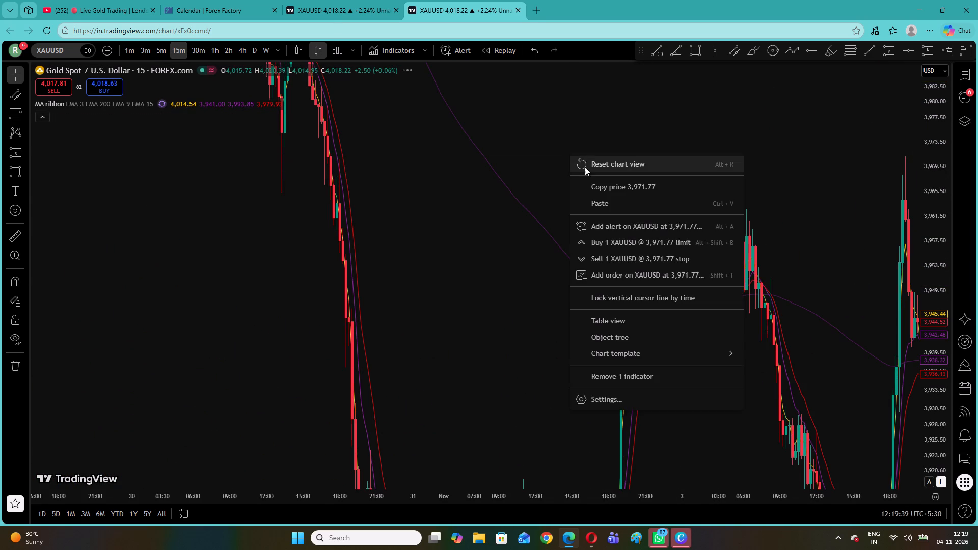
left_click(585, 167)
left_click_drag(934, 307, 929, 243)
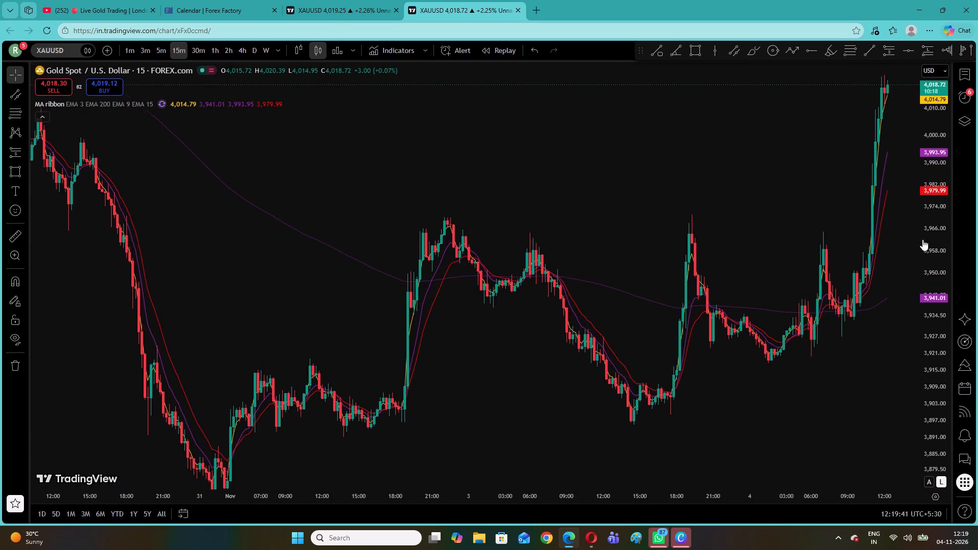
left_click_drag(830, 231, 518, 236)
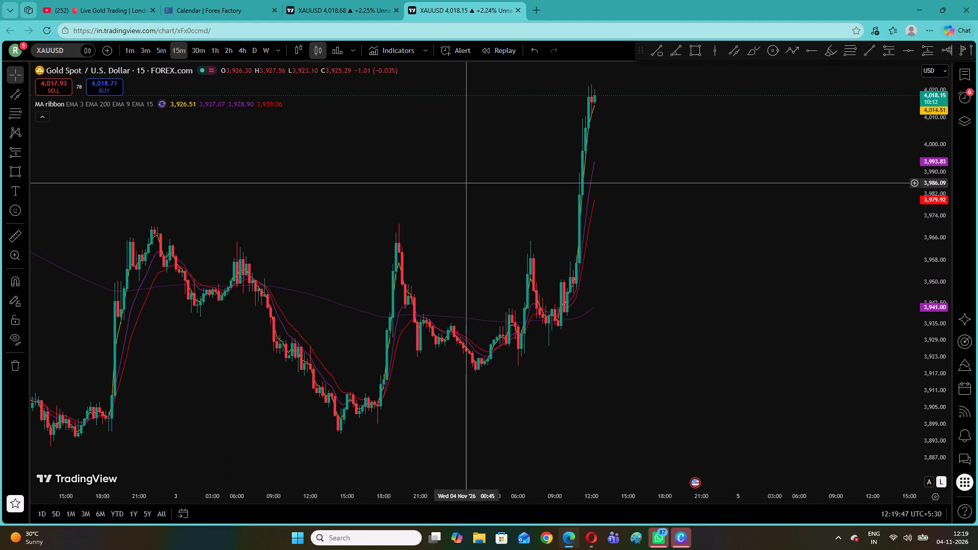
left_click(205, 53)
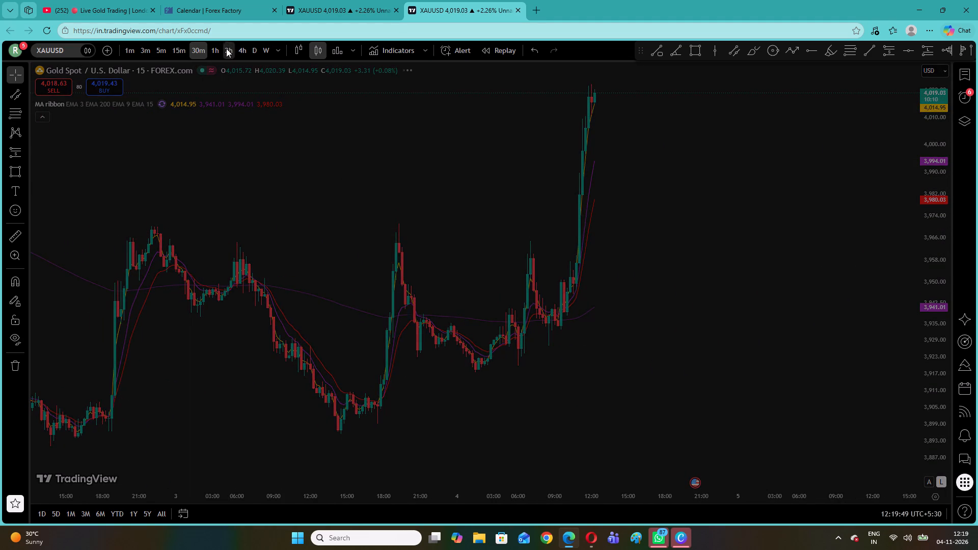
left_click(165, 52)
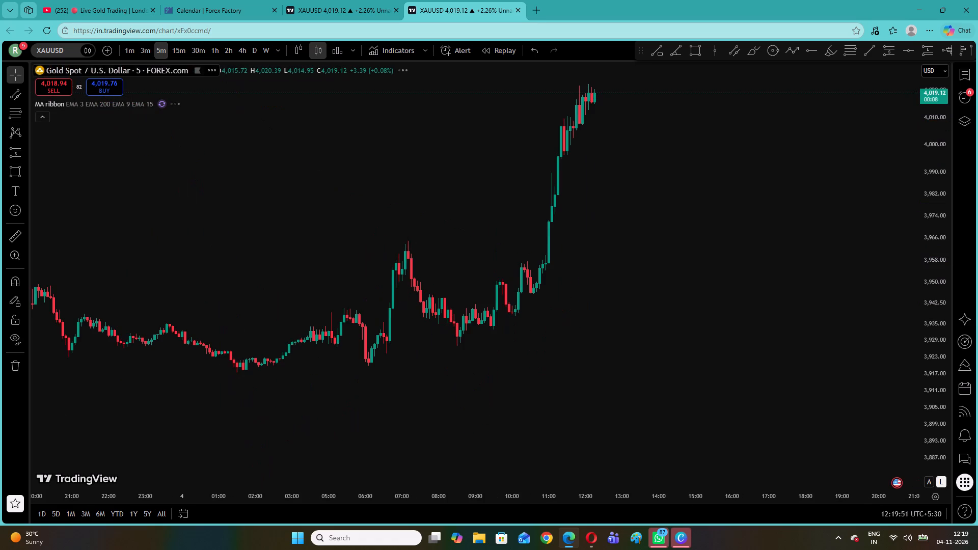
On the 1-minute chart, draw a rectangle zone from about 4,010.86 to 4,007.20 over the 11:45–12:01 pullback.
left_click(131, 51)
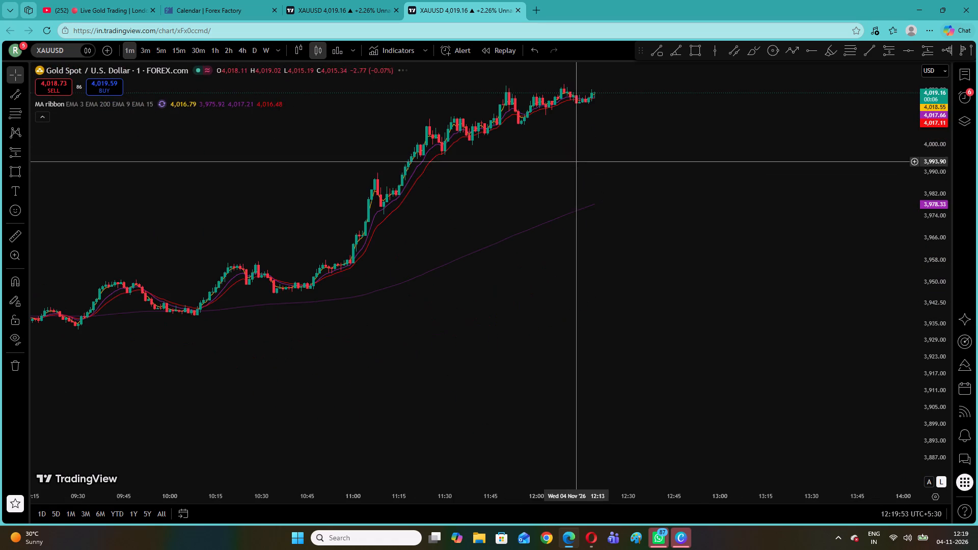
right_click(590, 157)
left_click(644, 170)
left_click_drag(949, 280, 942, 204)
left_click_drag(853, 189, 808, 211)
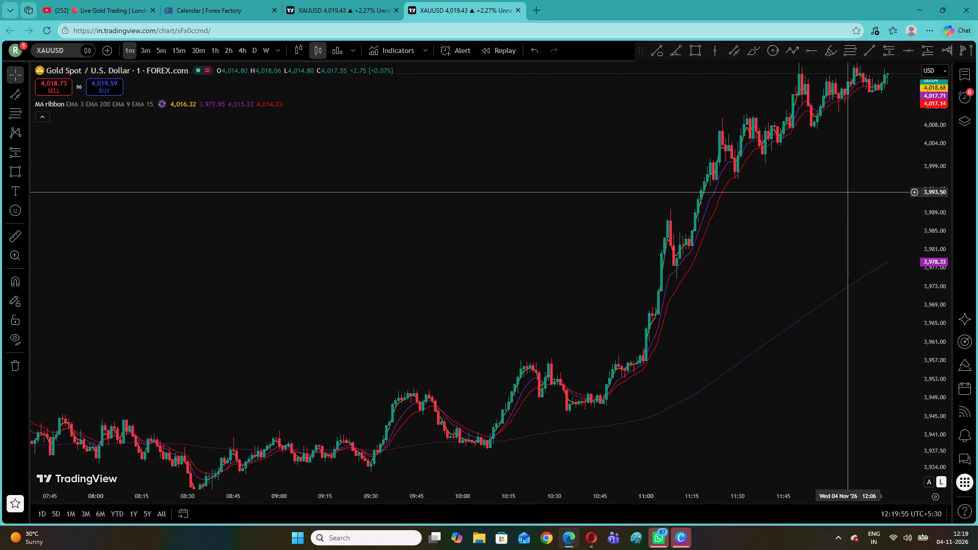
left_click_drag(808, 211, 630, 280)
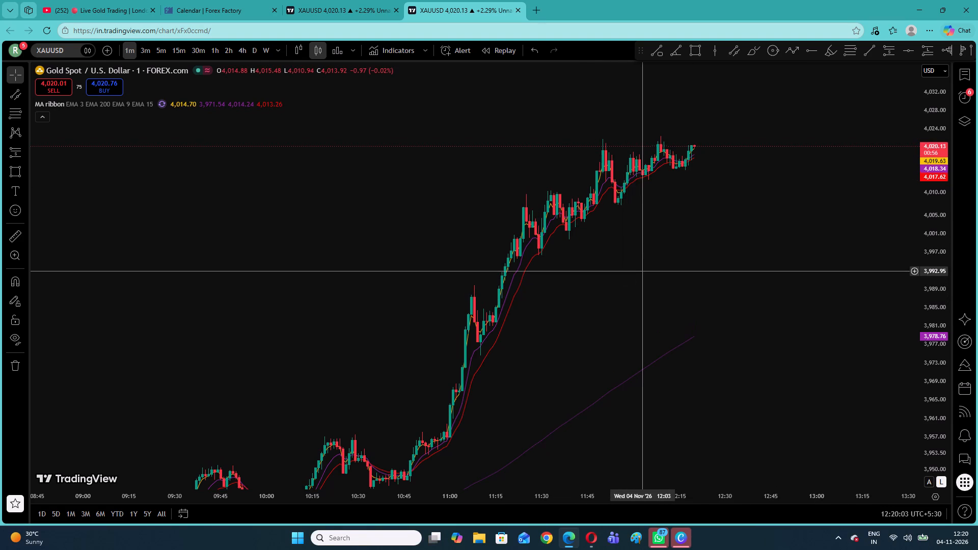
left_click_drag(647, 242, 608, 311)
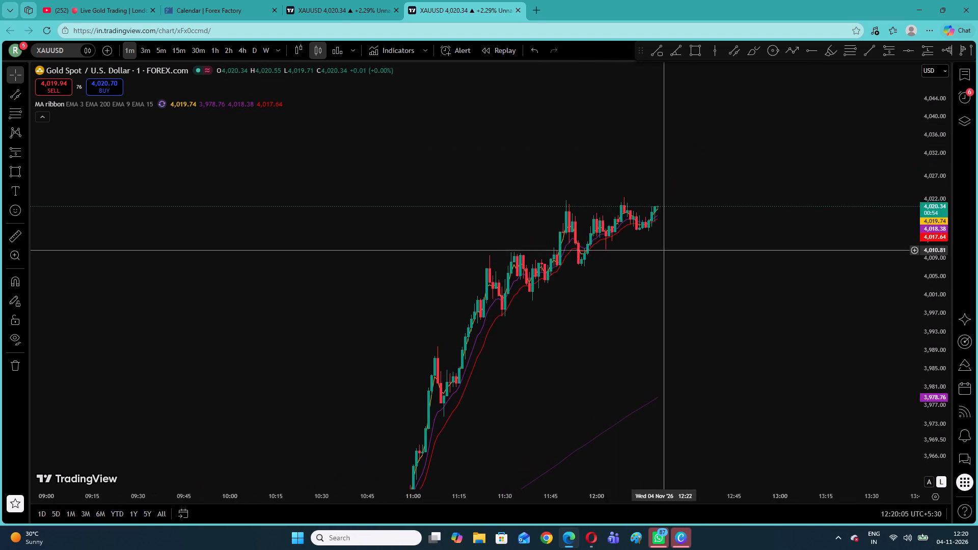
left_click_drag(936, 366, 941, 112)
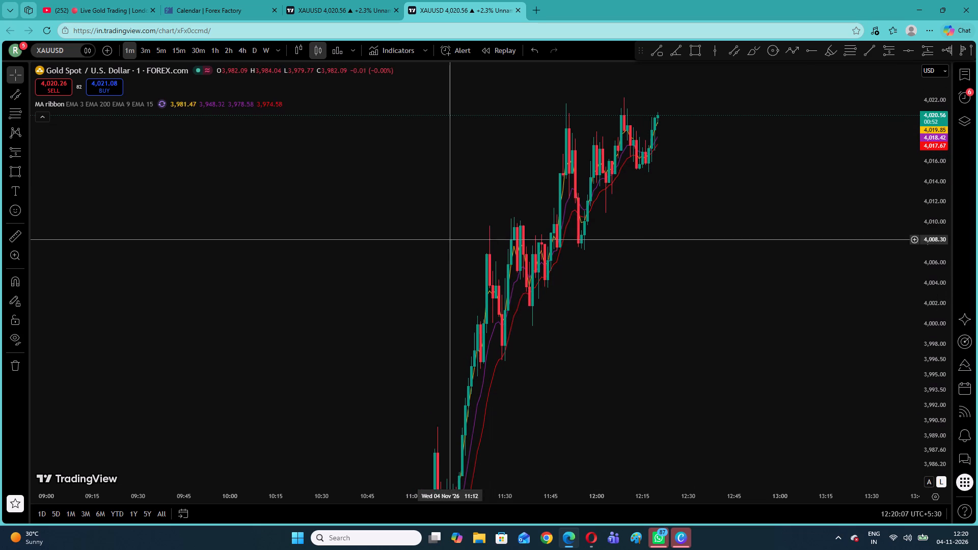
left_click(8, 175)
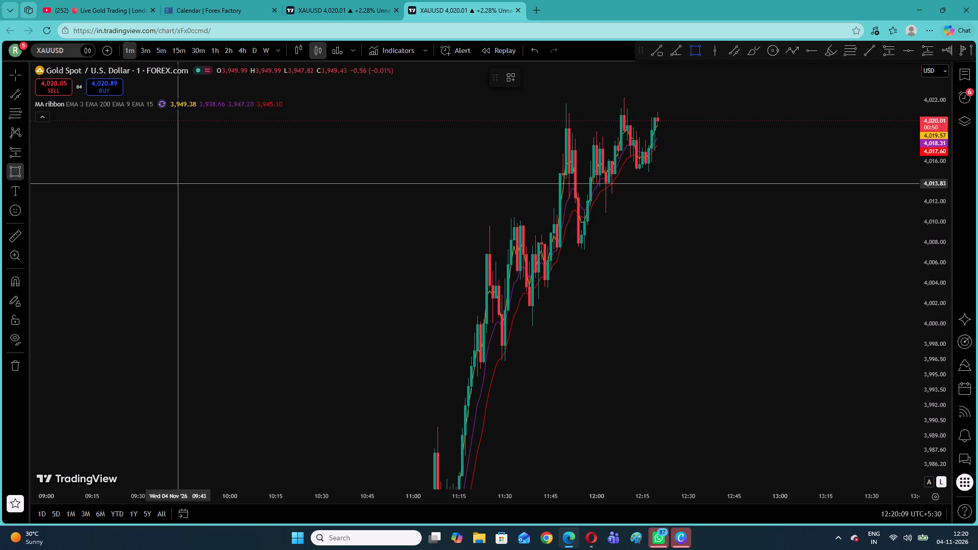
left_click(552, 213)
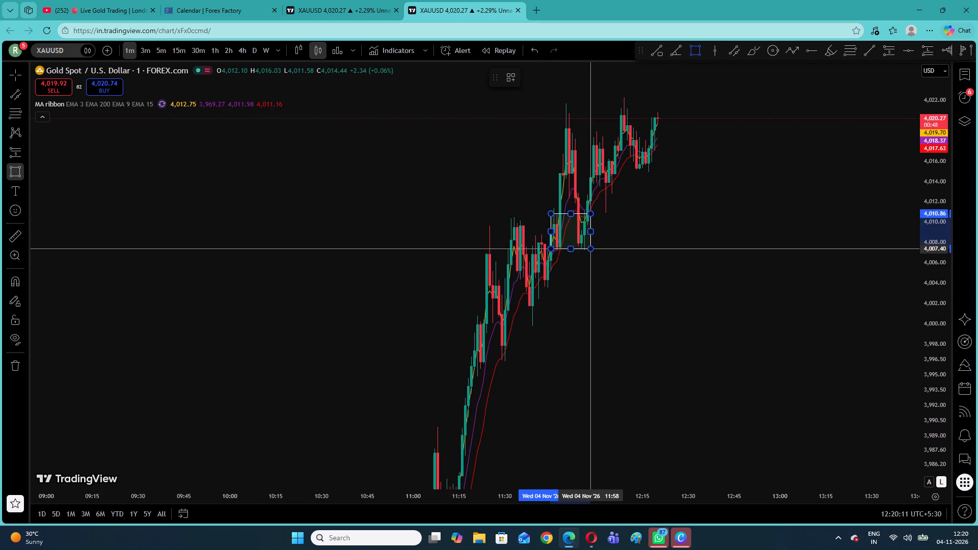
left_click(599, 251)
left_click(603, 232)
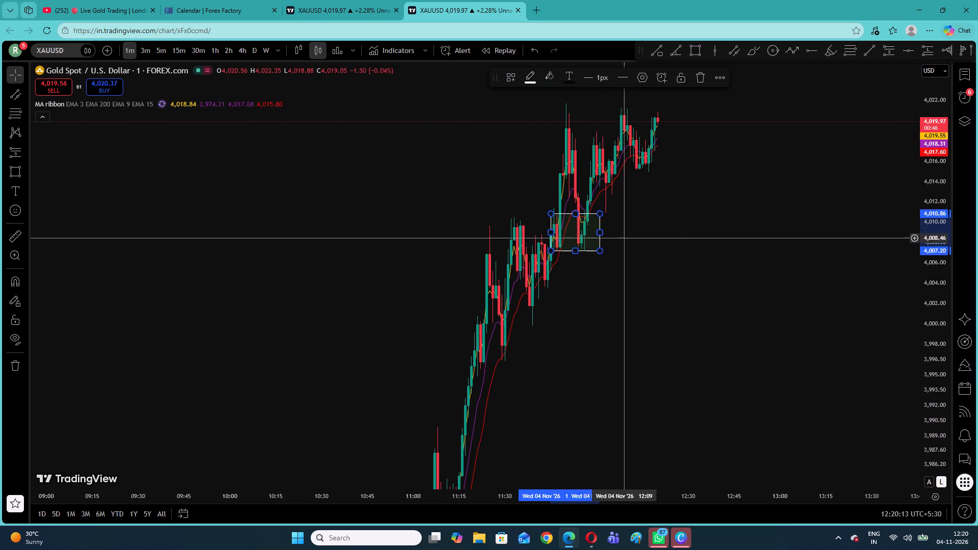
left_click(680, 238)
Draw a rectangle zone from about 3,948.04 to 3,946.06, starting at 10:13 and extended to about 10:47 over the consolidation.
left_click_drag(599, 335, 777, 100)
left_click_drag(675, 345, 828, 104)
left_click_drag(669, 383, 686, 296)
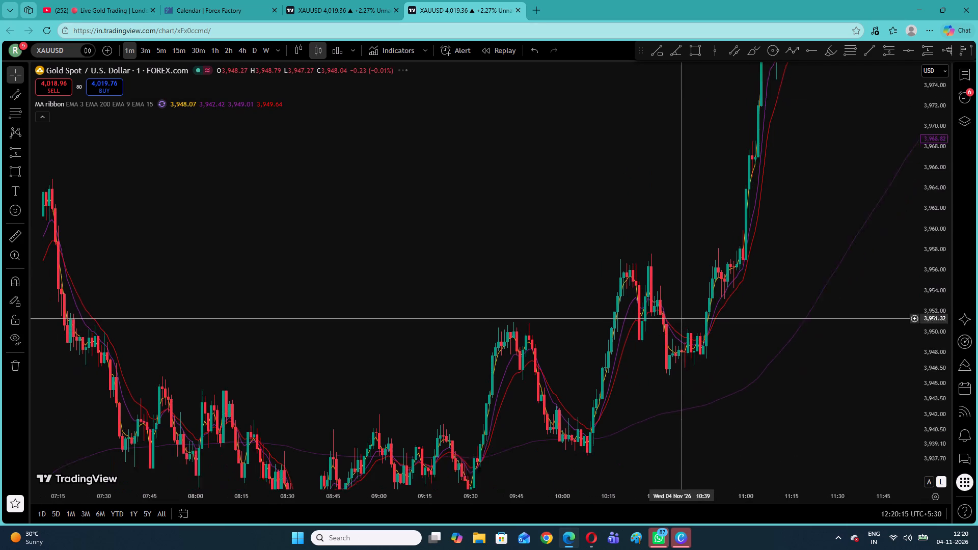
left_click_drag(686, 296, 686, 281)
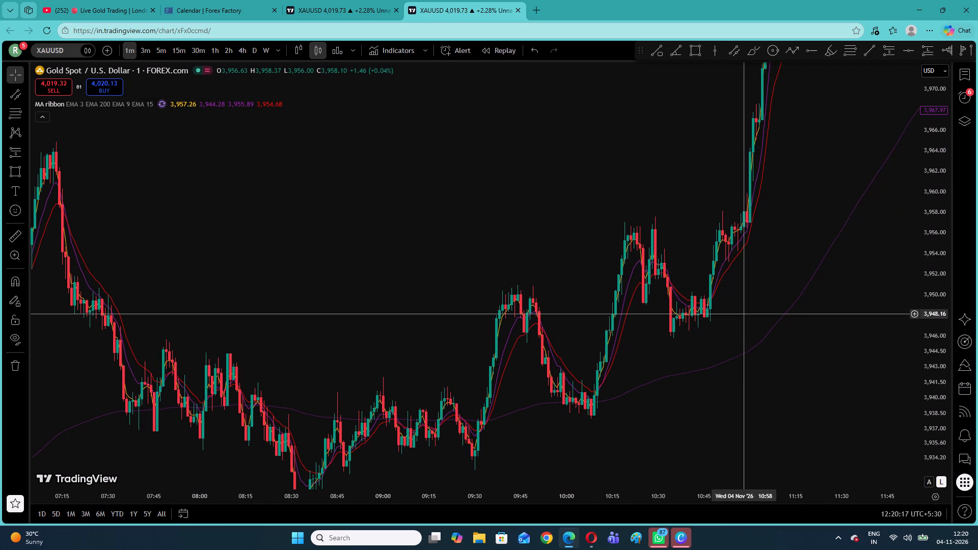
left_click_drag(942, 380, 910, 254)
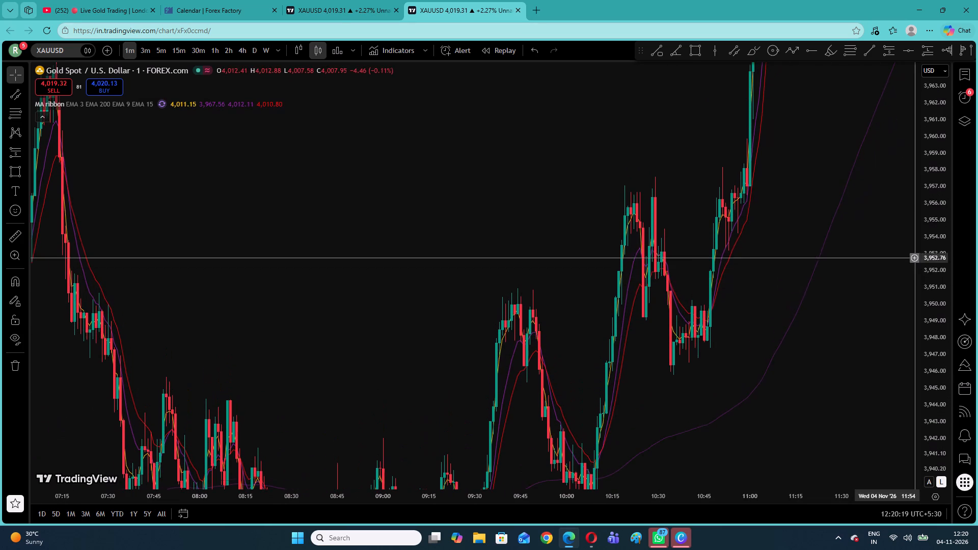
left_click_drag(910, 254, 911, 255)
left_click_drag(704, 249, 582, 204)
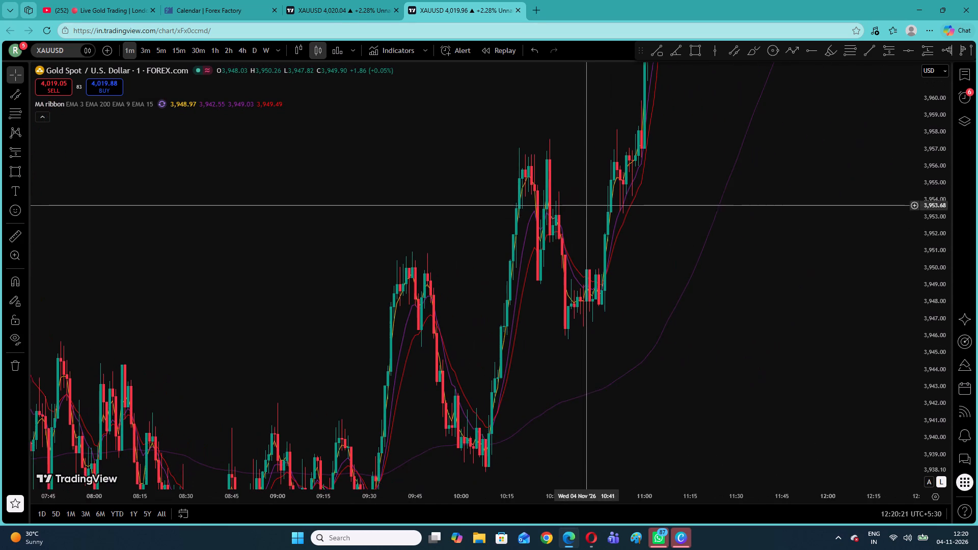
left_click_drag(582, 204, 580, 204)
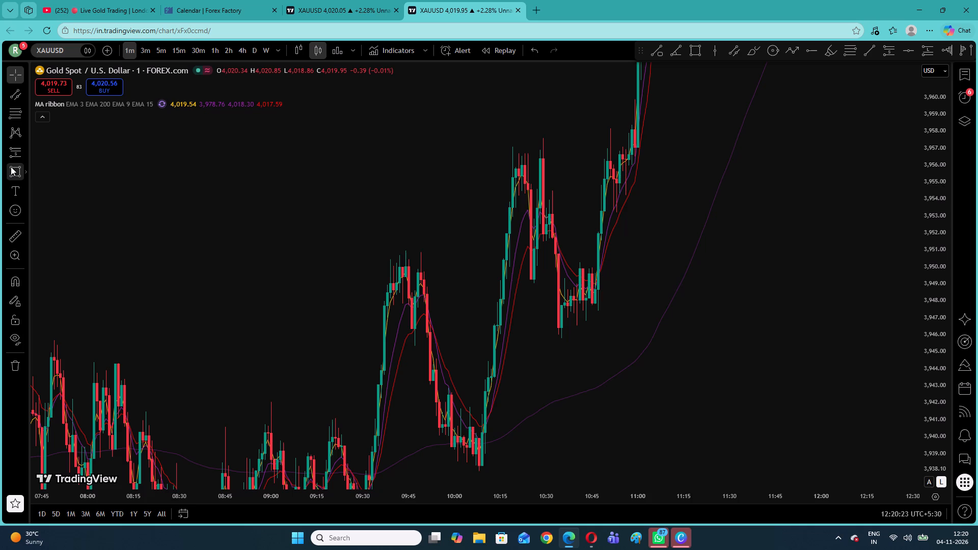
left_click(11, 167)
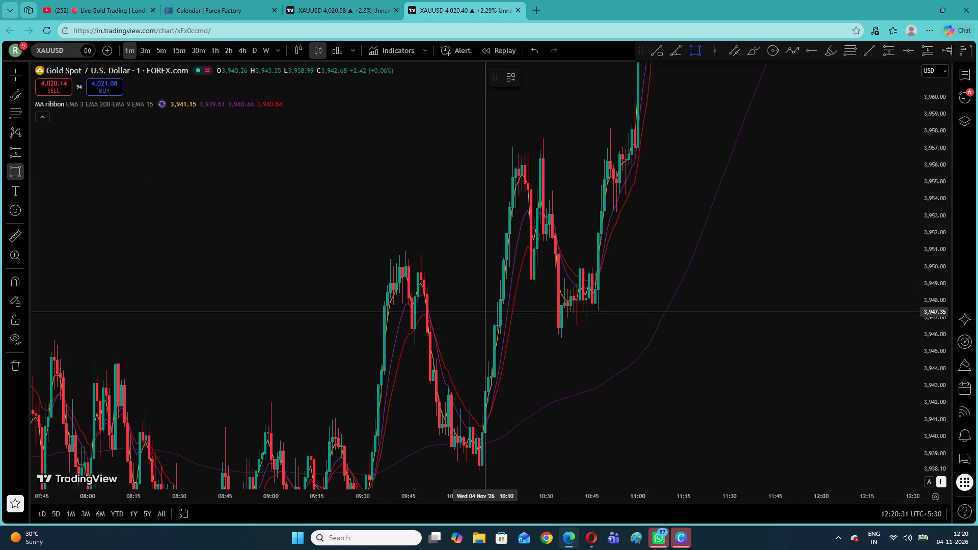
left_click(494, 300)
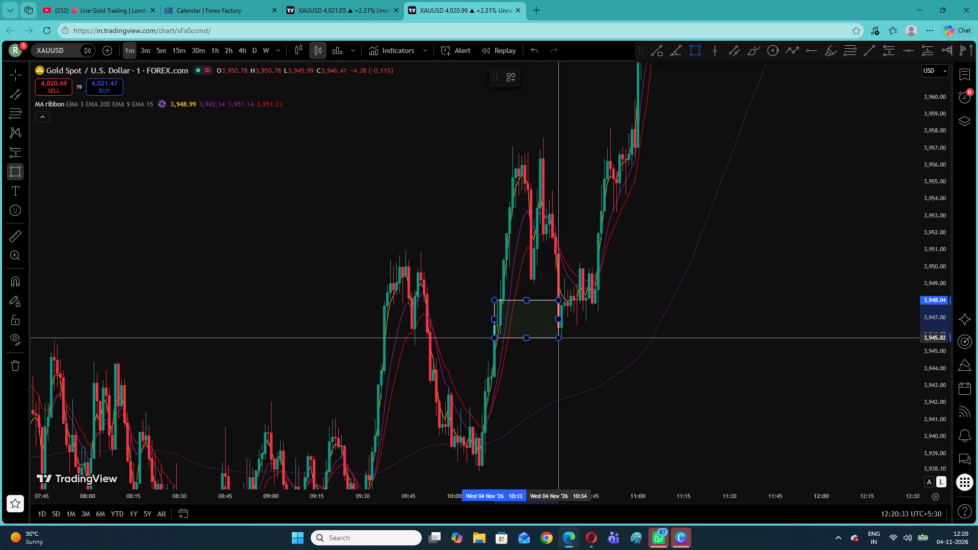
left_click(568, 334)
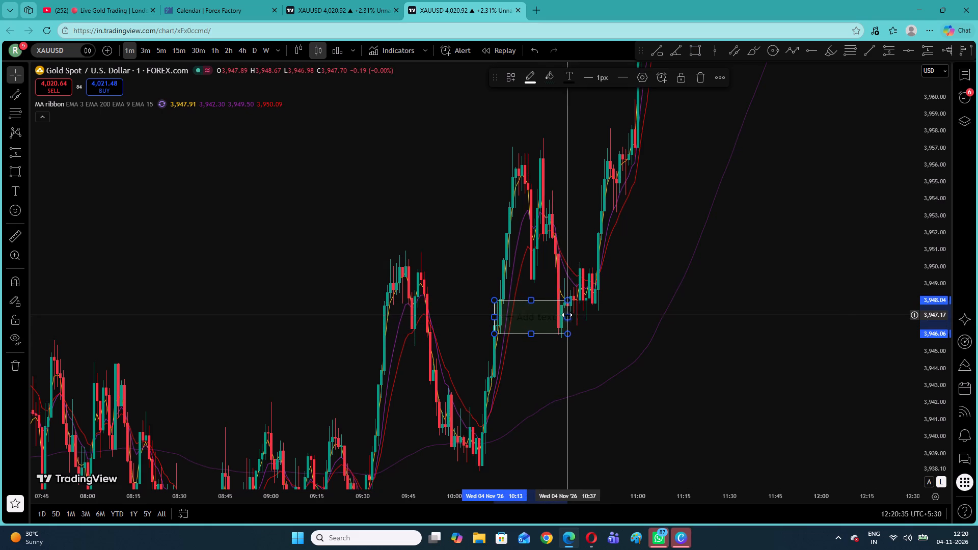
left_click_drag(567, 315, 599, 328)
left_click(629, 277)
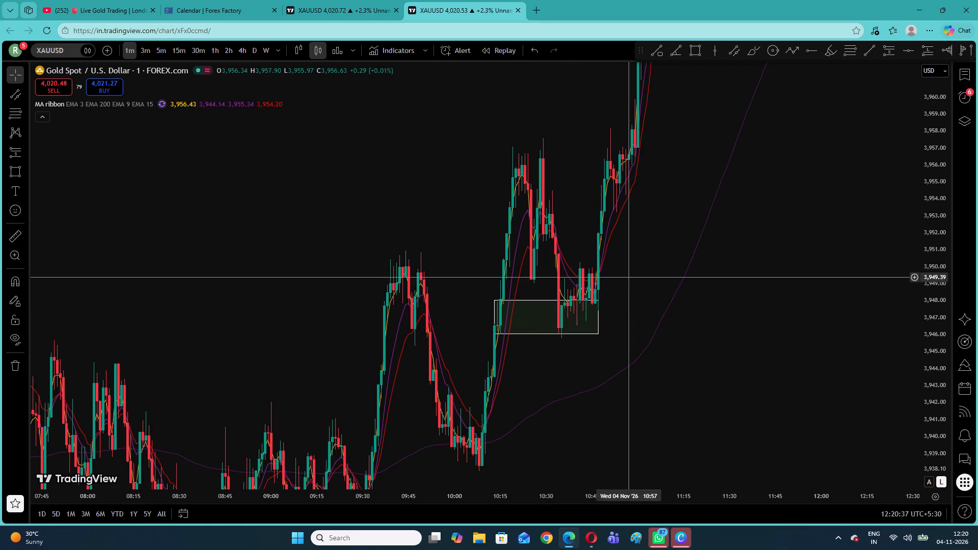
Examine the earlier 1-minute swings and pullbacks against the MA ribbon and 200 EMA, back to about 03:00.
left_click_drag(933, 278, 939, 367)
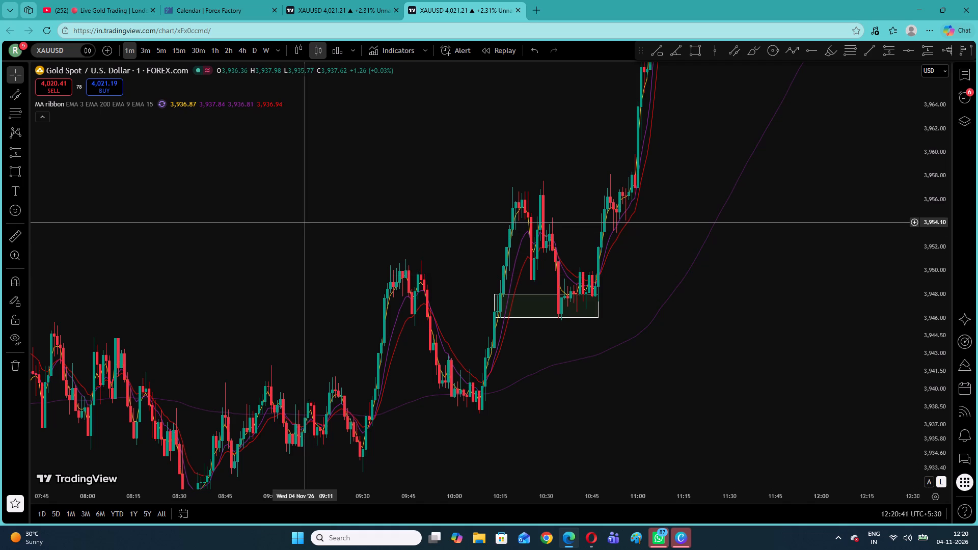
left_click_drag(307, 222, 463, 204)
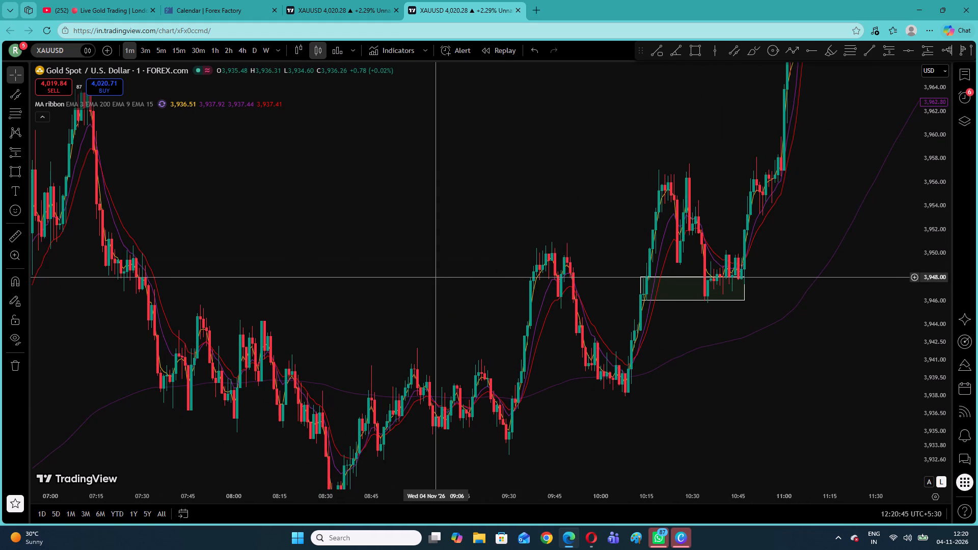
left_click_drag(309, 284, 657, 289)
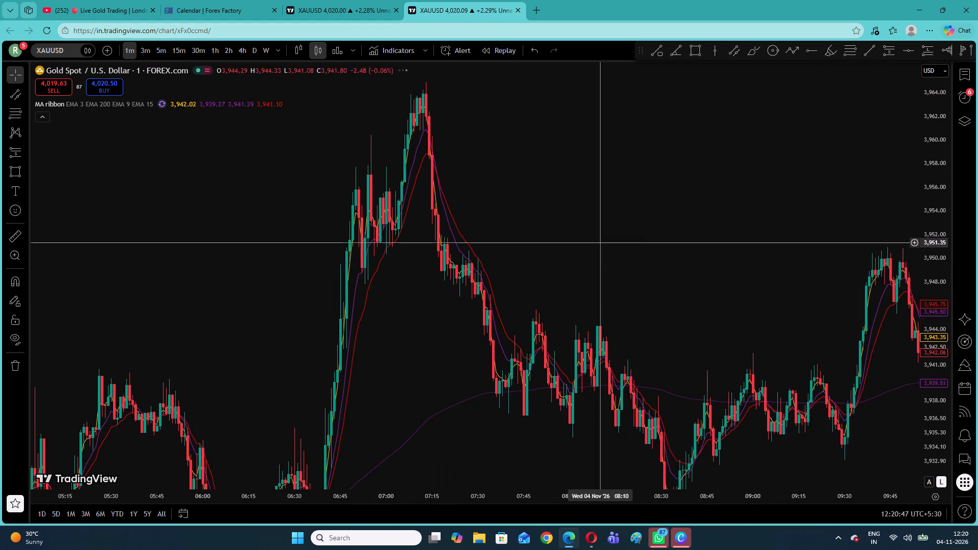
left_click_drag(941, 256, 935, 393)
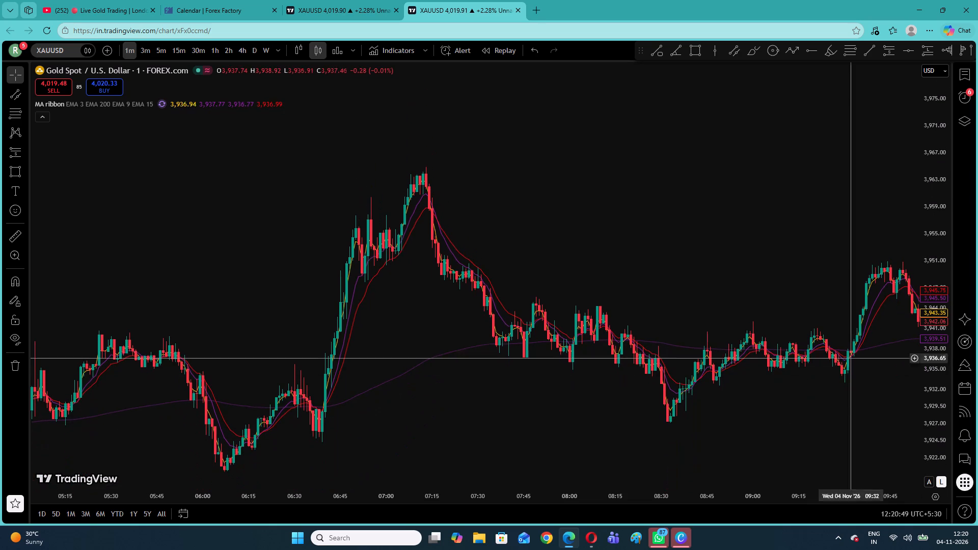
left_click_drag(698, 248, 285, 261)
left_click_drag(494, 219, 202, 266)
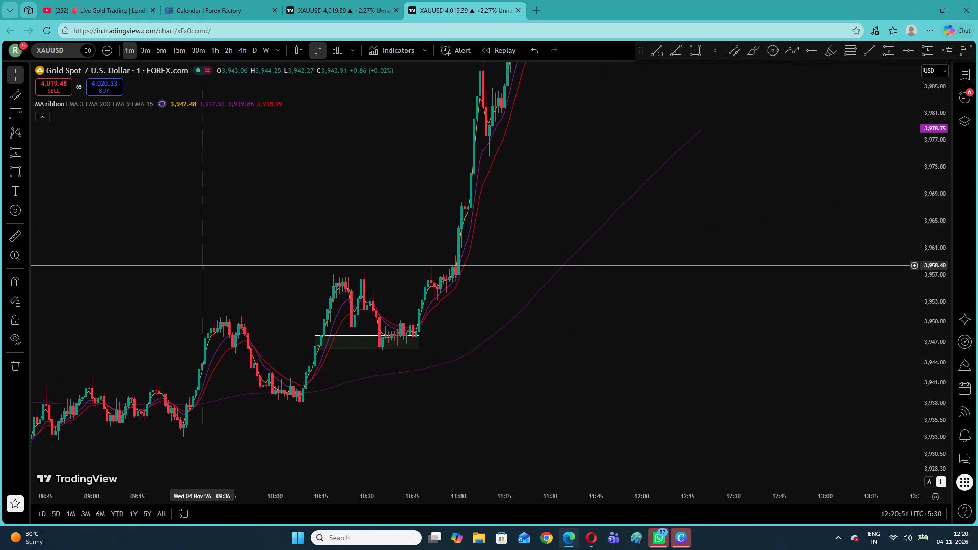
left_click_drag(202, 266, 583, 208)
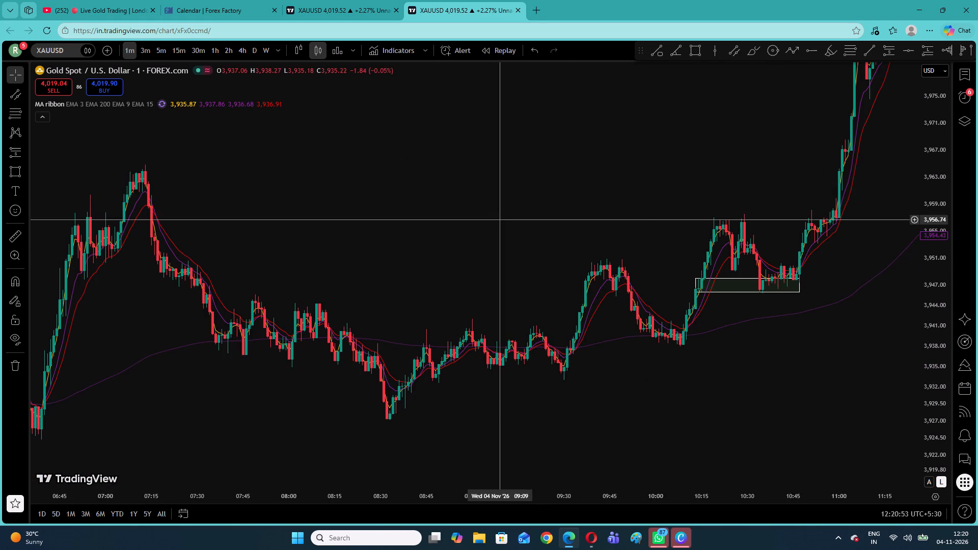
left_click_drag(334, 190, 784, 157)
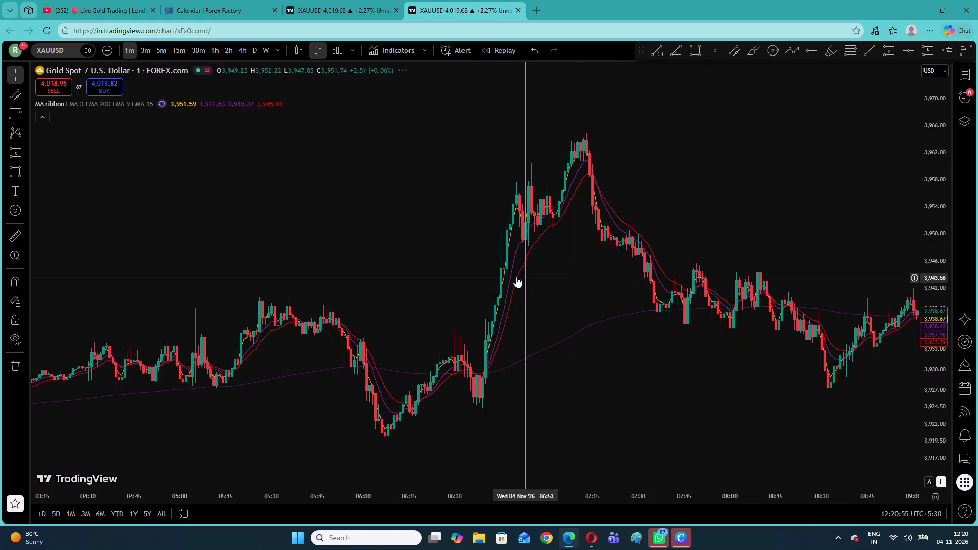
left_click_drag(461, 277, 559, 231)
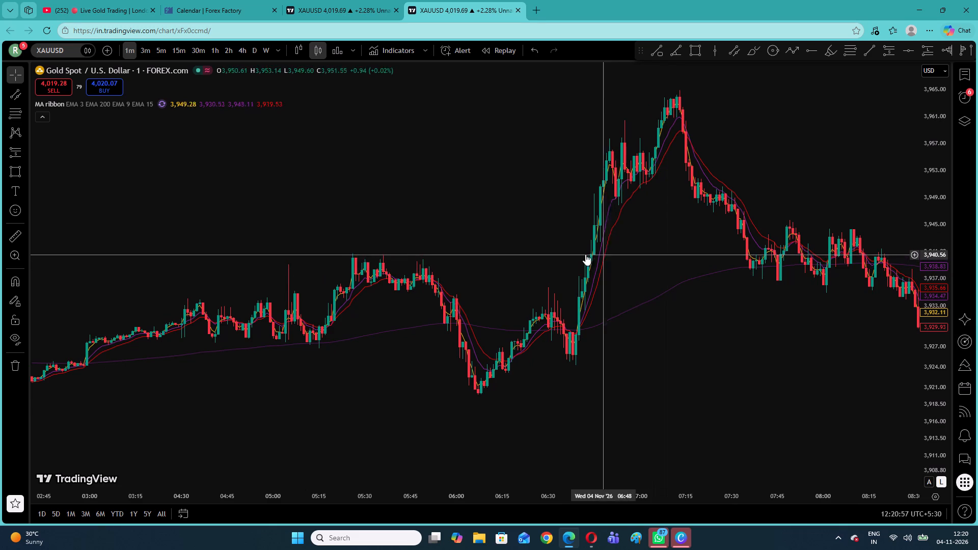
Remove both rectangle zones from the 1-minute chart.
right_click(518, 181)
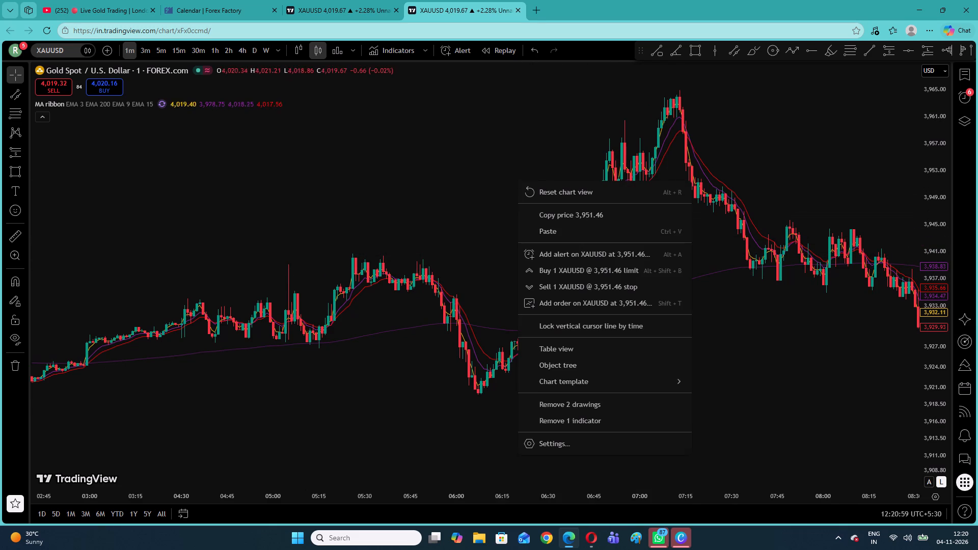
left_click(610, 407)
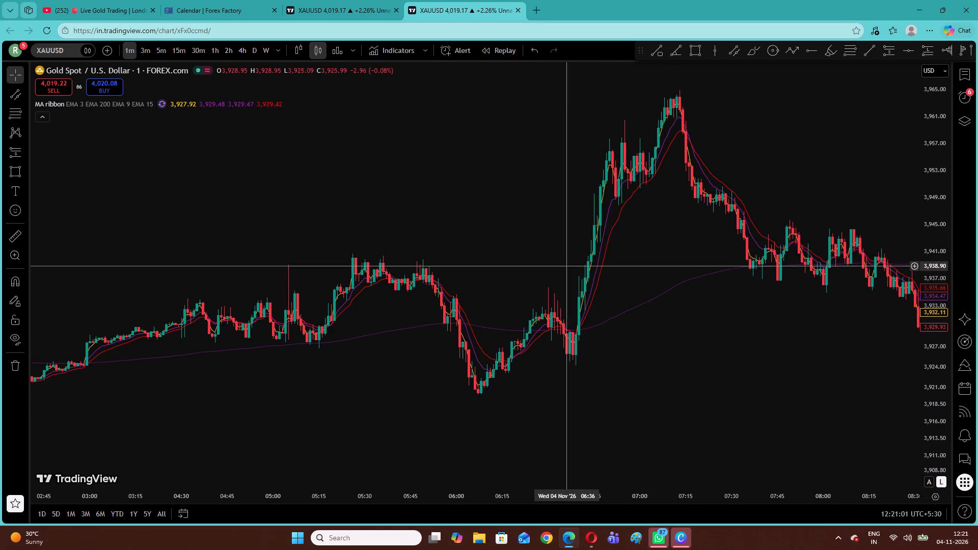
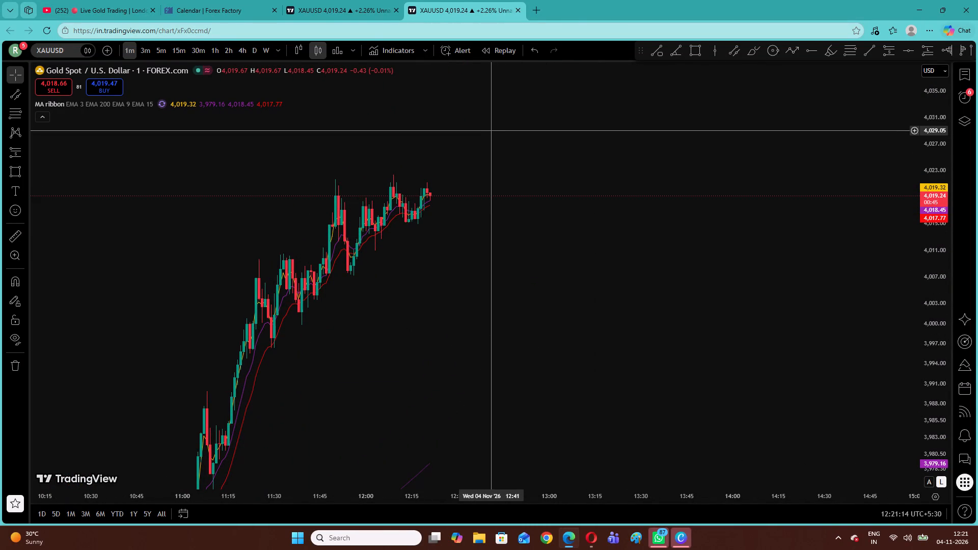
Examine gold's larger trend on the weekly chart, including the decline from the 2026 peak and the 200 EMA.
left_click_drag(415, 155, 493, 158)
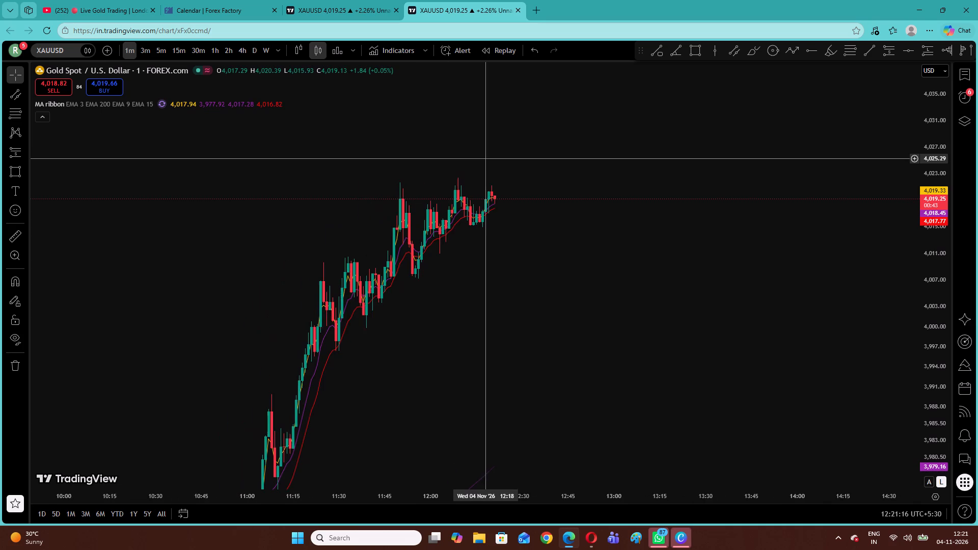
left_click_drag(493, 158, 493, 158)
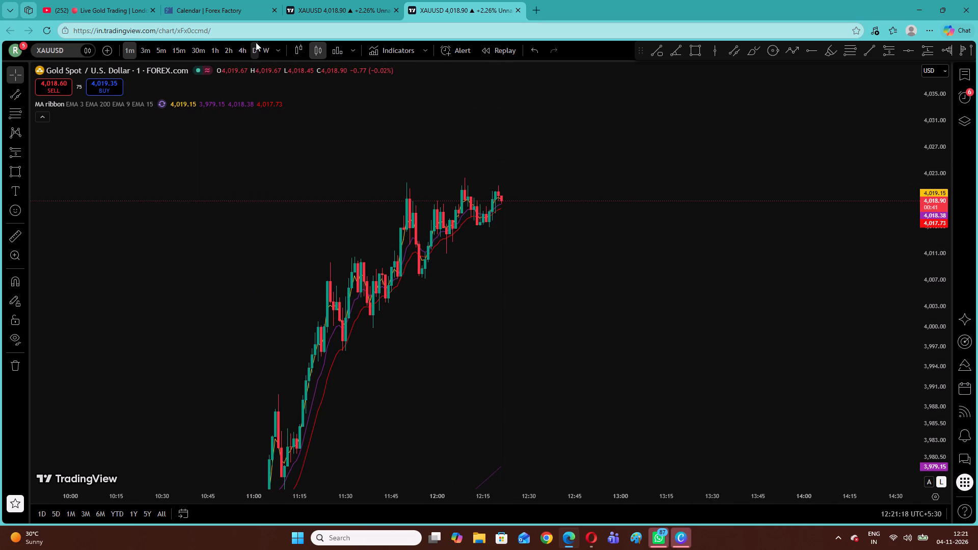
left_click(267, 51)
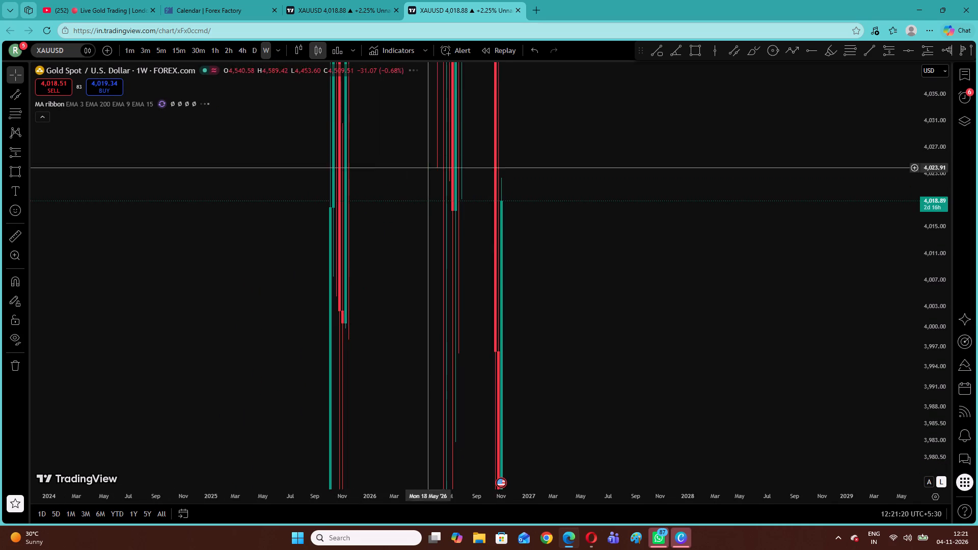
right_click(539, 153)
left_click(547, 160)
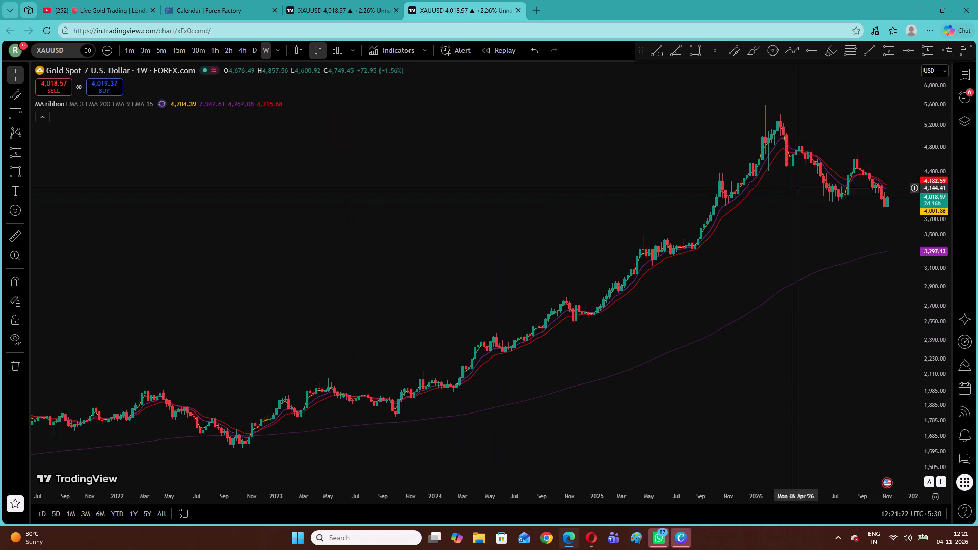
left_click_drag(933, 259, 920, 157)
left_click_drag(908, 122, 660, 230)
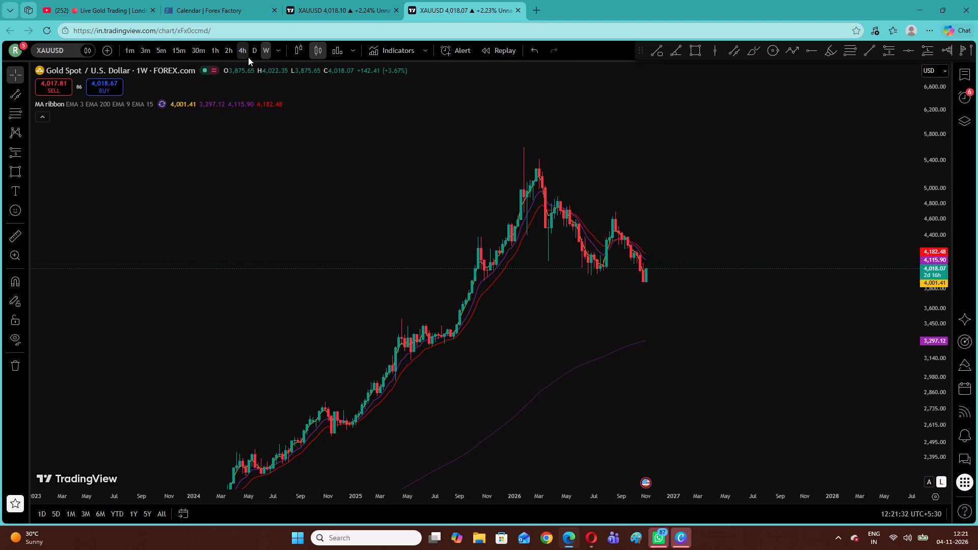
Examine the latest rally and earlier swings against the MA ribbon on the 5-minute chart.
left_click(161, 50)
right_click(587, 160)
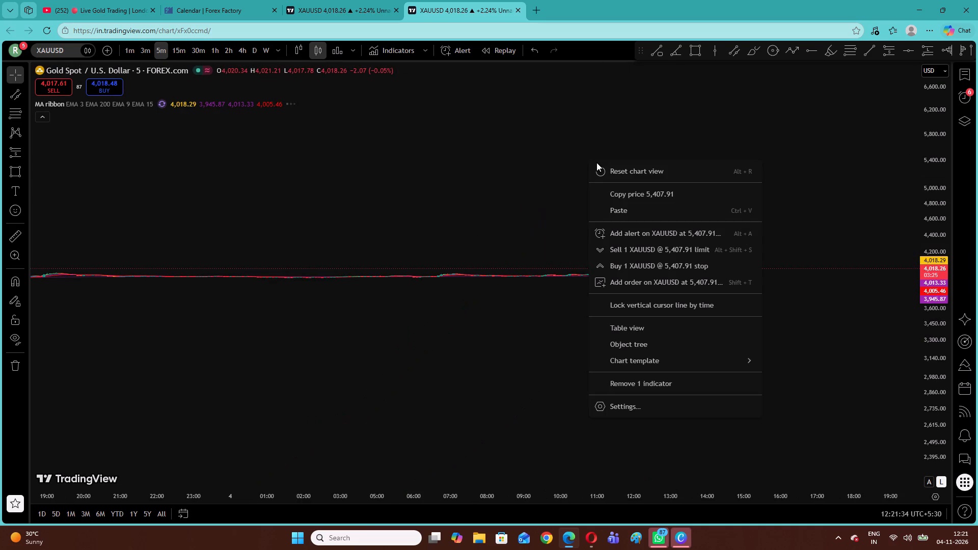
left_click(596, 162)
left_click(605, 170)
left_click_drag(945, 202, 941, 221)
left_click_drag(861, 196, 655, 326)
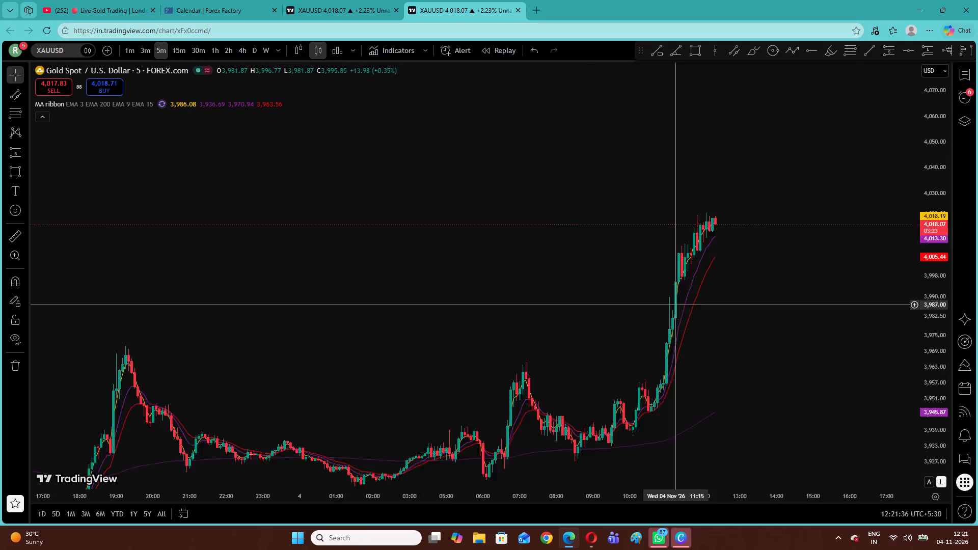
left_click_drag(655, 326, 639, 343)
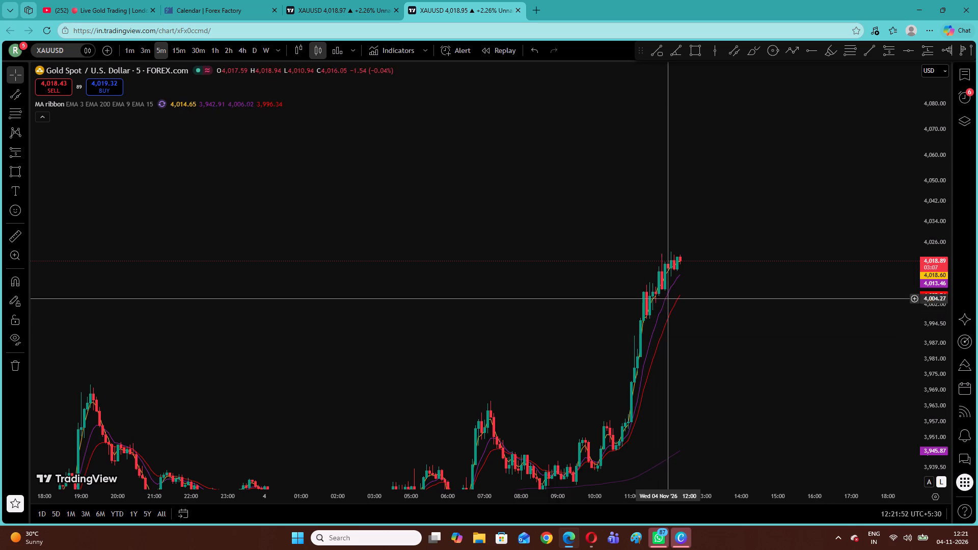
right_click(562, 223)
left_click(556, 150)
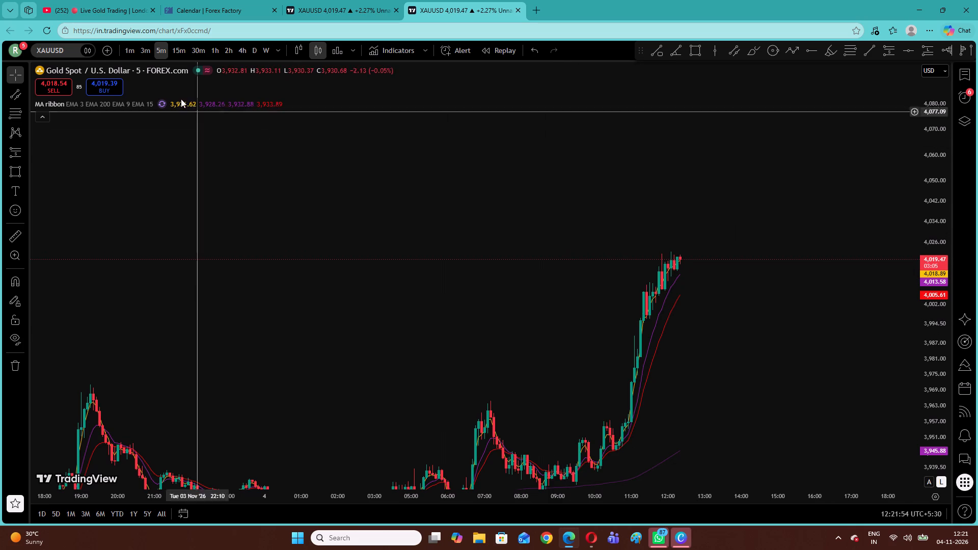
Turn off the EMA 15 (MA #4) and EMA 9 (MA #3) lines in the MA ribbon.
left_click(172, 104)
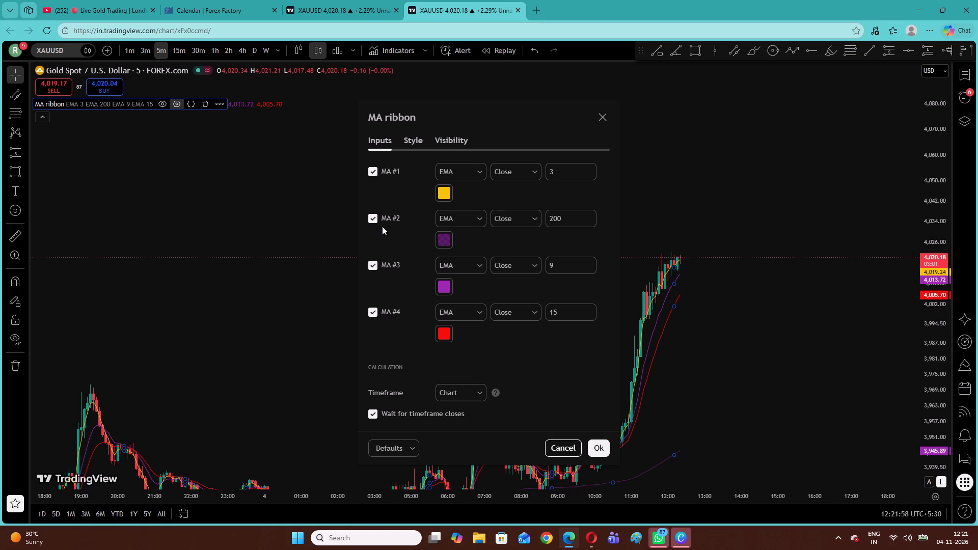
left_click(370, 260)
left_click(375, 310)
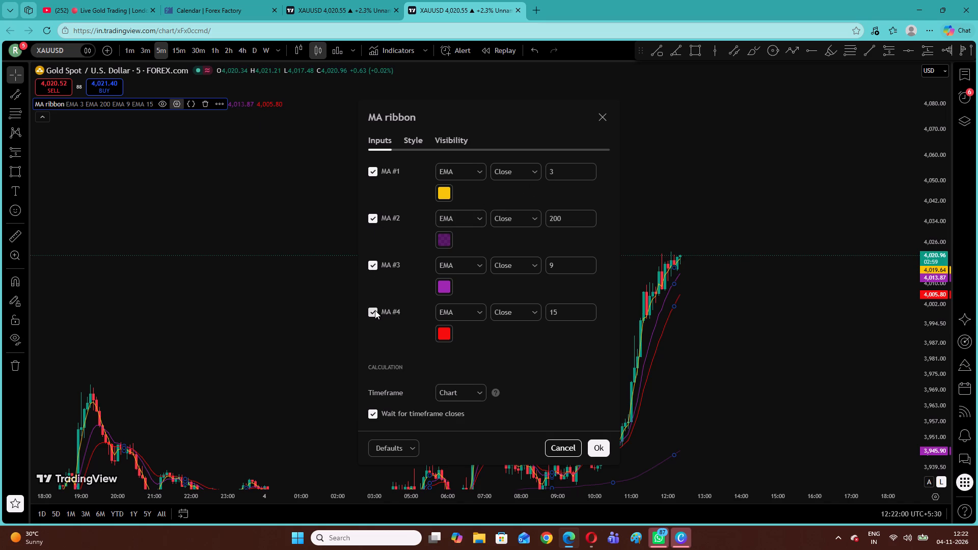
left_click(592, 451)
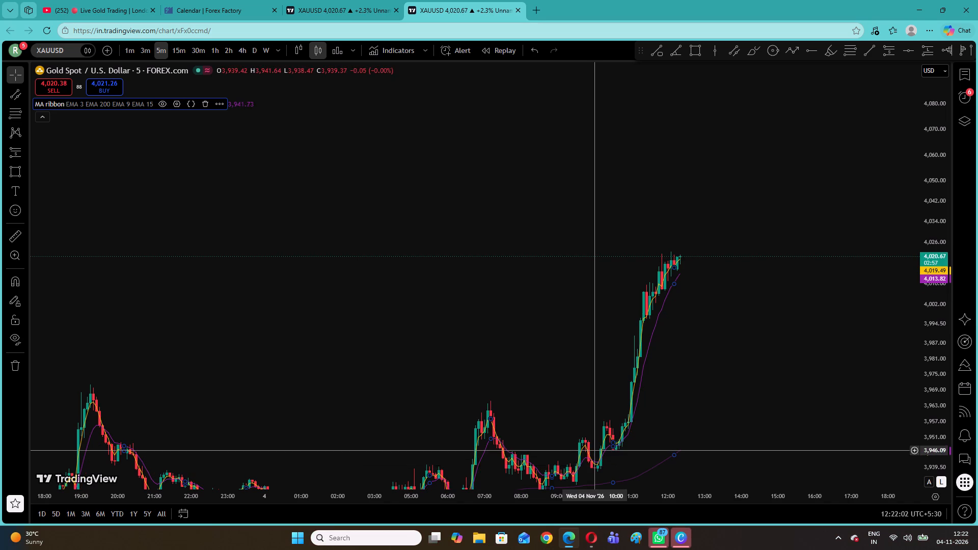
left_click(437, 212)
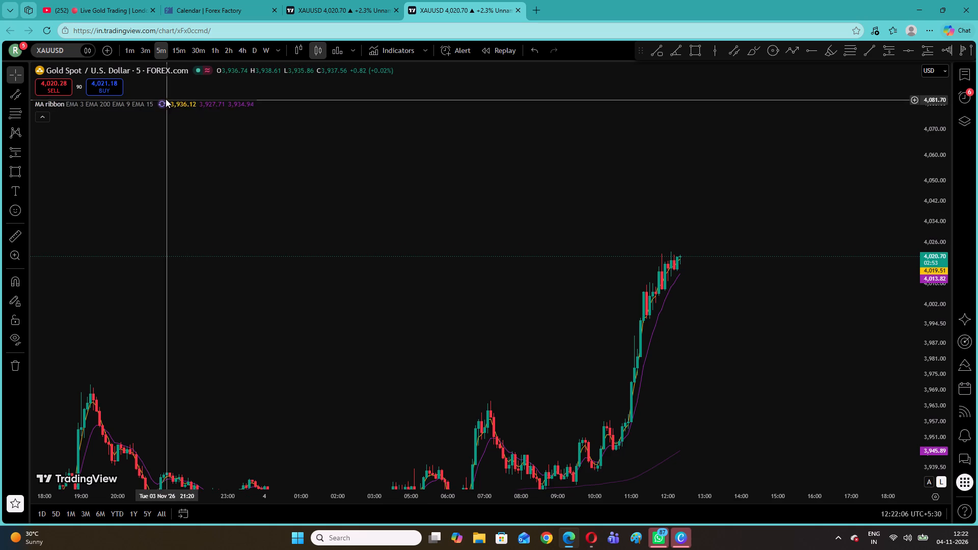
left_click(173, 104)
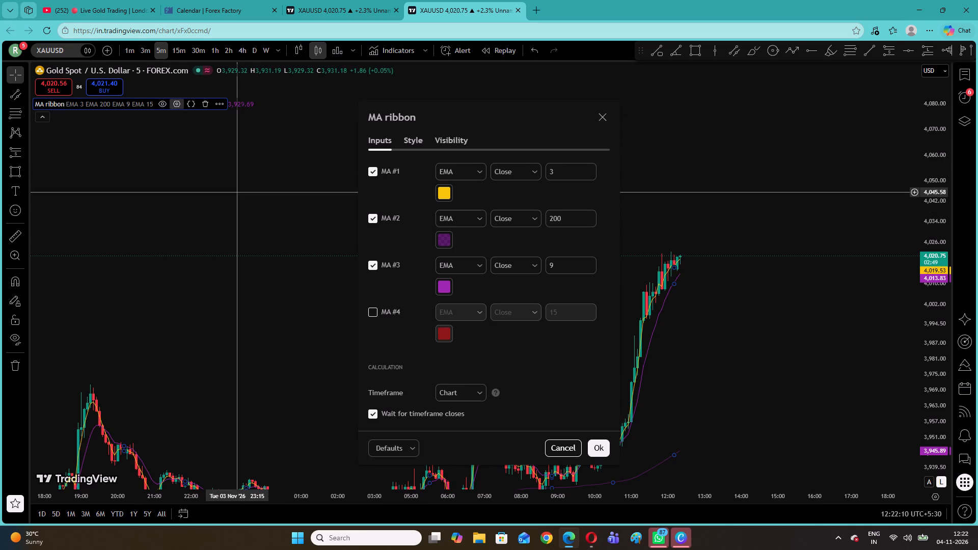
left_click(373, 269)
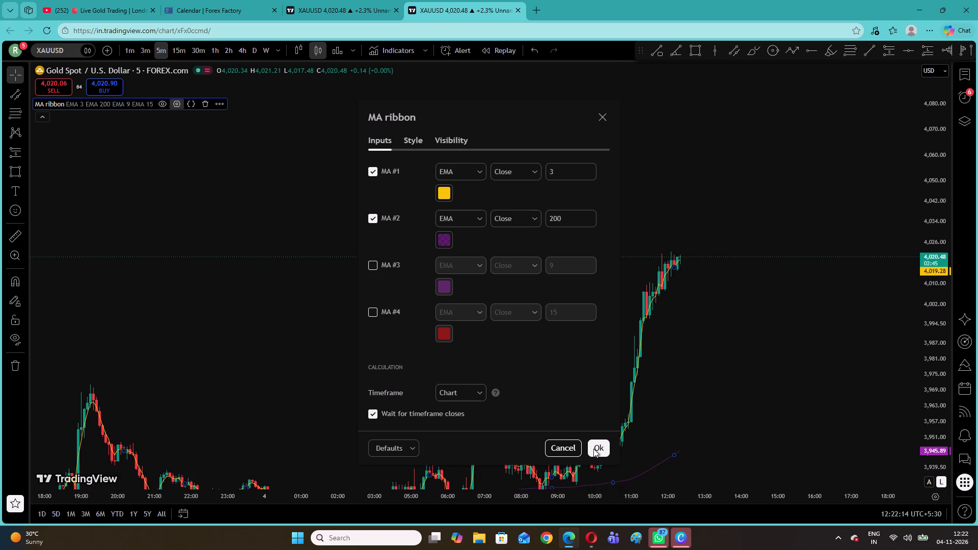
left_click(593, 448)
Set the length of MA #1 in the MA ribbon to 5.
left_click_drag(716, 398, 645, 223)
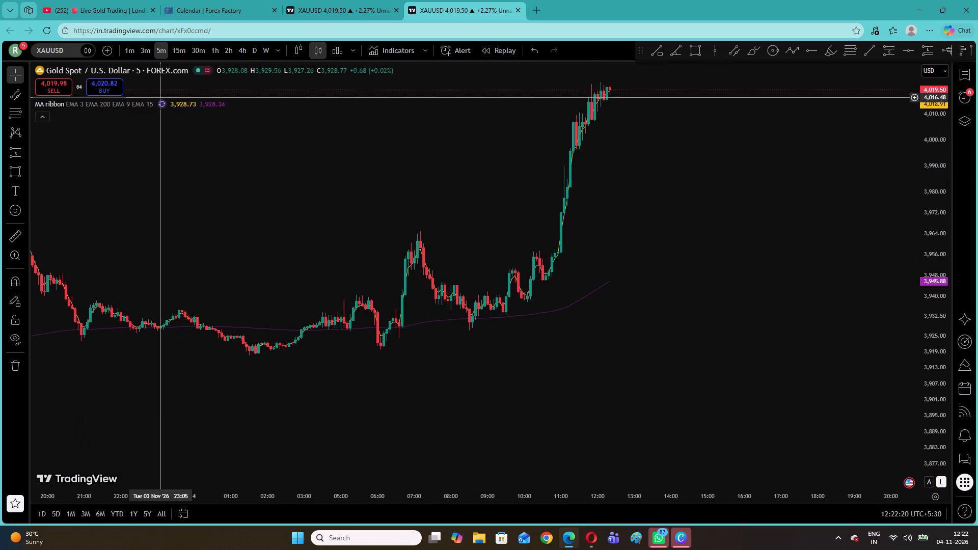
left_click(173, 102)
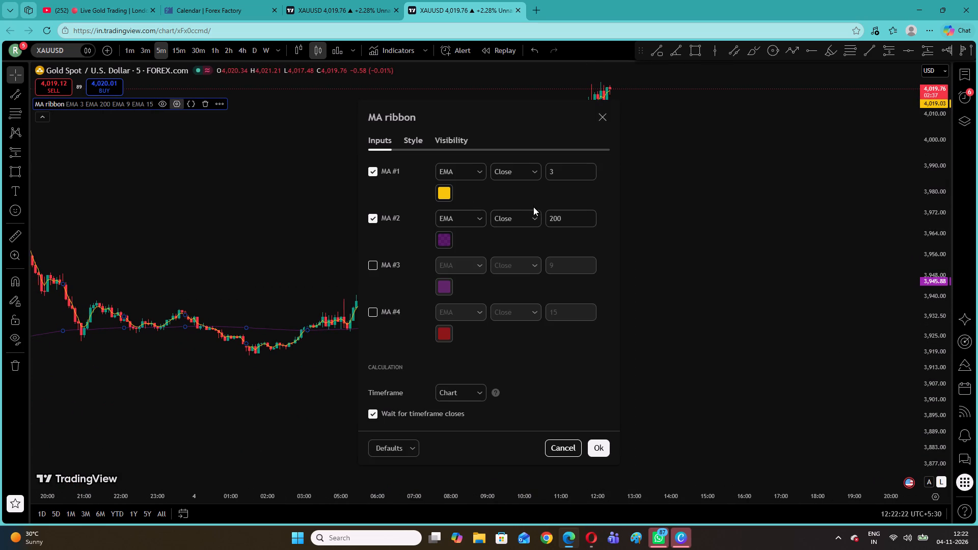
left_click(577, 173)
left_click(577, 173)
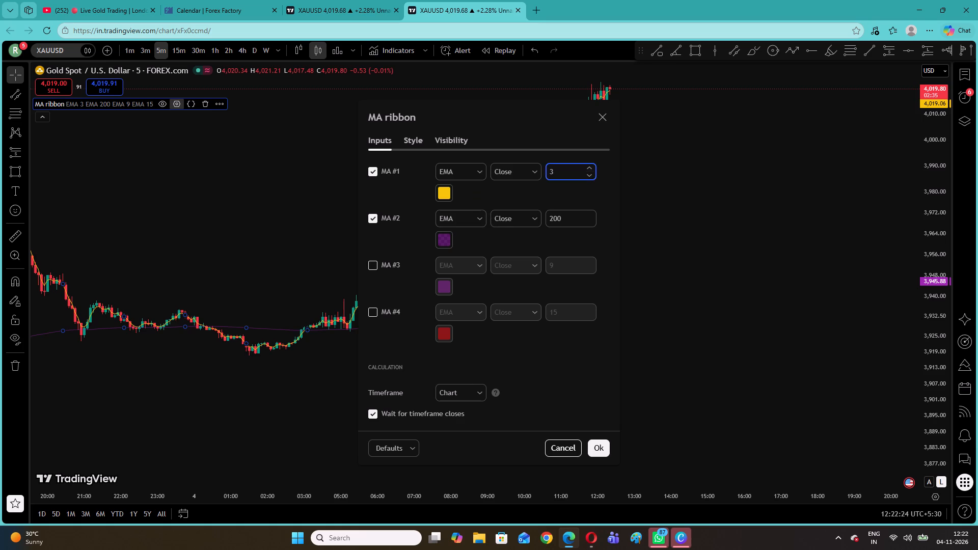
key("BackSpace")
key("5")
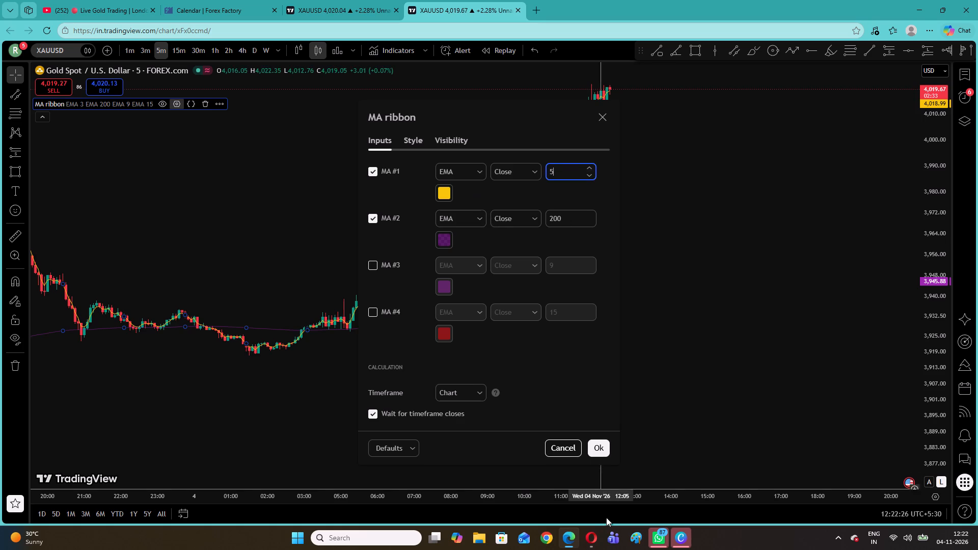
left_click(599, 451)
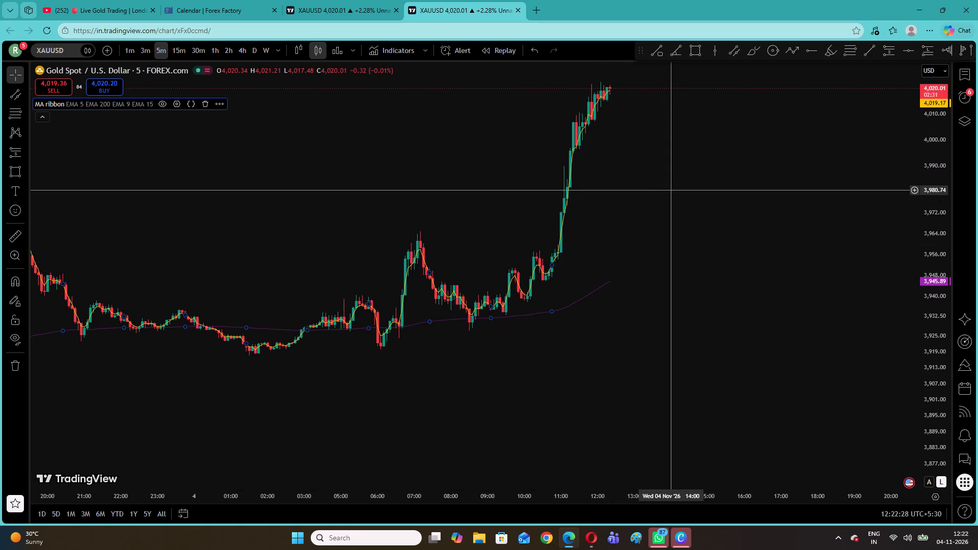
left_click(692, 180)
On the 1-minute chart, draw a rectangle zone from about 3,947.97 to 3,945.92, spanning 10:13 to about 10:45.
left_click_drag(719, 209, 671, 195)
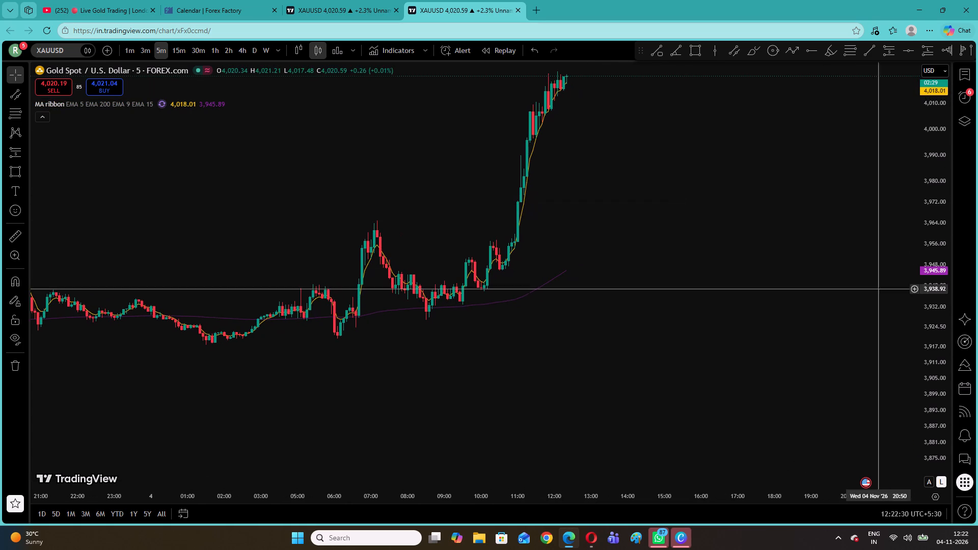
left_click_drag(946, 325, 913, 74)
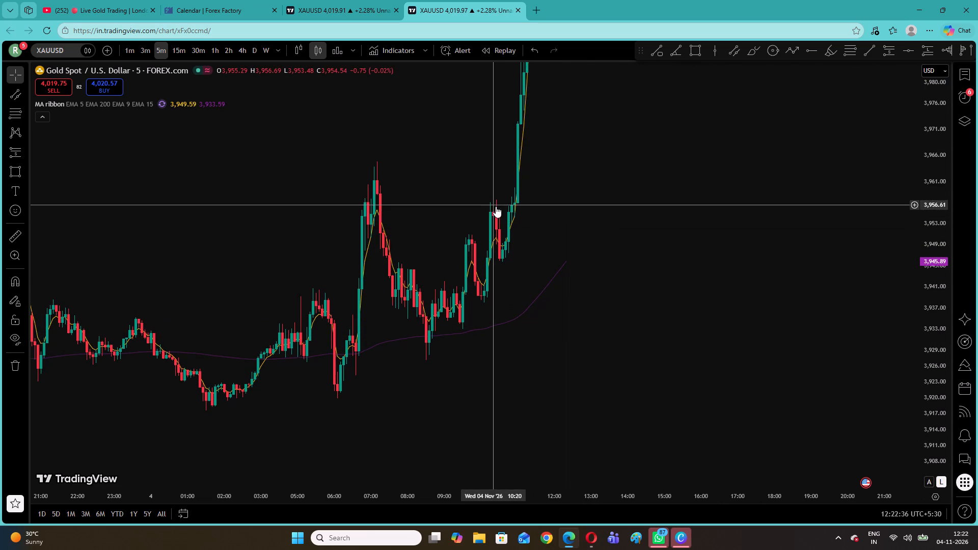
left_click(127, 50)
left_click_drag(370, 185, 705, 189)
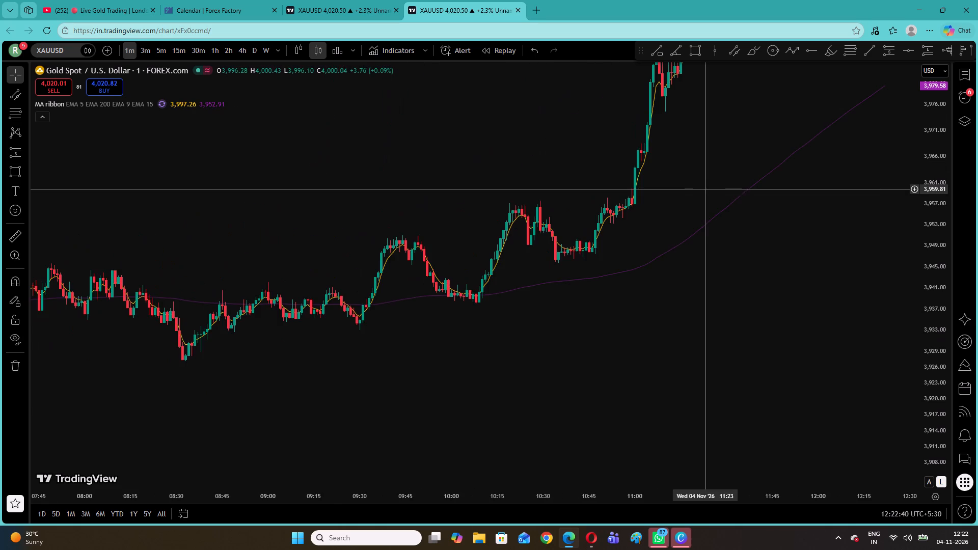
left_click_drag(942, 294, 905, 125)
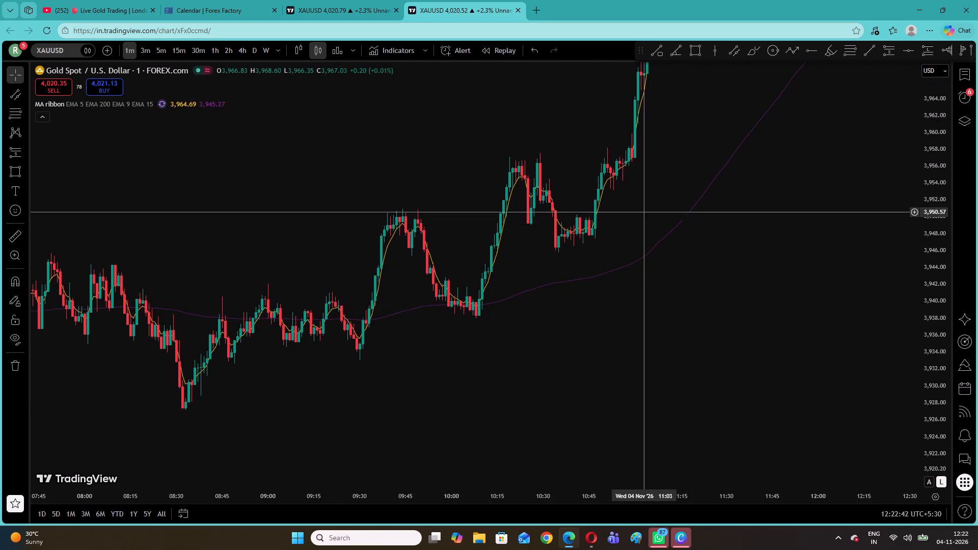
left_click_drag(647, 196, 525, 293)
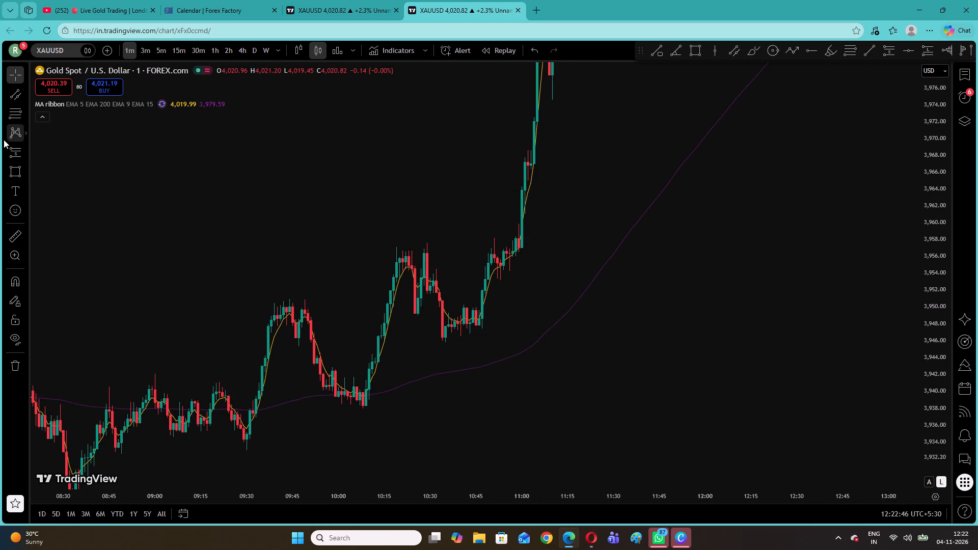
left_click(13, 166)
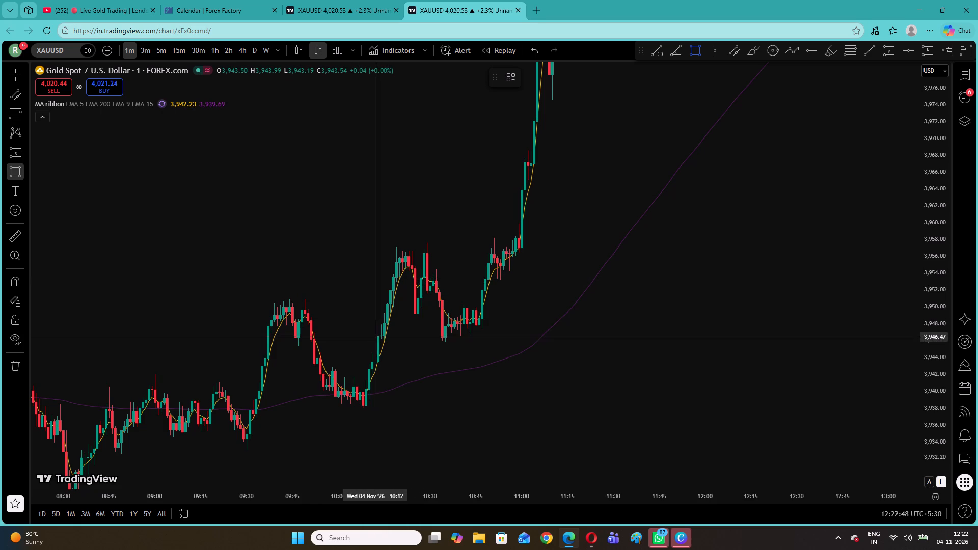
left_click(377, 324)
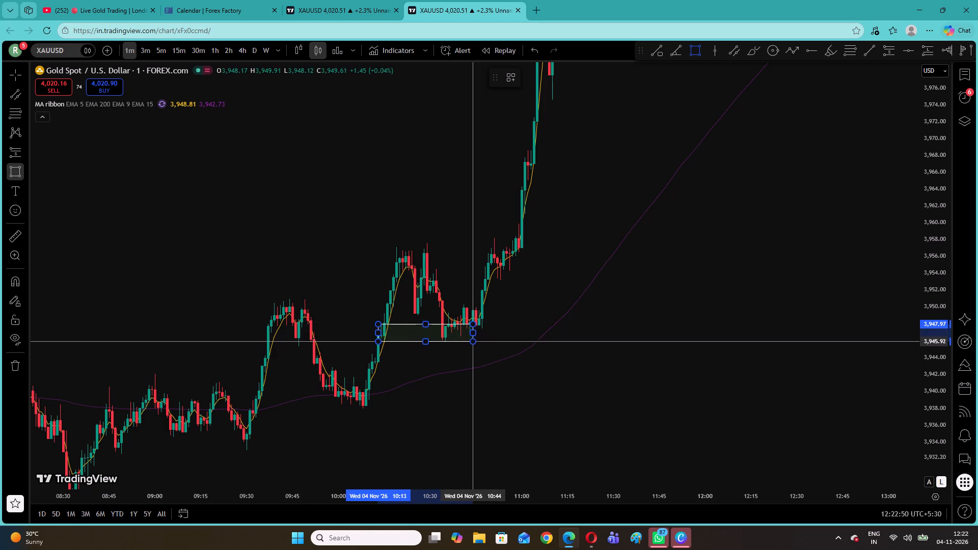
left_click(474, 341)
left_click(456, 269)
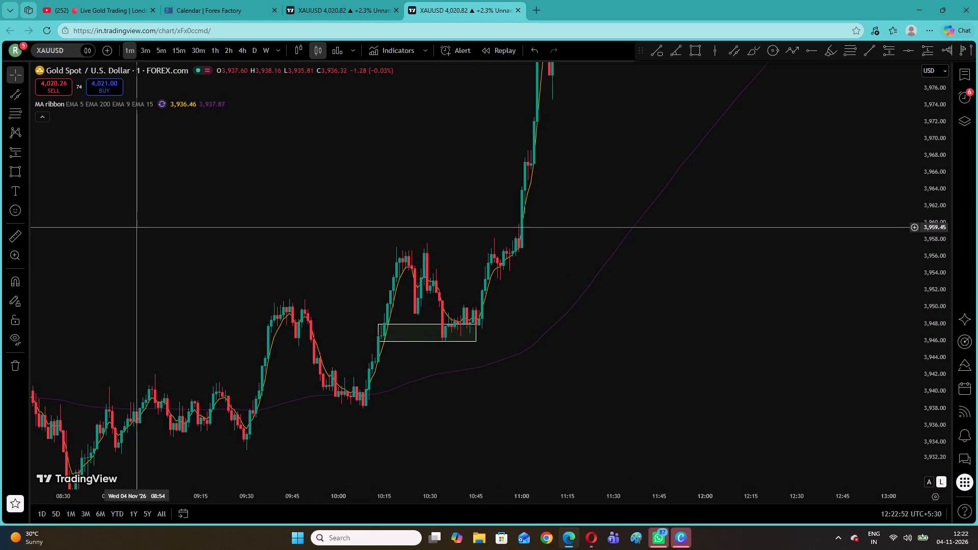
Model a long position from 10:34 with entry at about 3,947.73, stop at 3,945.62 and target at 3,957.64.
left_click(25, 148)
left_click(57, 169)
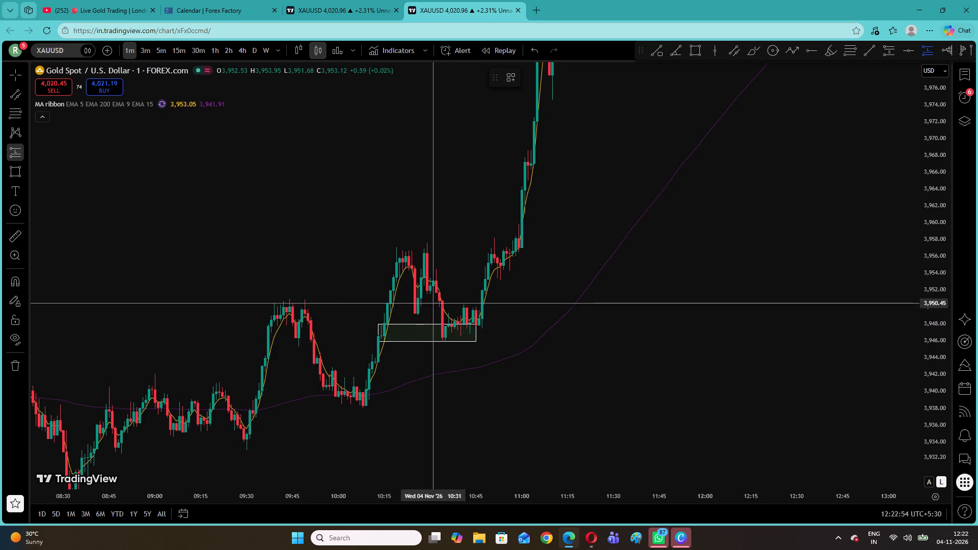
left_click(443, 326)
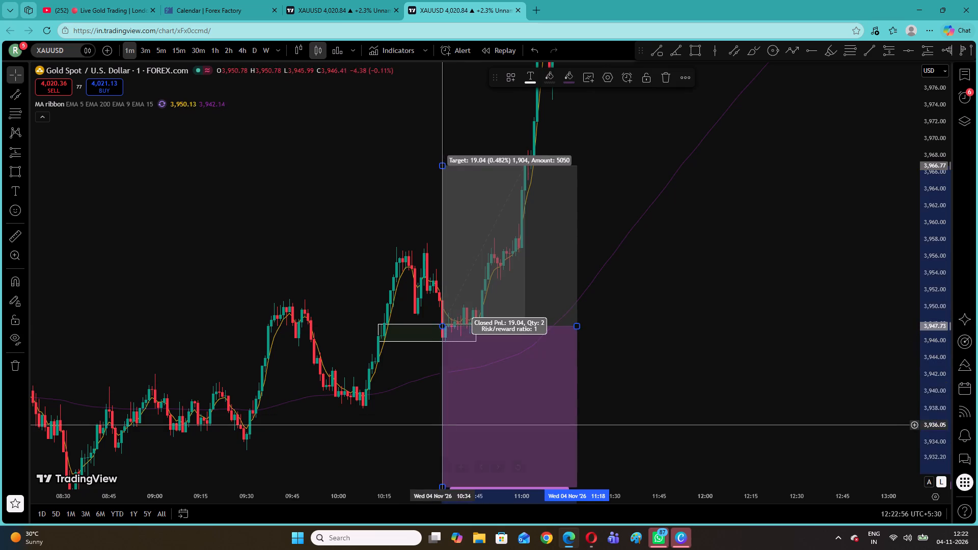
left_click_drag(420, 424, 420, 394)
left_click_drag(424, 462, 426, 446)
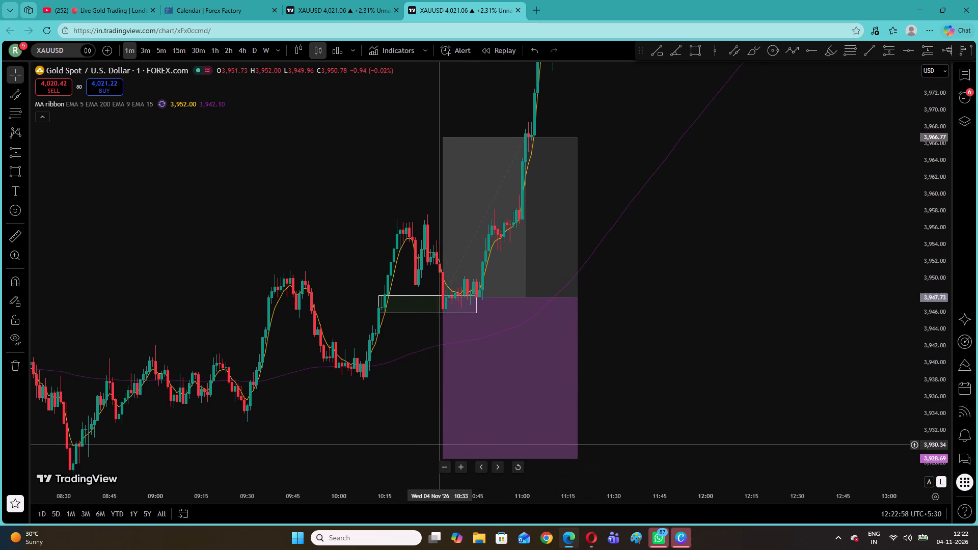
left_click_drag(431, 451, 430, 434)
left_click_drag(440, 451, 455, 314)
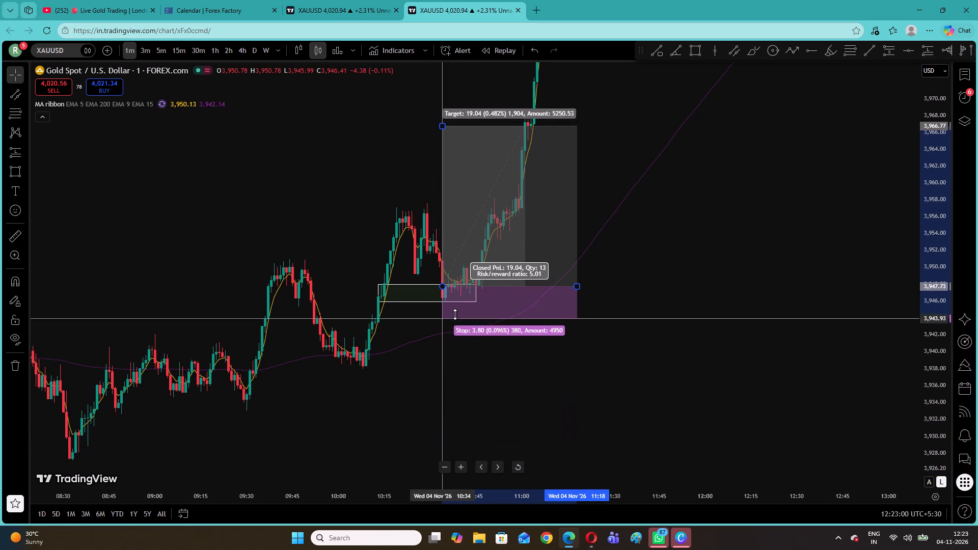
left_click_drag(455, 314, 457, 301)
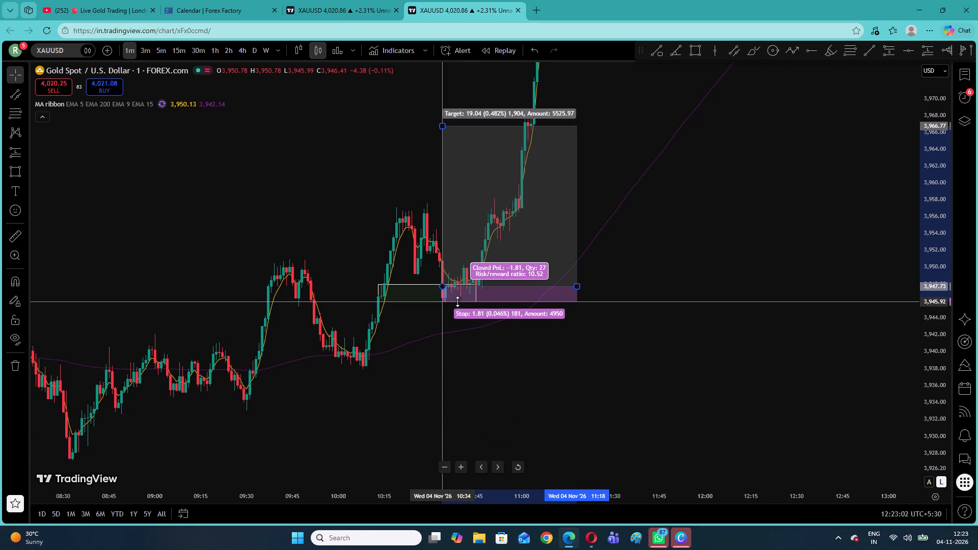
left_click_drag(457, 301, 457, 304)
left_click_drag(378, 184, 356, 222)
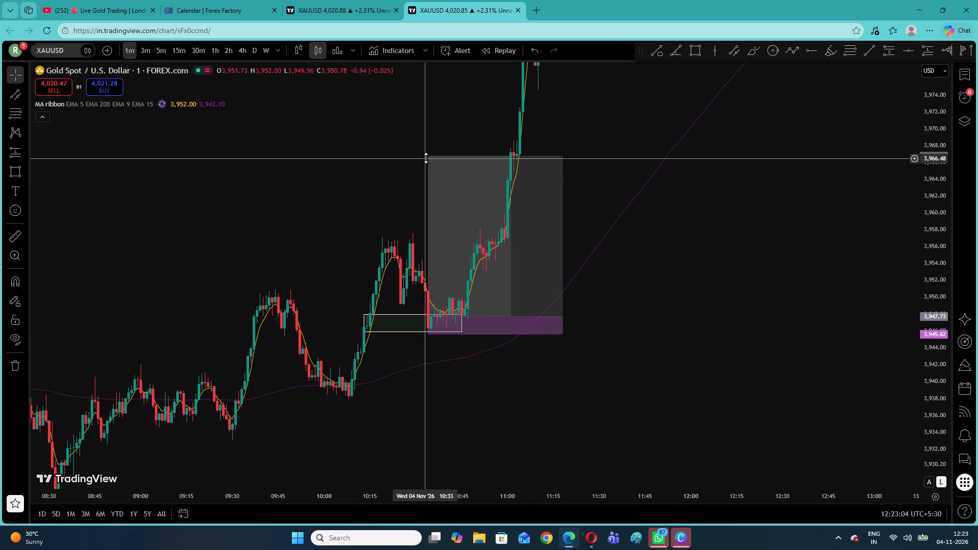
left_click_drag(426, 156, 429, 233)
left_click(425, 230)
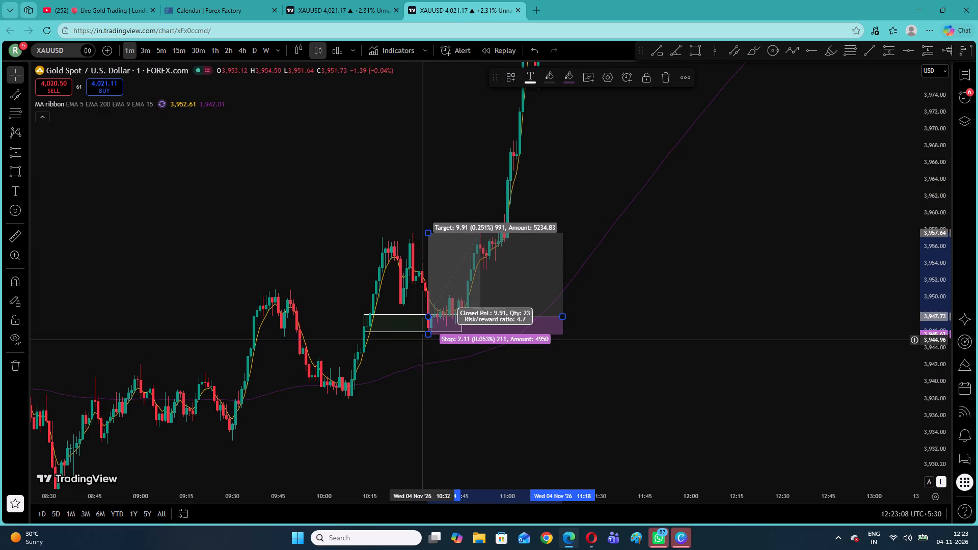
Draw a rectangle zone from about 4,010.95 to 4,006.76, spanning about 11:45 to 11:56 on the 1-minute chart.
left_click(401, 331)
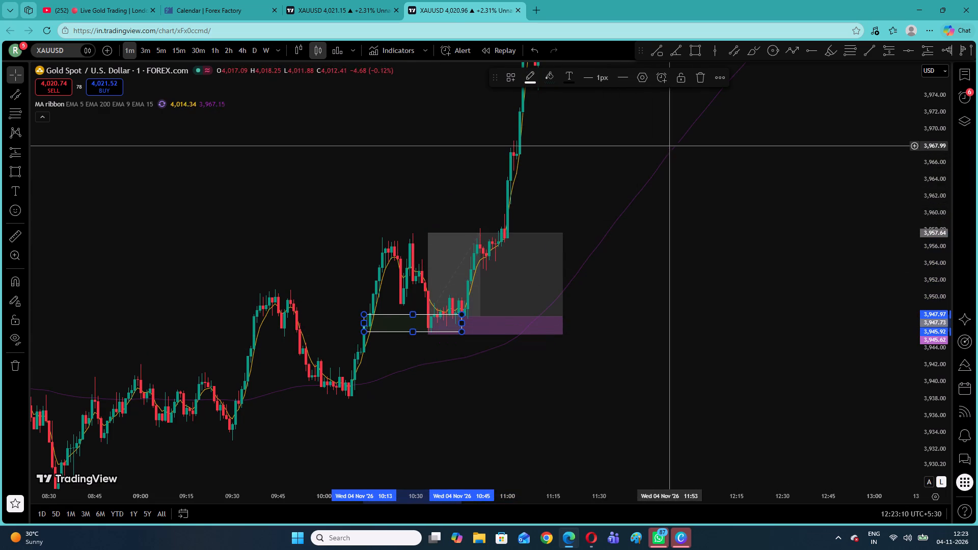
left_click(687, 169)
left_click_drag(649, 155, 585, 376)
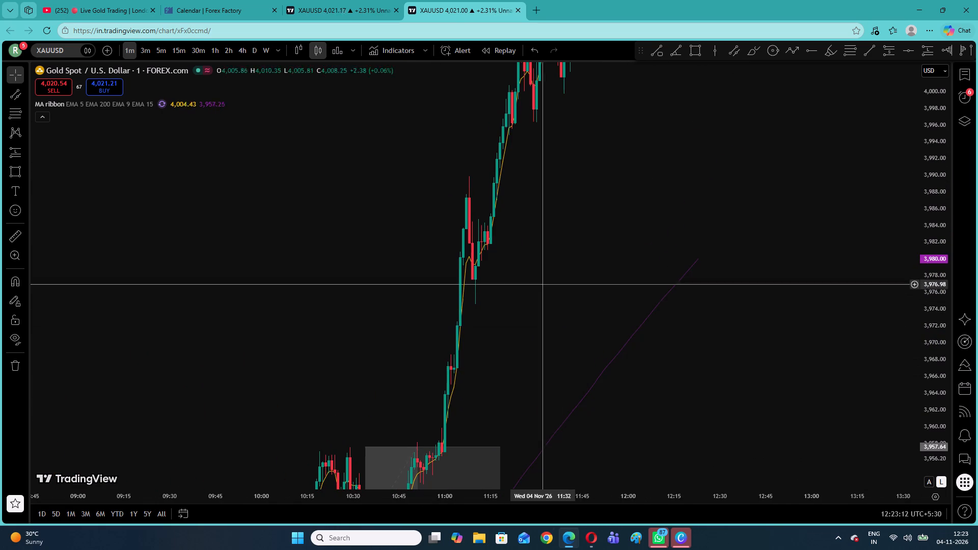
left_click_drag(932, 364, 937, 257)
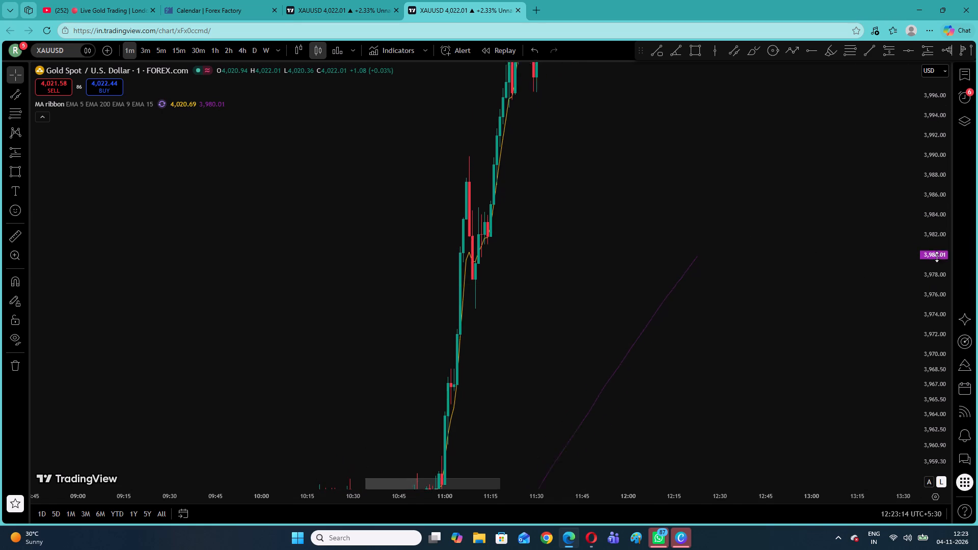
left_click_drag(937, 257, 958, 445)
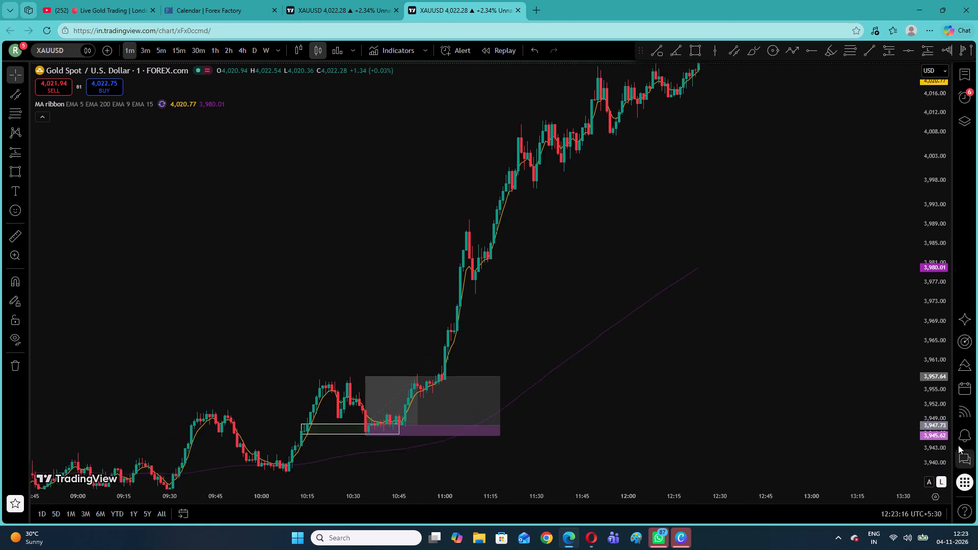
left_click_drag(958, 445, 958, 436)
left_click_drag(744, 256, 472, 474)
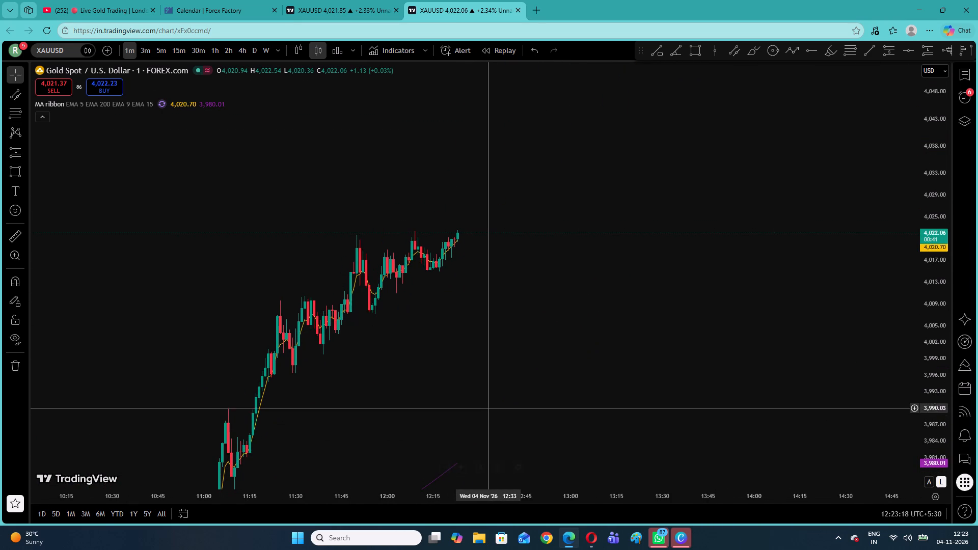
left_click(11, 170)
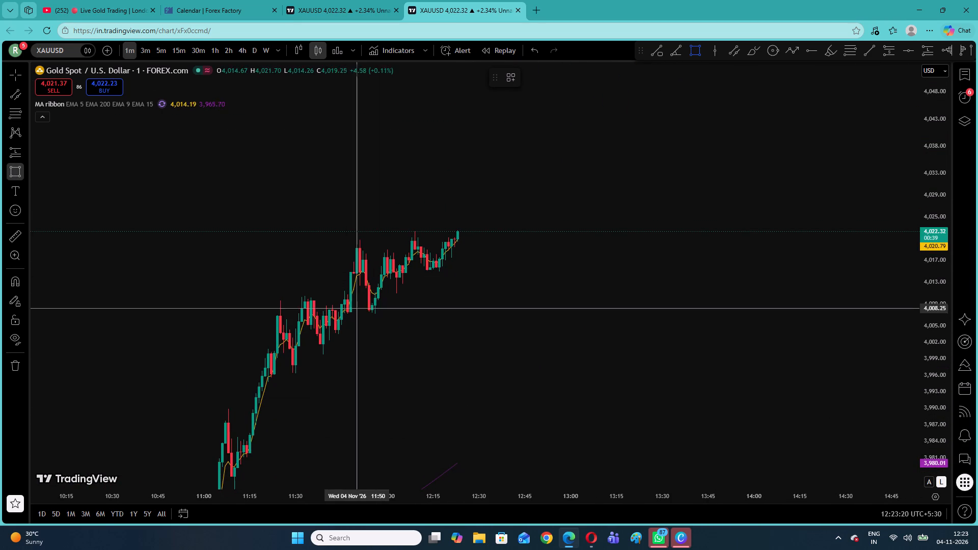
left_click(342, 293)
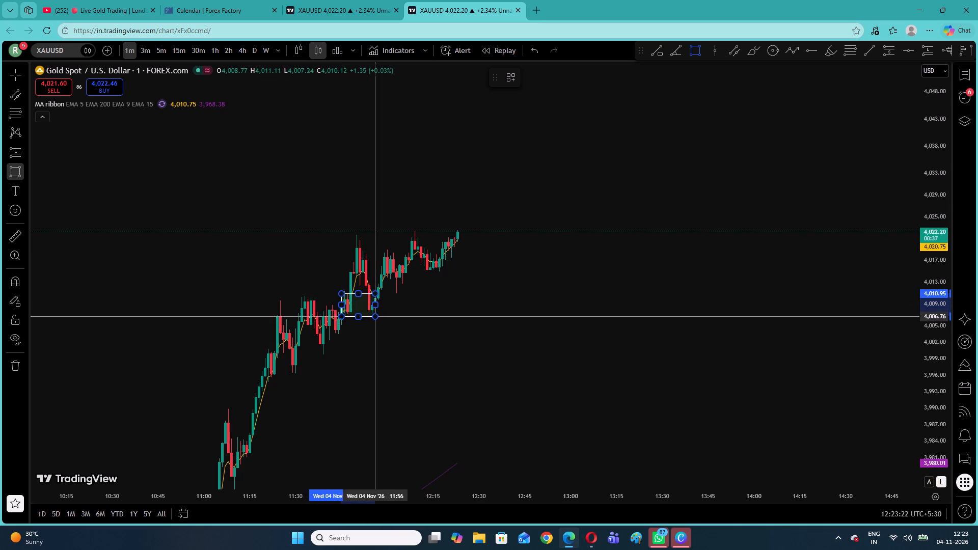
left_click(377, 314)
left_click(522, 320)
Examine the 1-minute price action around the modelled long and back through the early morning for comparable moves.
left_click_drag(411, 381, 694, 258)
left_click_drag(491, 406, 535, 232)
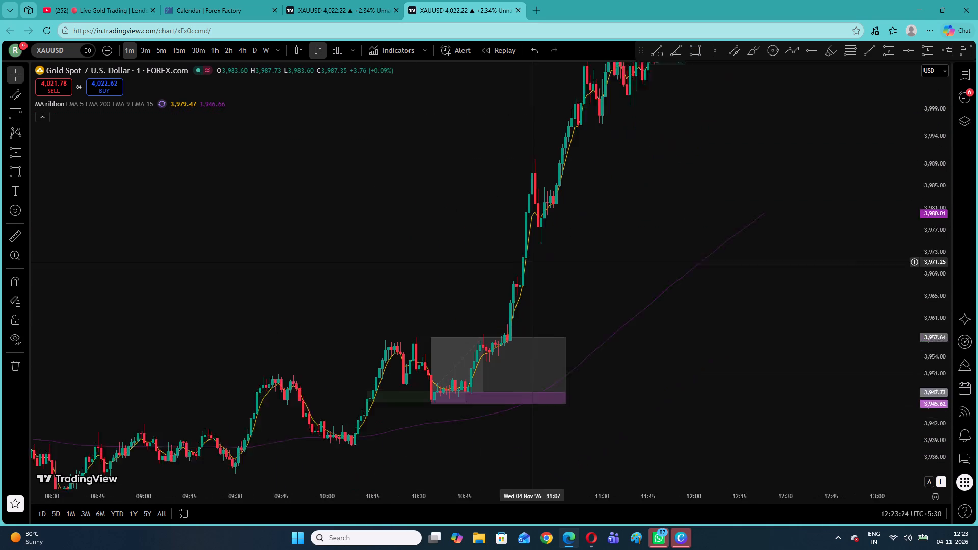
left_click_drag(535, 232, 536, 189)
left_click_drag(439, 401, 546, 373)
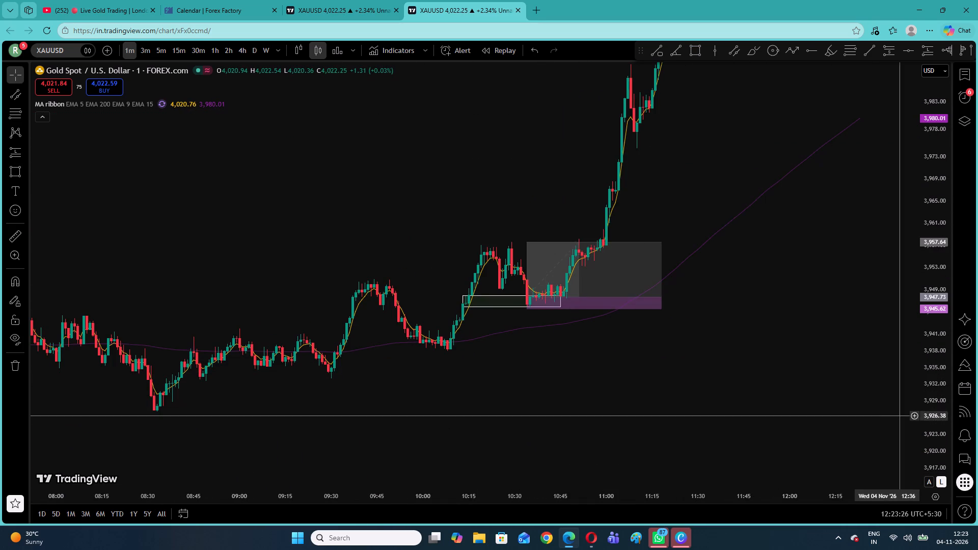
left_click_drag(936, 425, 922, 290)
left_click_drag(507, 427, 701, 302)
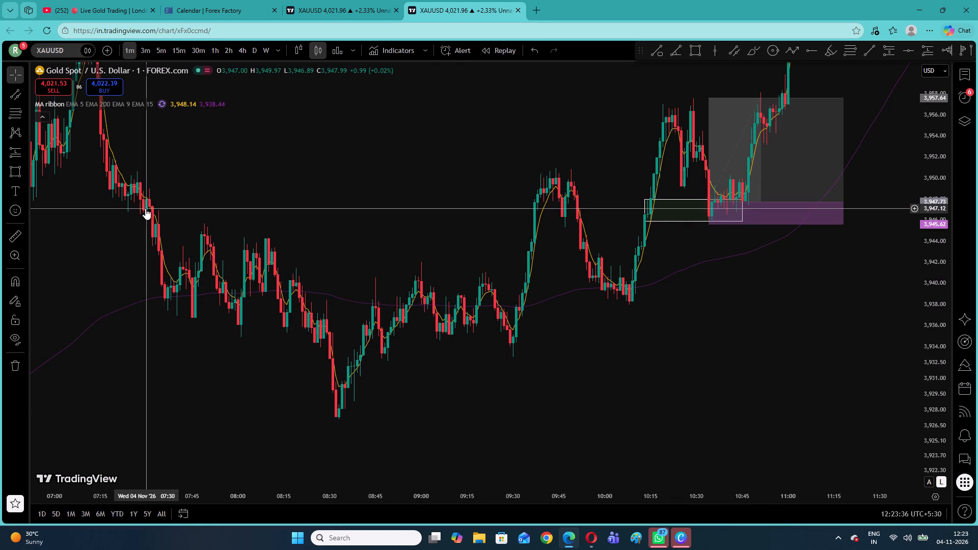
left_click_drag(195, 203, 539, 317)
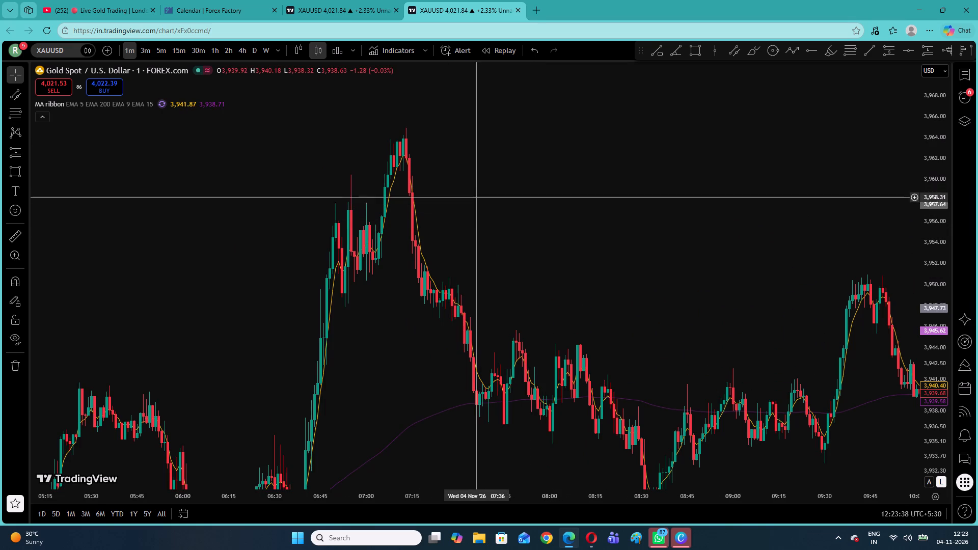
left_click_drag(475, 198, 582, 93)
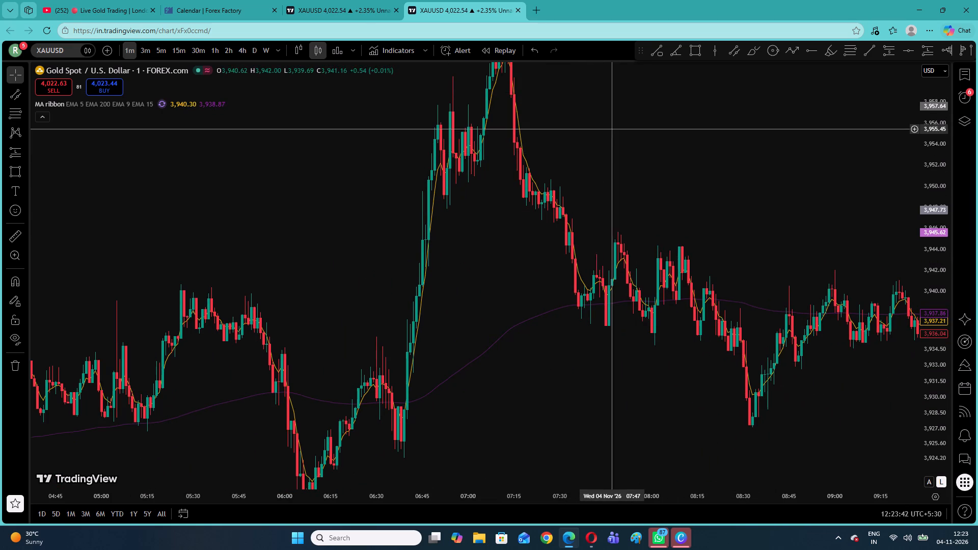
left_click_drag(470, 278, 711, 162)
Reset the chart view and remove all three drawings from the 1-minute chart.
right_click(548, 160)
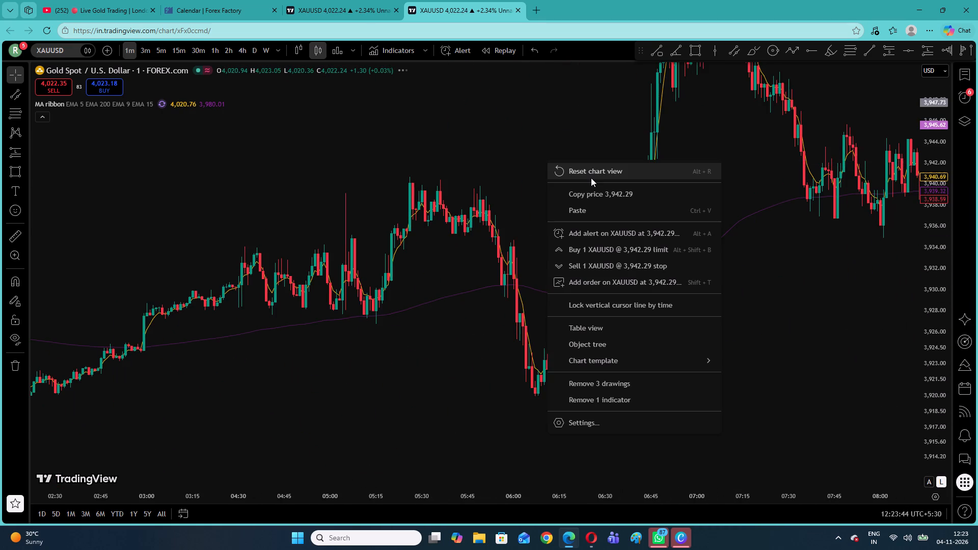
left_click(588, 168)
right_click(594, 169)
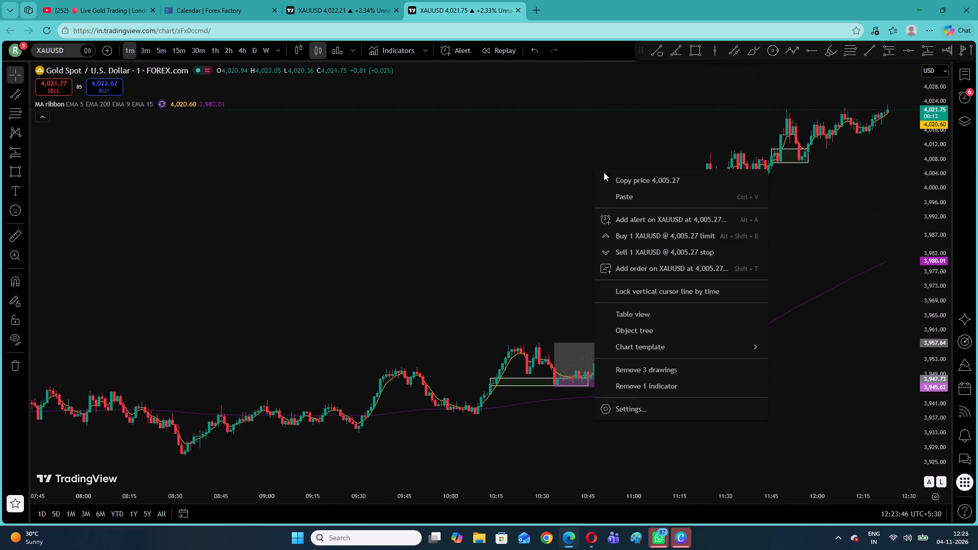
left_click(661, 367)
Examine the 1-minute swings against the EMA 5 and EMA 200 lines, back to the 05:00–08:00 period.
left_click_drag(614, 269, 732, 193)
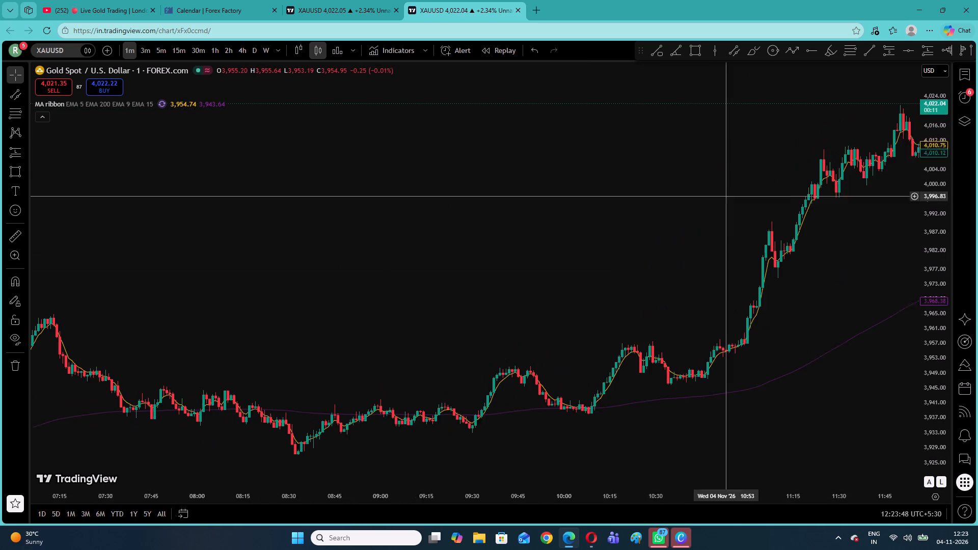
left_click_drag(732, 193, 734, 191)
left_click_drag(932, 379, 937, 336)
left_click_drag(783, 392, 856, 263)
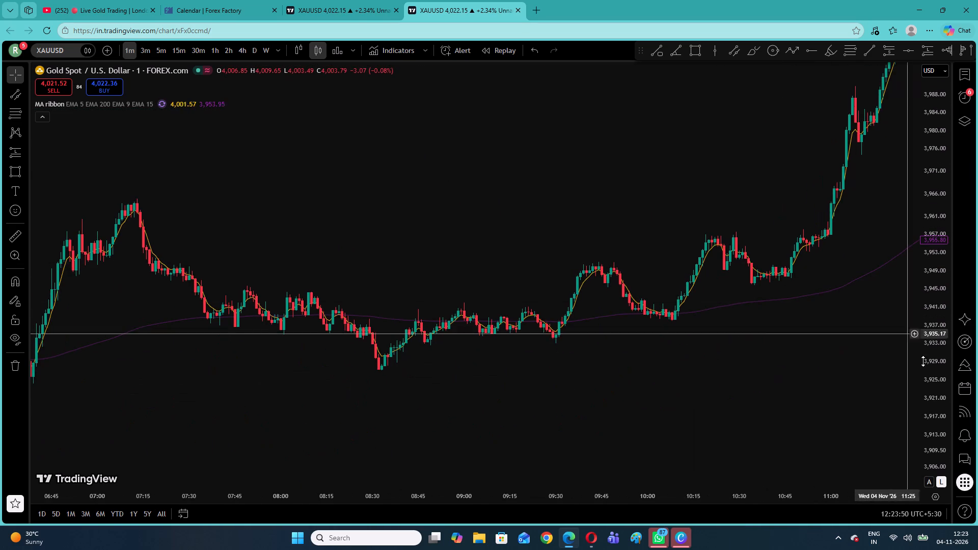
left_click_drag(931, 414, 904, 185)
left_click_drag(443, 241, 781, 278)
left_click_drag(523, 279, 767, 121)
left_click_drag(526, 281, 802, 202)
left_click_drag(661, 230, 642, 244)
left_click_drag(725, 201, 597, 259)
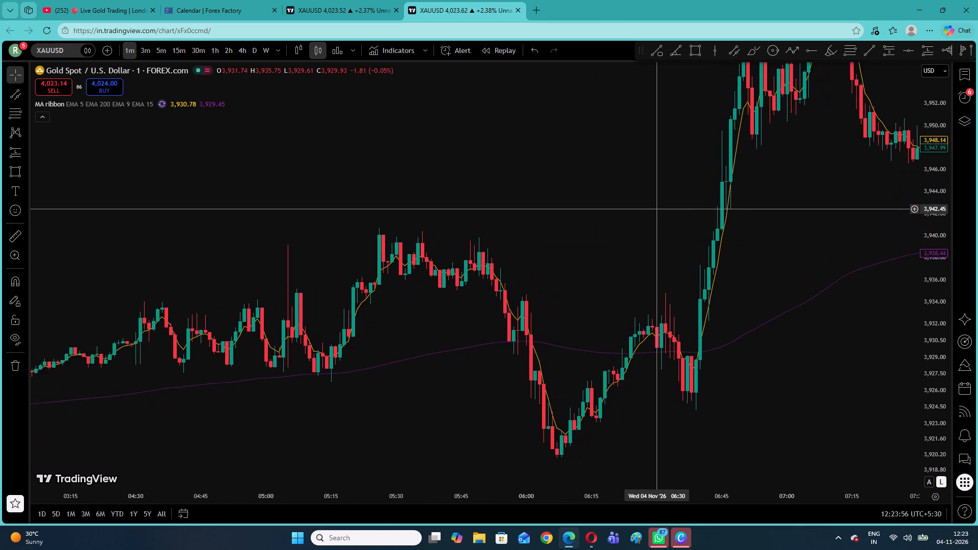
left_click_drag(929, 340, 931, 298)
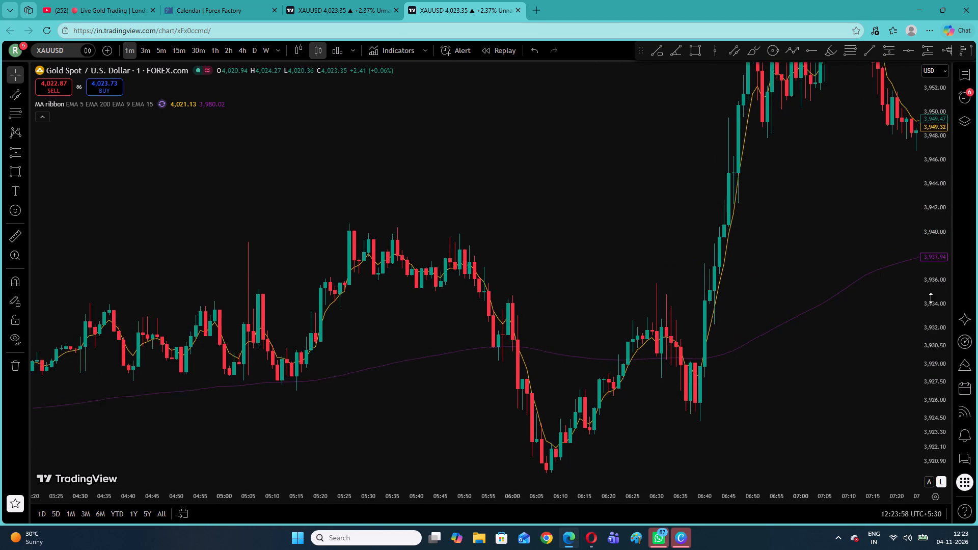
left_click_drag(931, 298, 934, 276)
left_click_drag(651, 237, 453, 223)
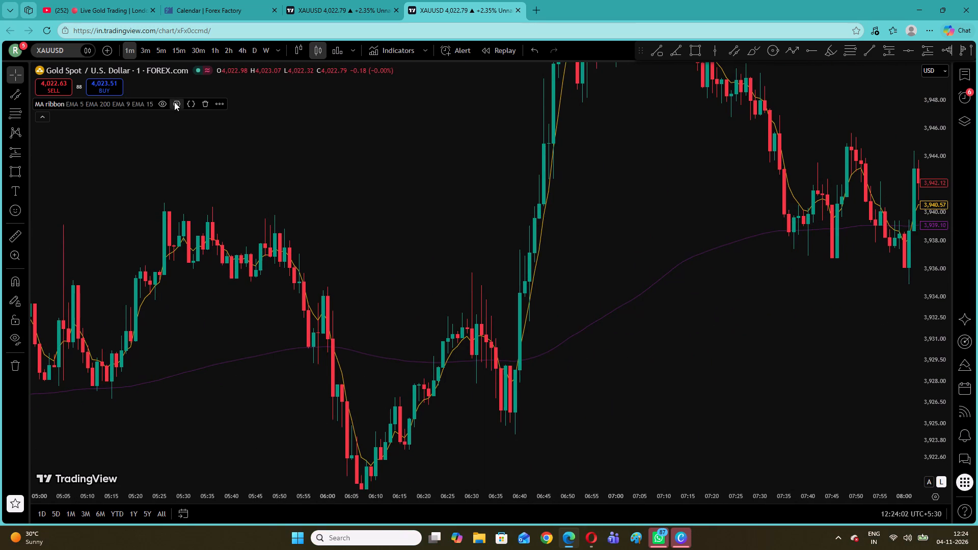
Turn off the EMA 200 (MA #2) line in the MA ribbon.
left_click(174, 102)
left_click(369, 217)
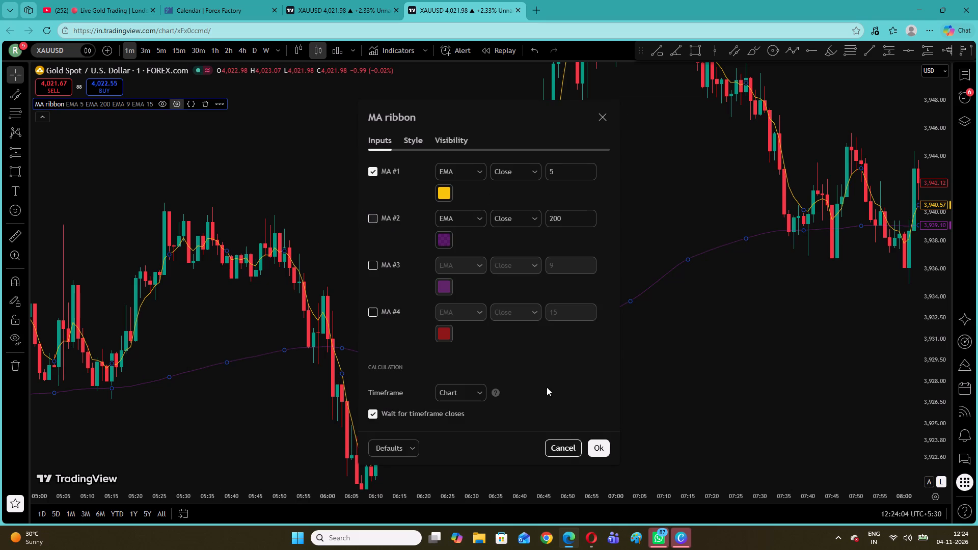
left_click(592, 449)
left_click(321, 127)
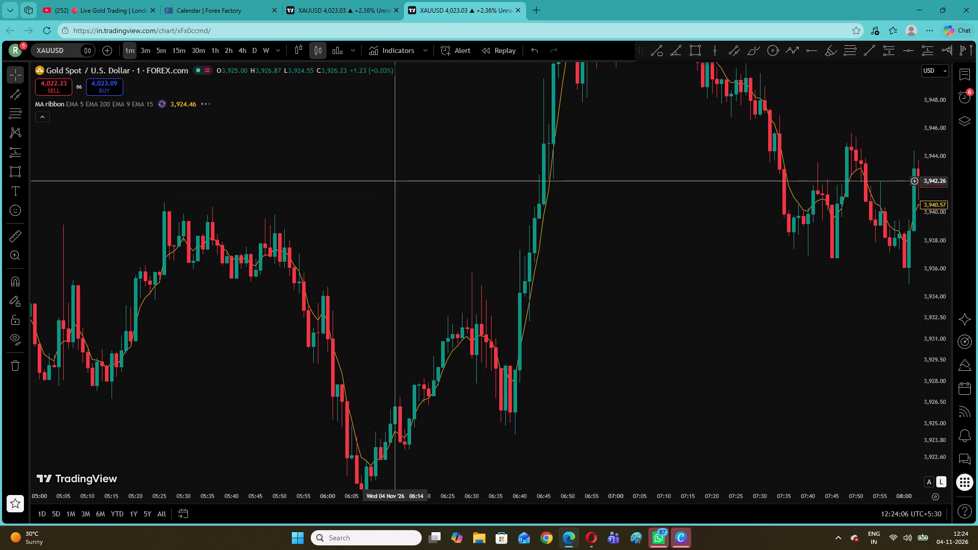
Draw a rectangle zone from about 3,937.15 to 3,934.27 at the 05:52 breakdown and extend it to about 06:09.
left_click(13, 172)
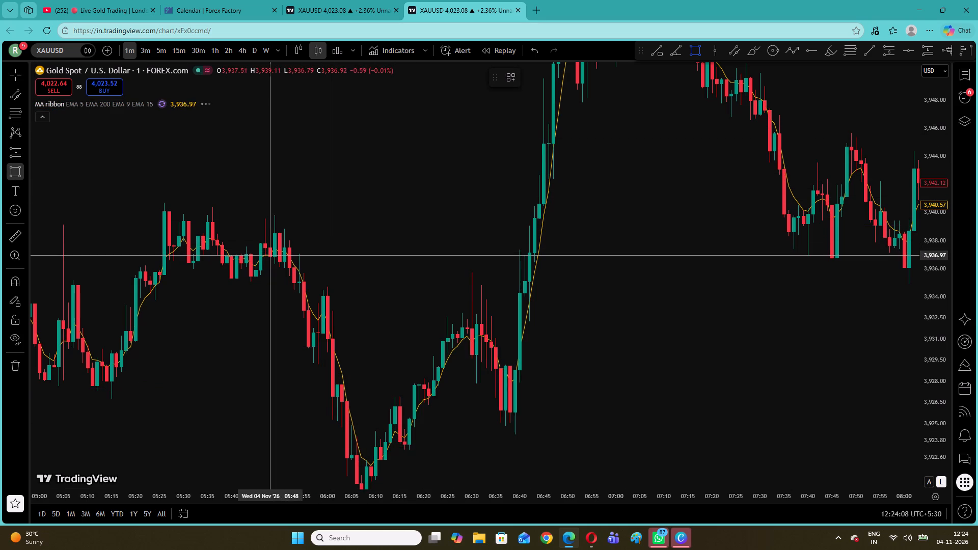
left_click(290, 253)
left_click(342, 293)
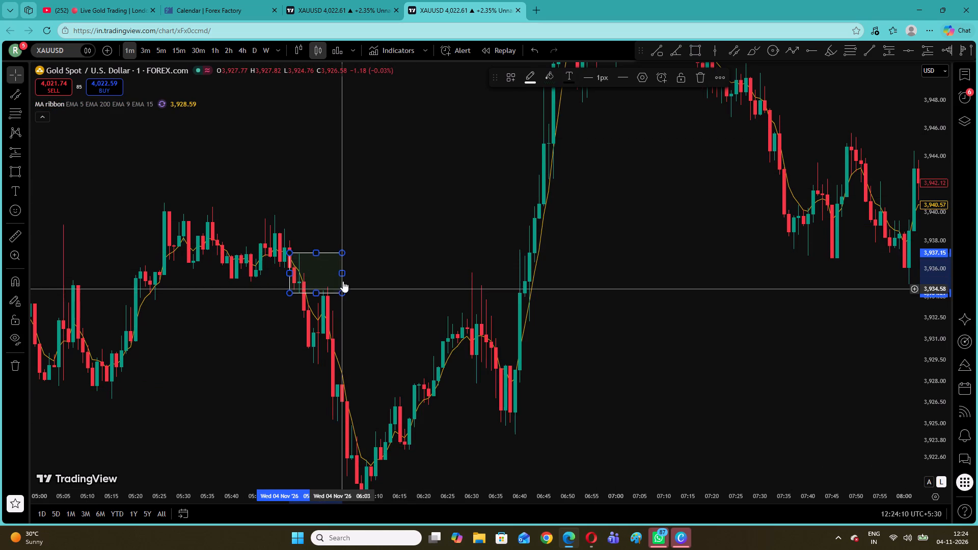
left_click_drag(341, 273, 369, 271)
left_click(406, 265)
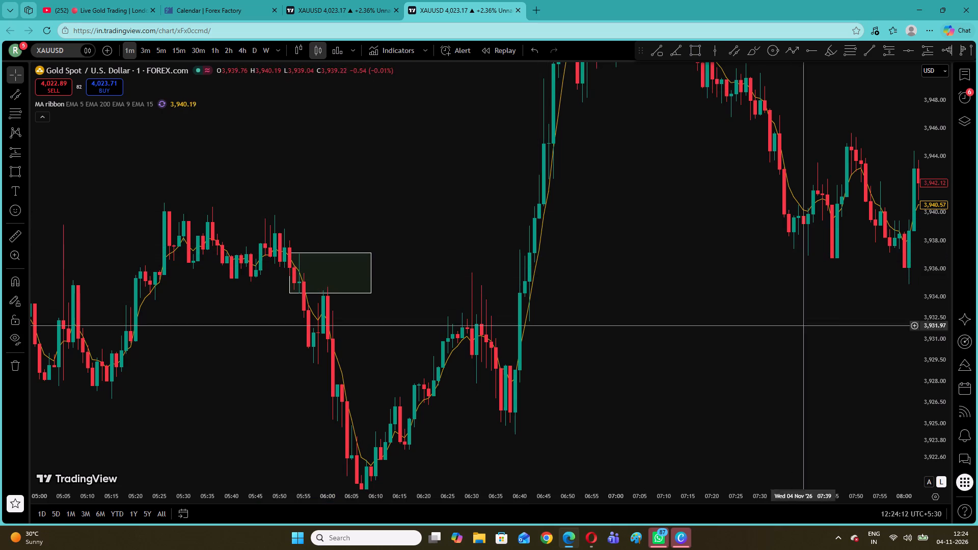
Turn off the EMA 5 (MA #1) line in the MA ribbon.
left_click_drag(932, 332, 937, 382)
left_click_drag(481, 258, 439, 226)
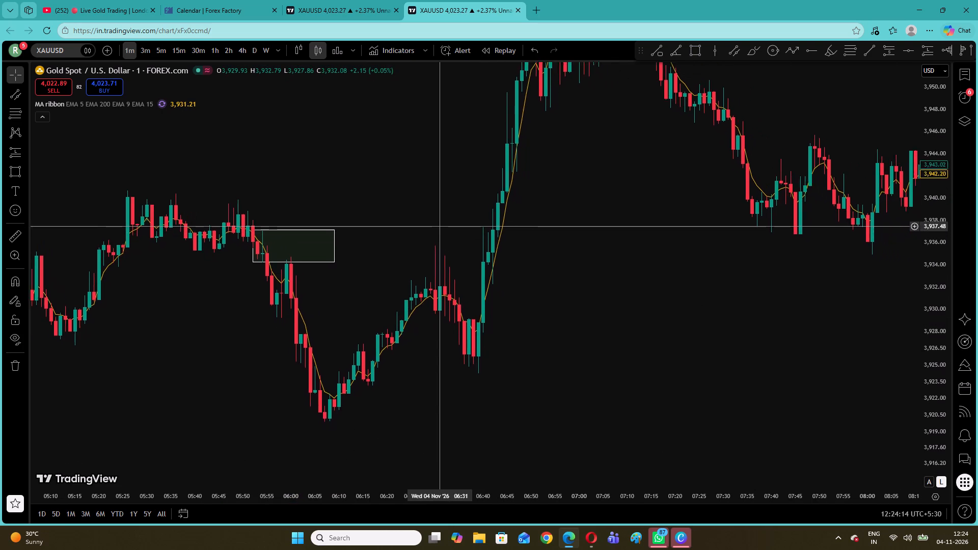
left_click_drag(439, 226, 419, 214)
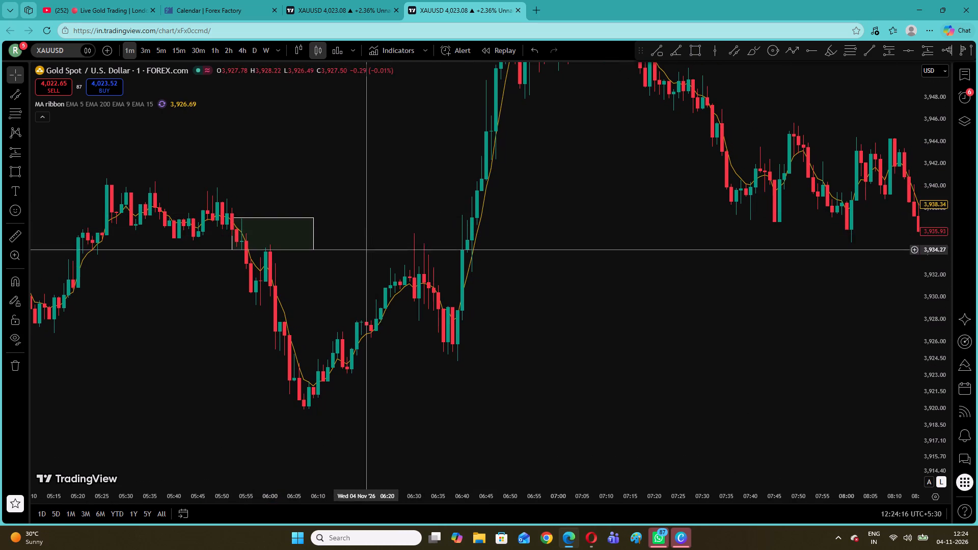
left_click_drag(372, 238, 289, 196)
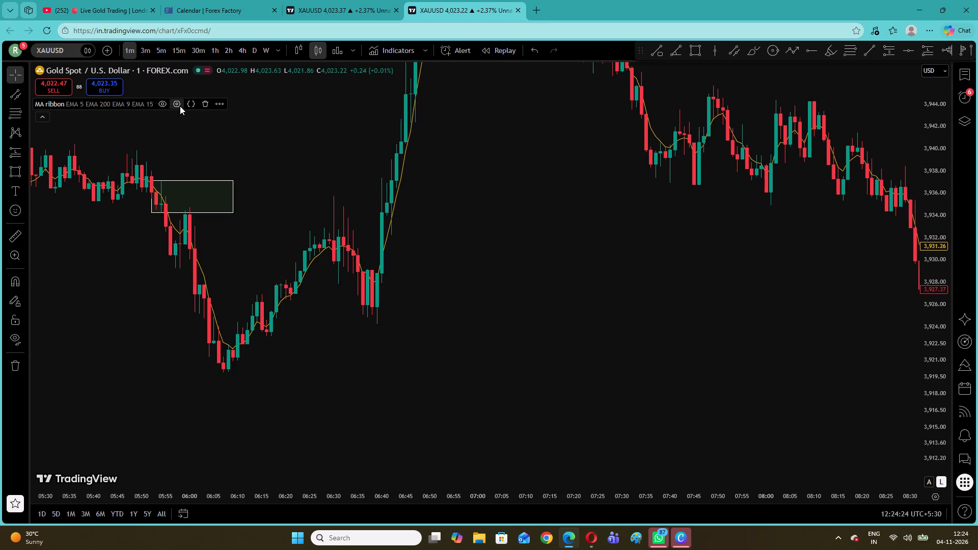
left_click(179, 105)
left_click(376, 173)
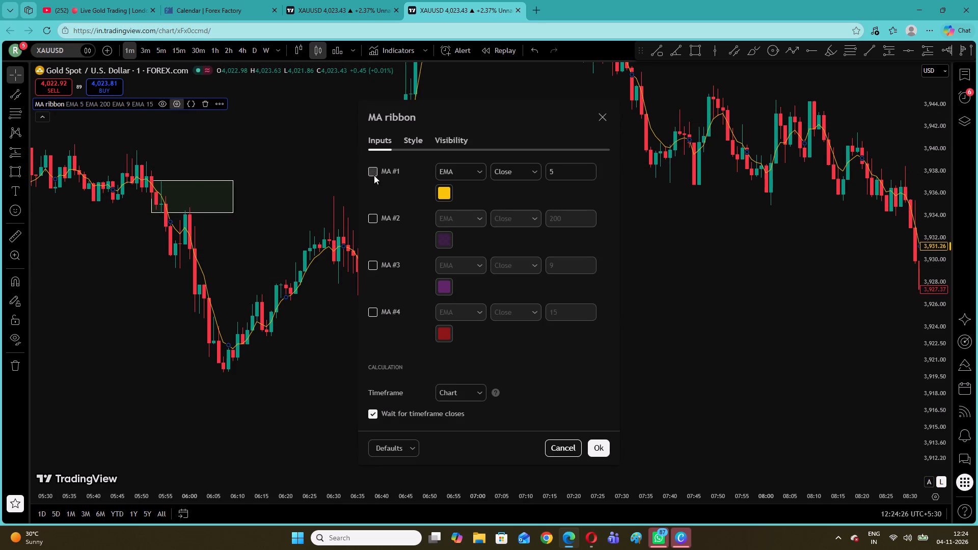
left_click(595, 447)
left_click(329, 163)
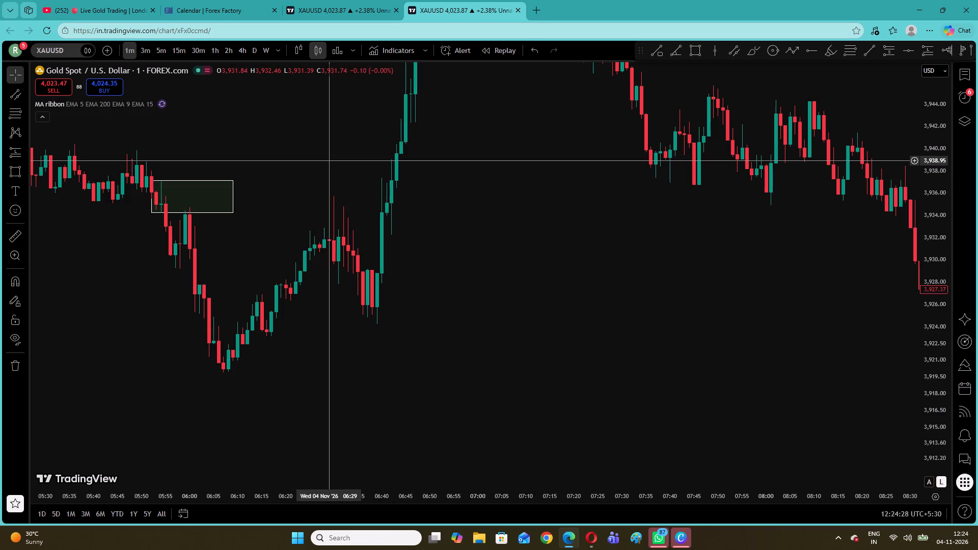
Draw a rectangle zone from about 3,924.50 to 3,922.49 after the morning low, spanning 06:11 to about 06:18.
left_click_drag(330, 160, 468, 204)
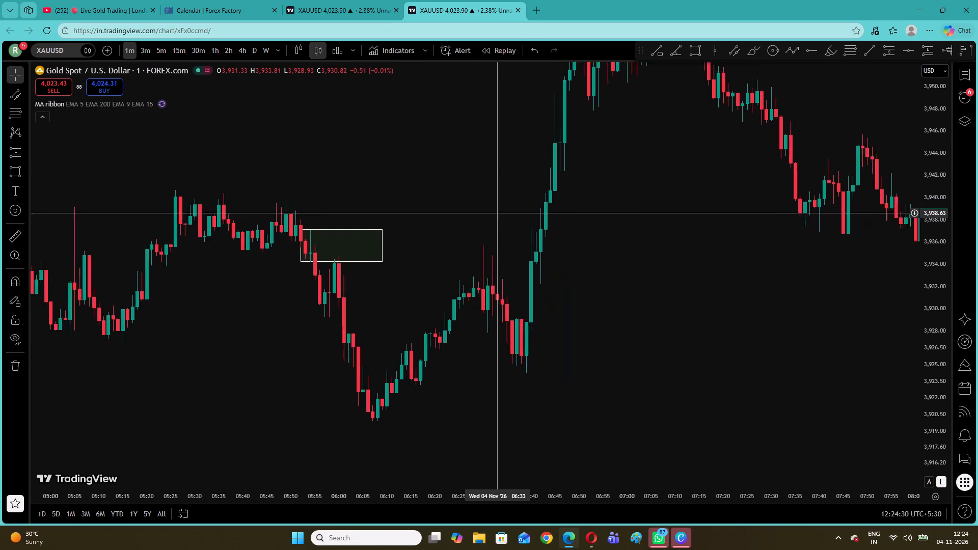
left_click_drag(468, 204, 456, 200)
left_click_drag(497, 384, 442, 382)
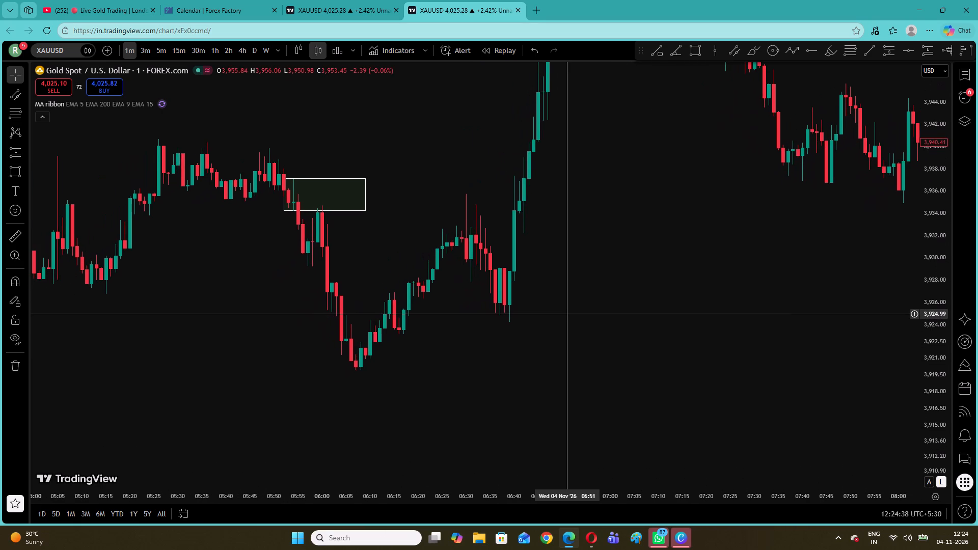
left_click_drag(933, 406, 931, 375)
left_click_drag(765, 388, 739, 364)
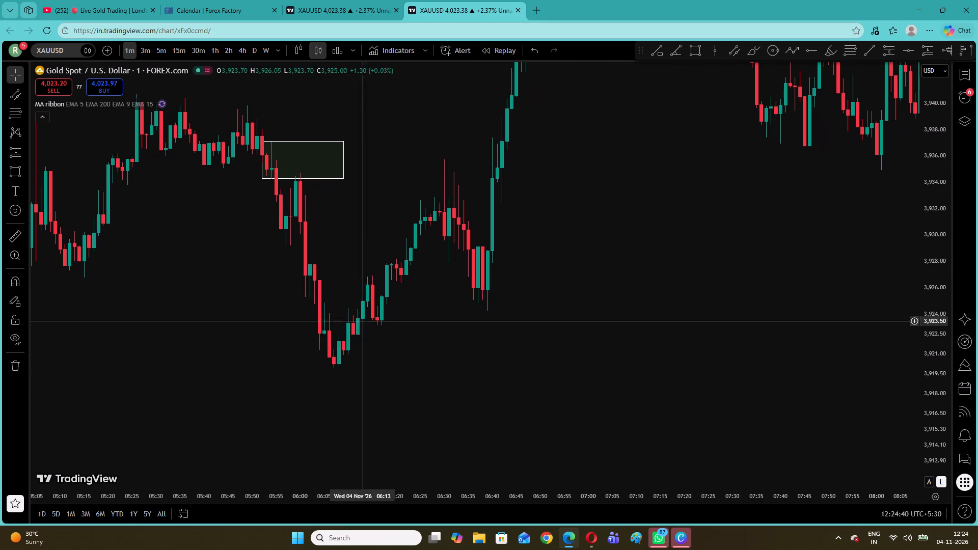
left_click(15, 175)
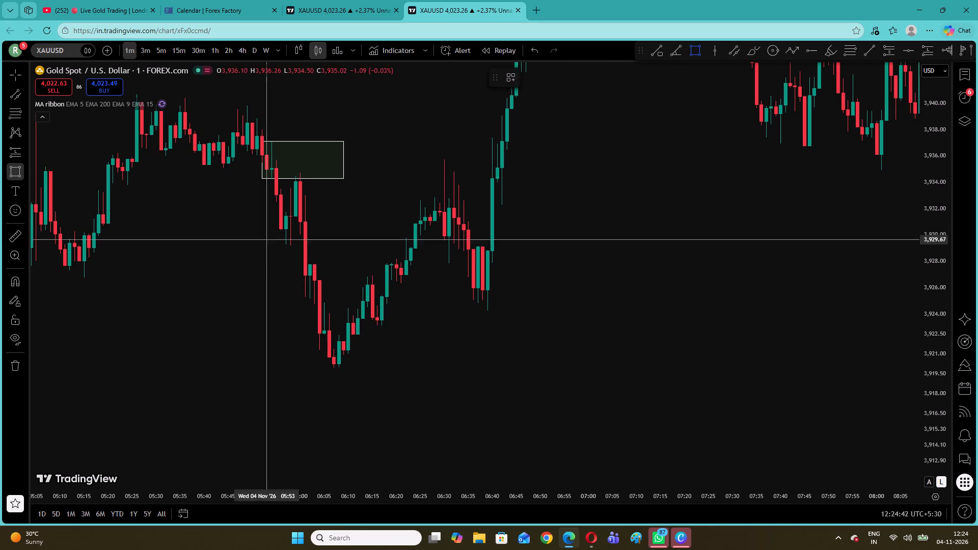
left_click(351, 308)
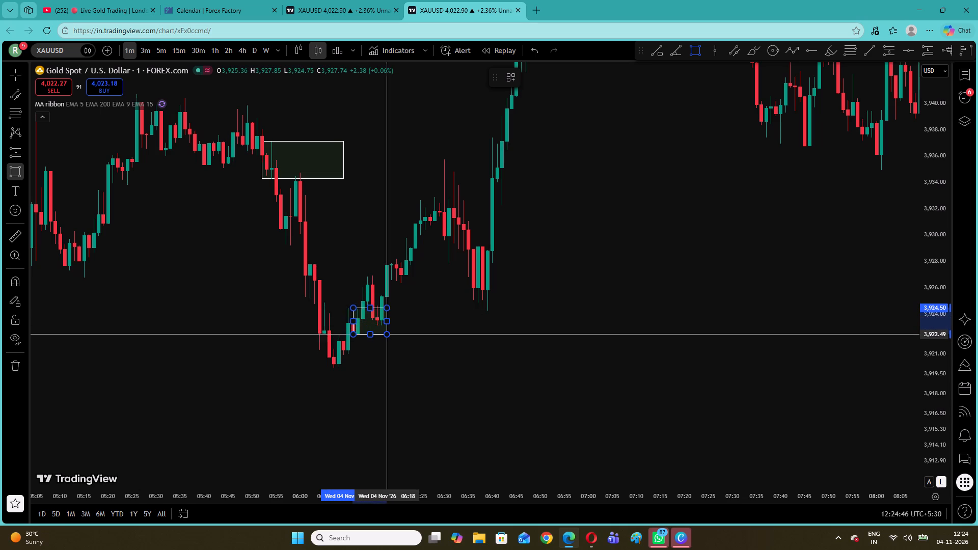
left_click(388, 336)
left_click(441, 336)
left_click_drag(471, 323, 504, 321)
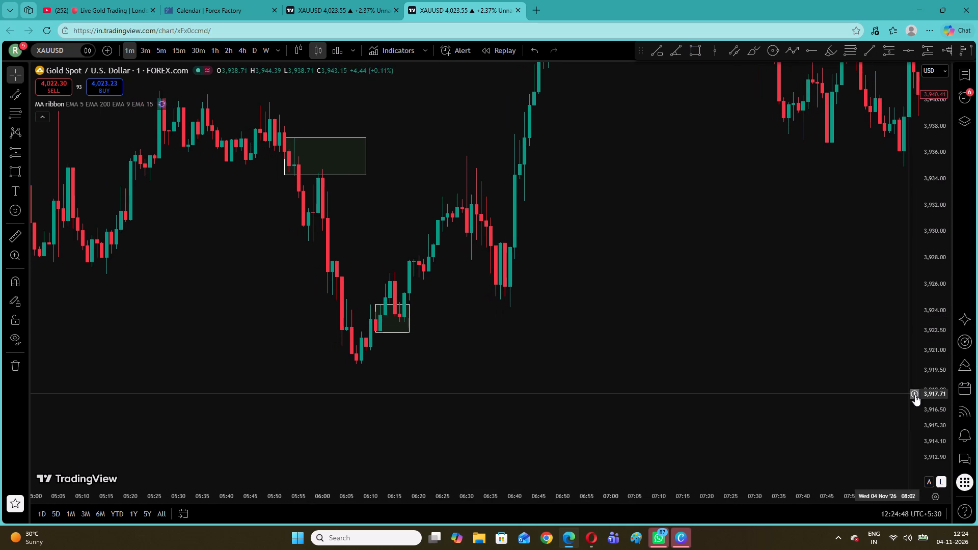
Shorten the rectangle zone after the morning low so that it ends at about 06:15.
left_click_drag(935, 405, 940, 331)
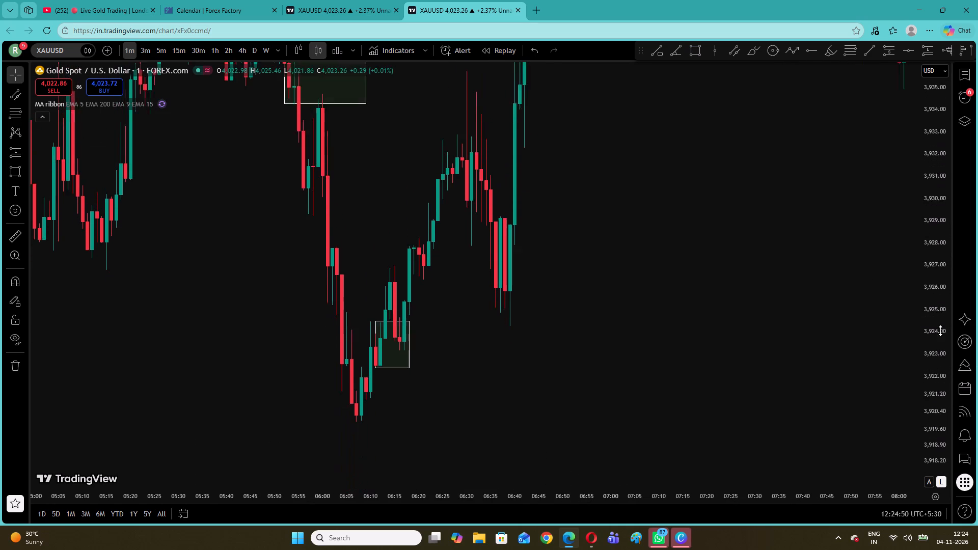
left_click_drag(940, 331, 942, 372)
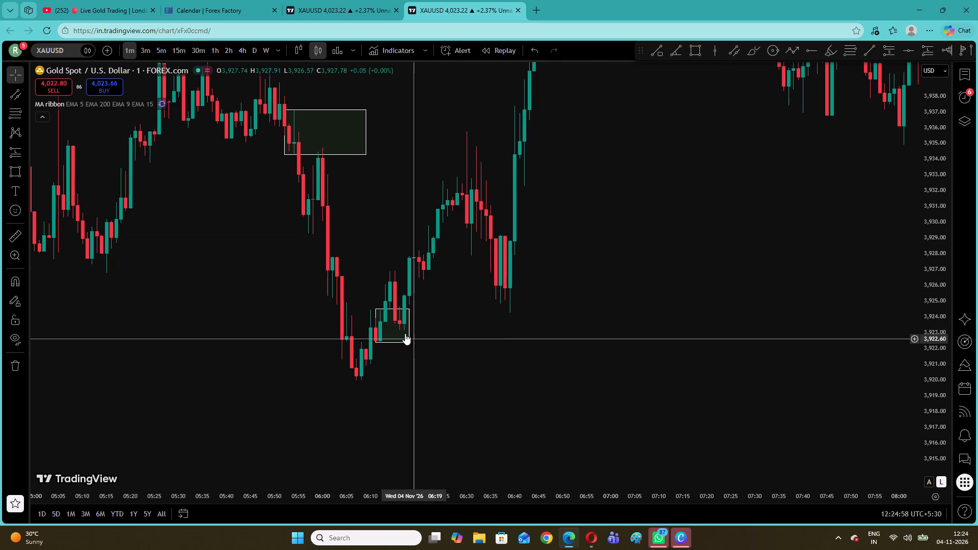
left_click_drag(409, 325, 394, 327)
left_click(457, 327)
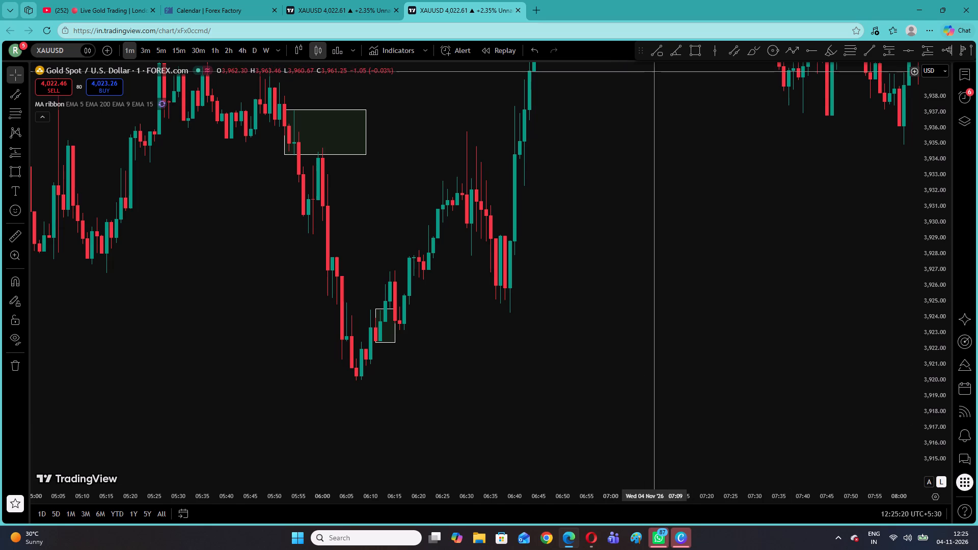
Switch the XAUUSD chart to the 5-minute timeframe.
right_click_drag(644, 71, 644, 78)
left_click(653, 92)
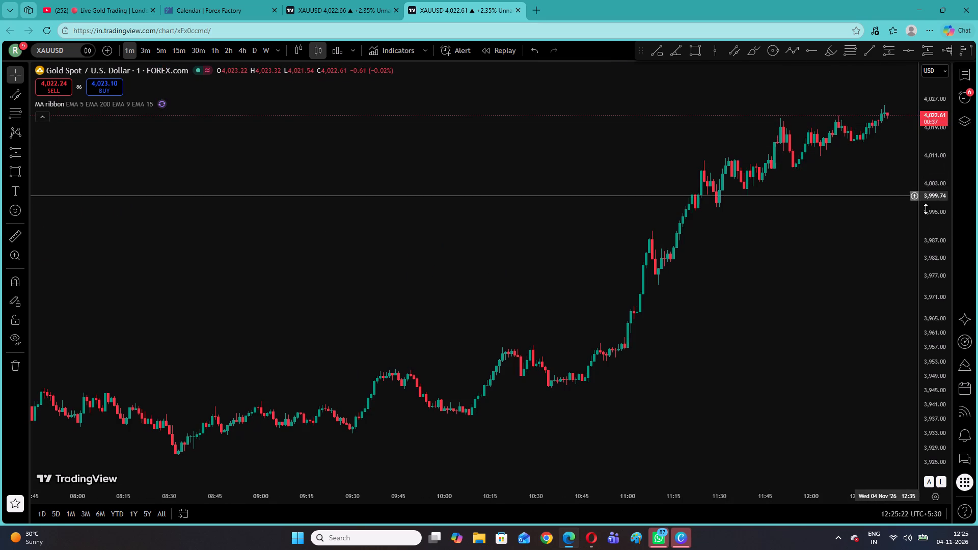
left_click_drag(938, 213, 927, 162)
left_click_drag(882, 128, 696, 258)
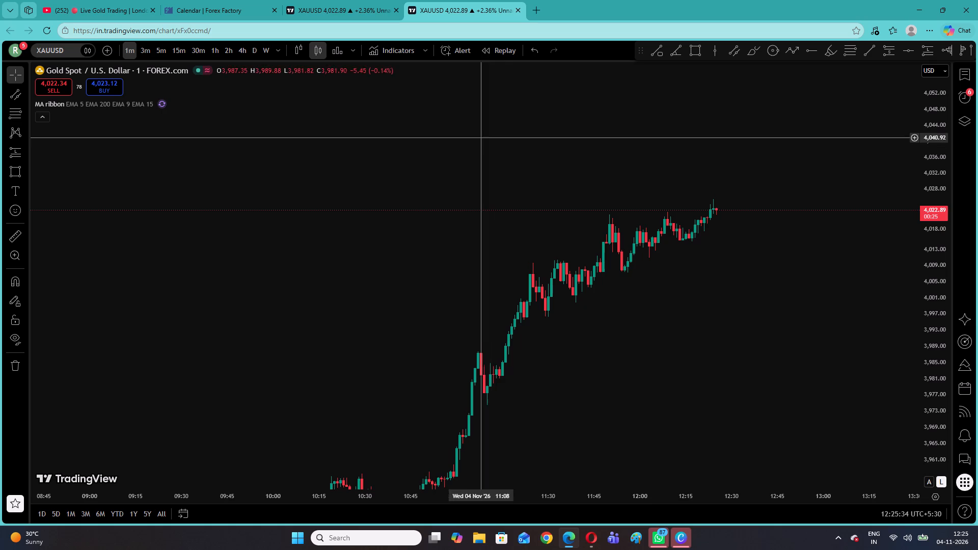
left_click(160, 51)
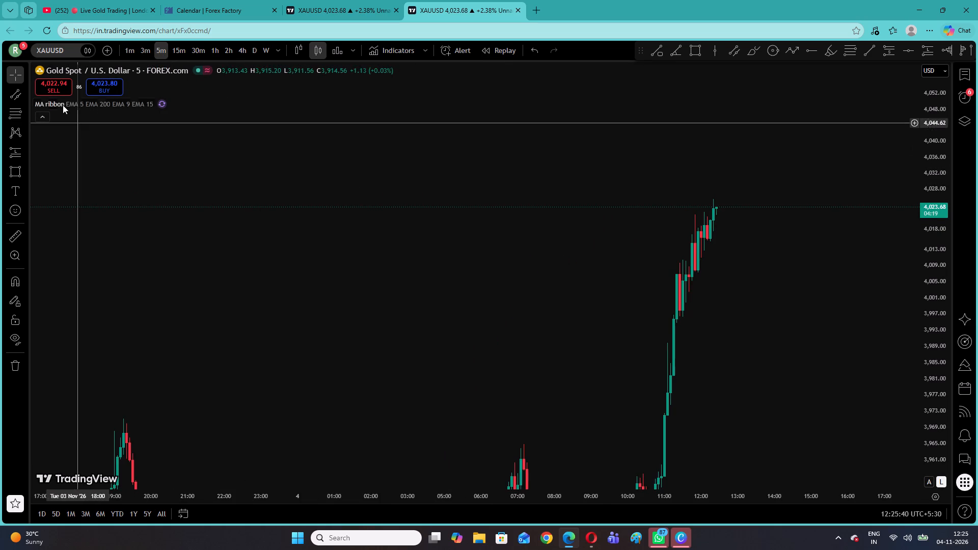
Turn on the EMA 9 (MA #3) line in the MA ribbon.
left_click(176, 100)
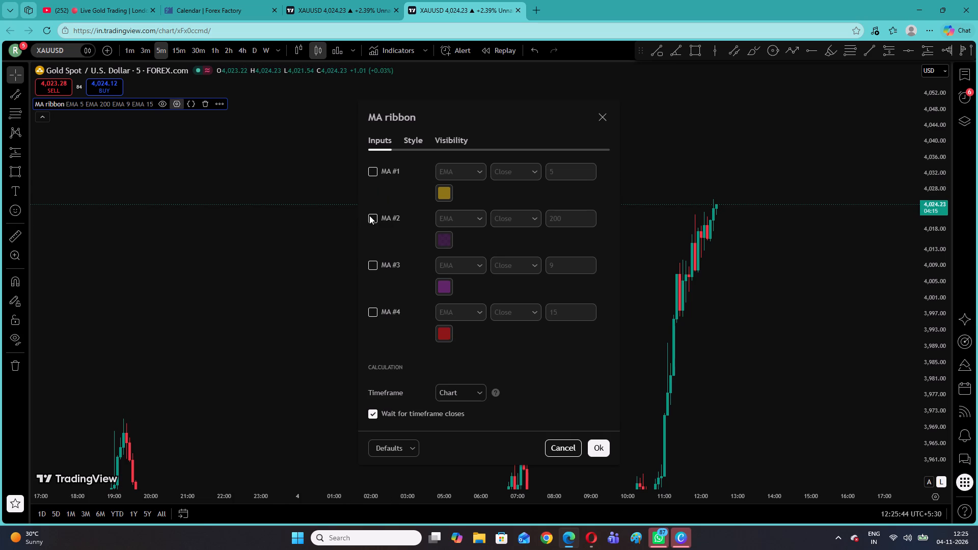
left_click(371, 270)
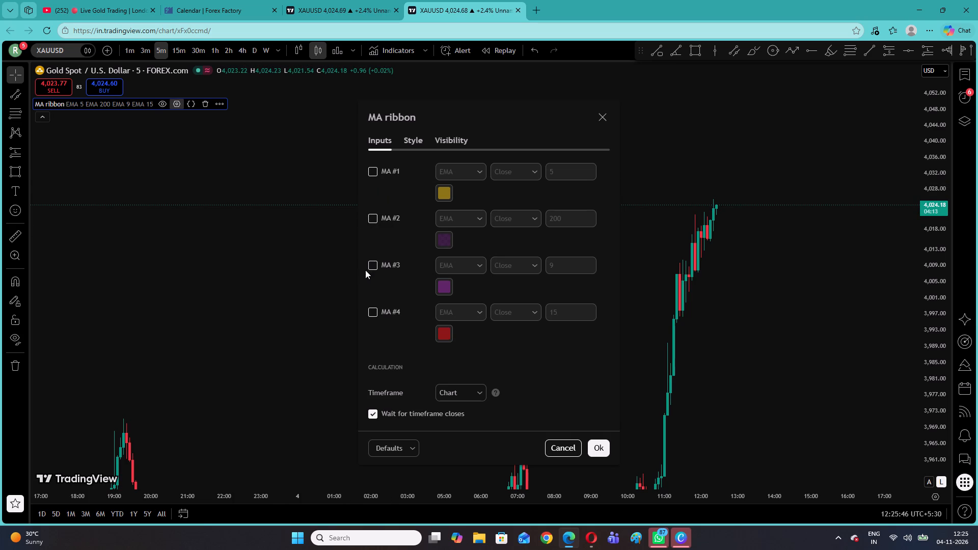
left_click(365, 271)
left_click(368, 269)
left_click(370, 266)
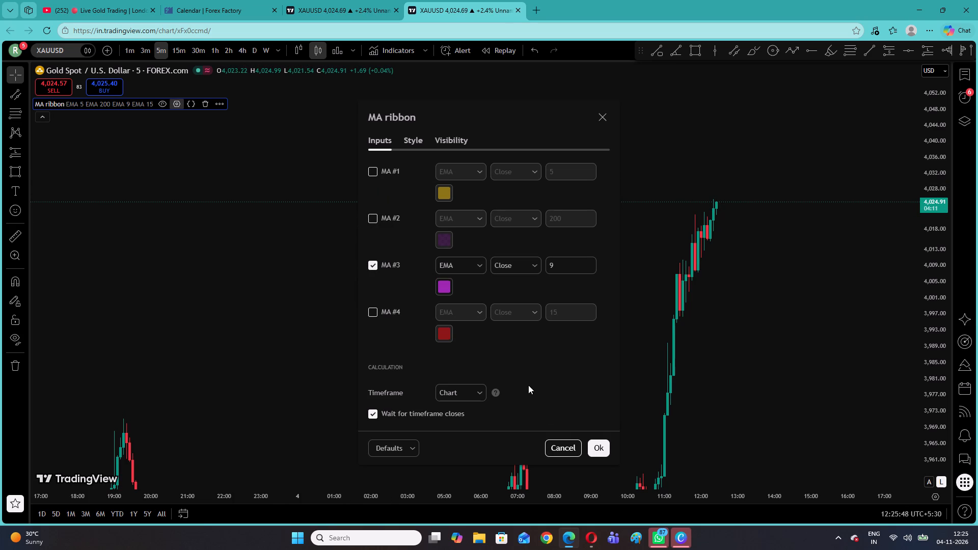
left_click(587, 444)
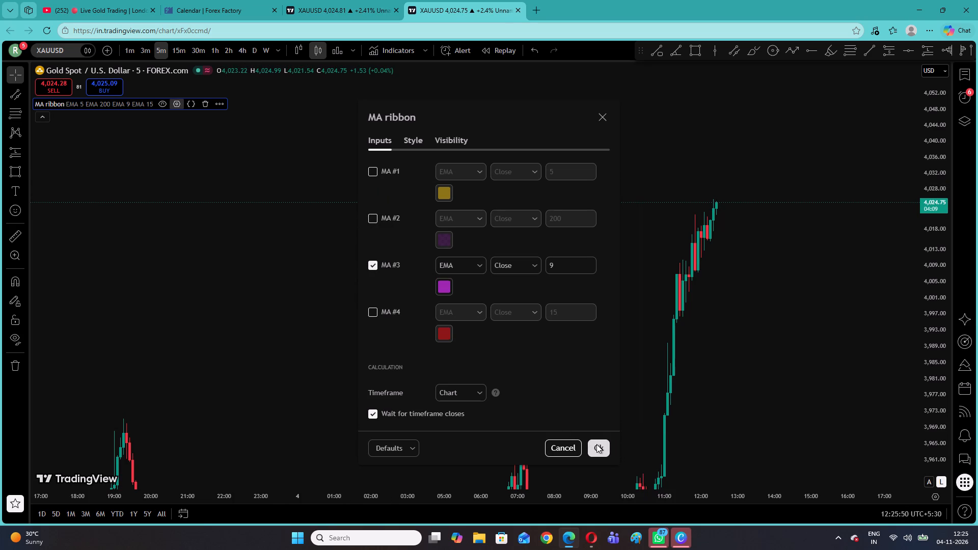
left_click(596, 444)
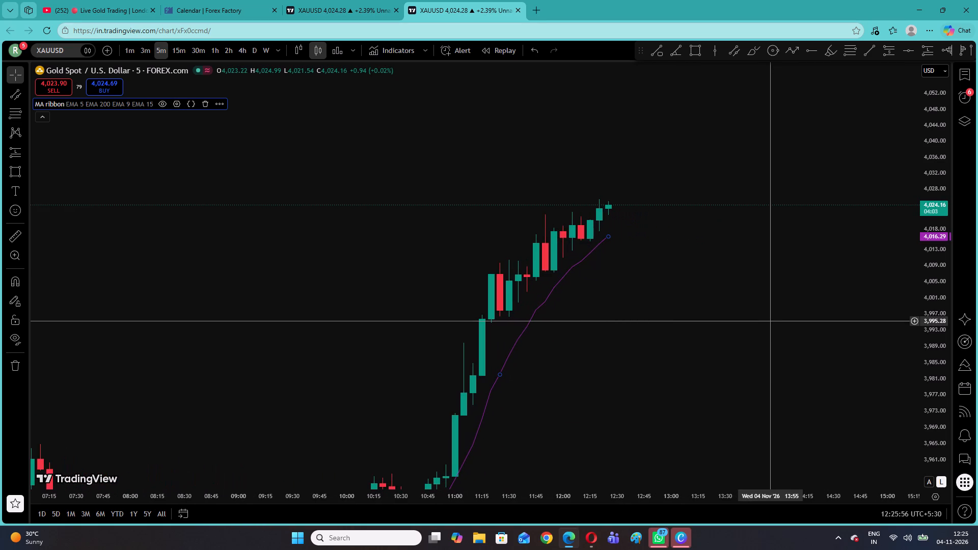
Turn on the EMA 200 (MA #2) line in the MA ribbon.
left_click_drag(468, 384, 478, 226)
left_click(549, 269)
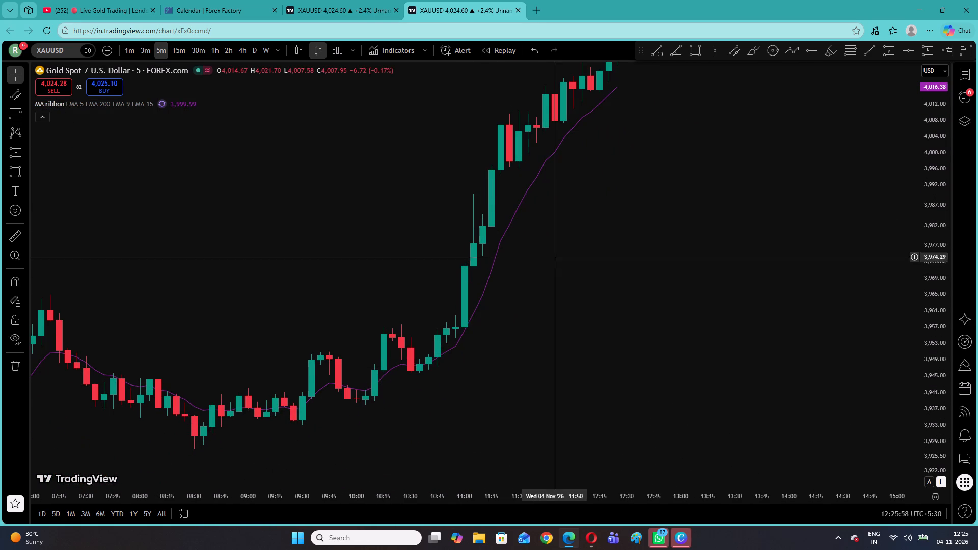
left_click_drag(337, 268, 431, 230)
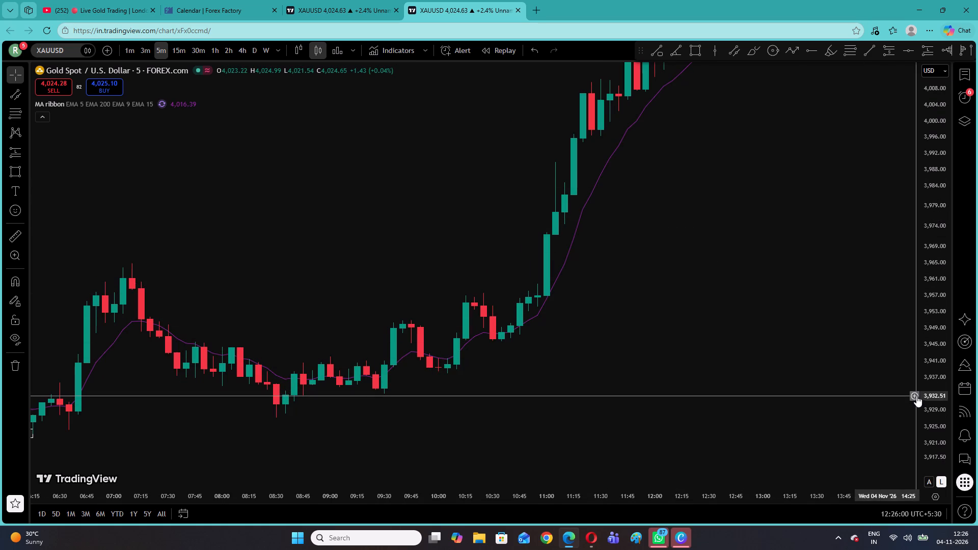
left_click_drag(942, 406, 935, 302)
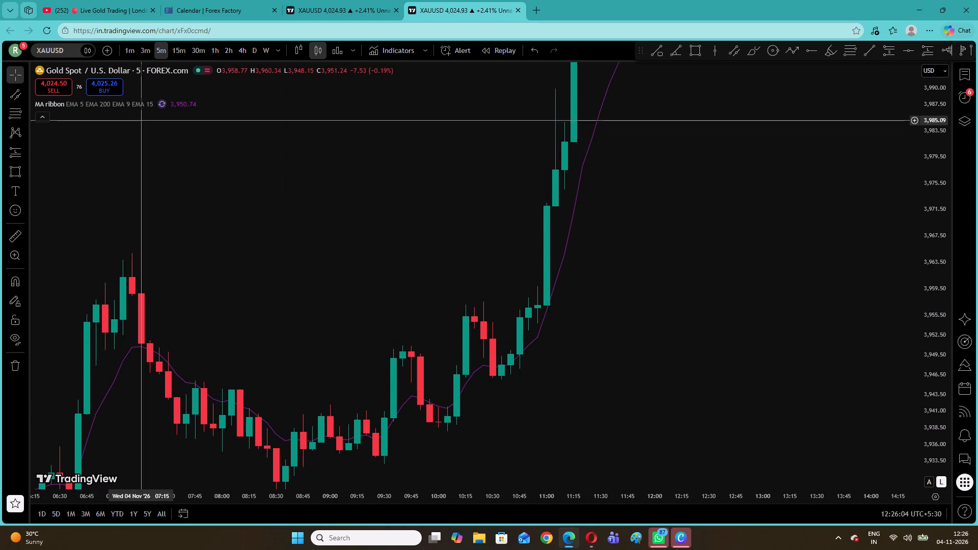
left_click(181, 104)
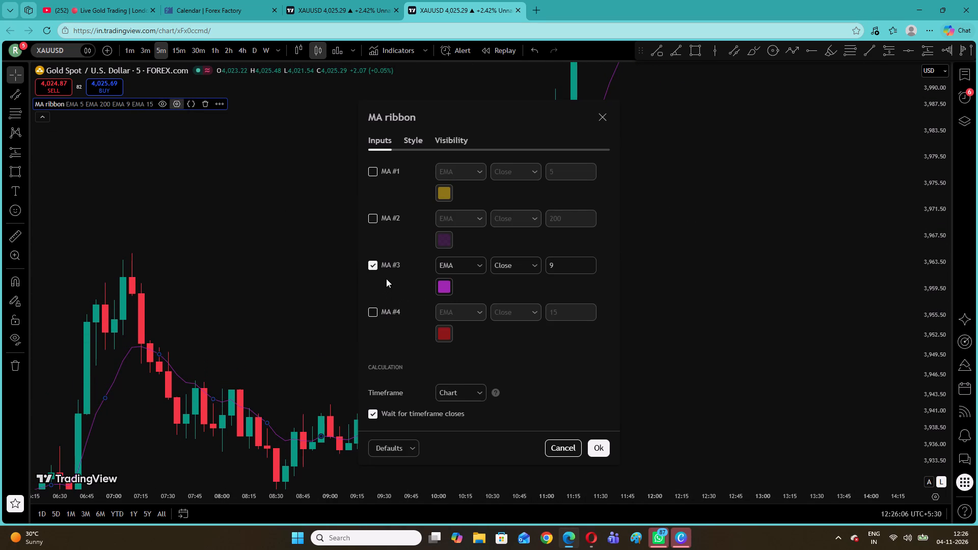
left_click(375, 218)
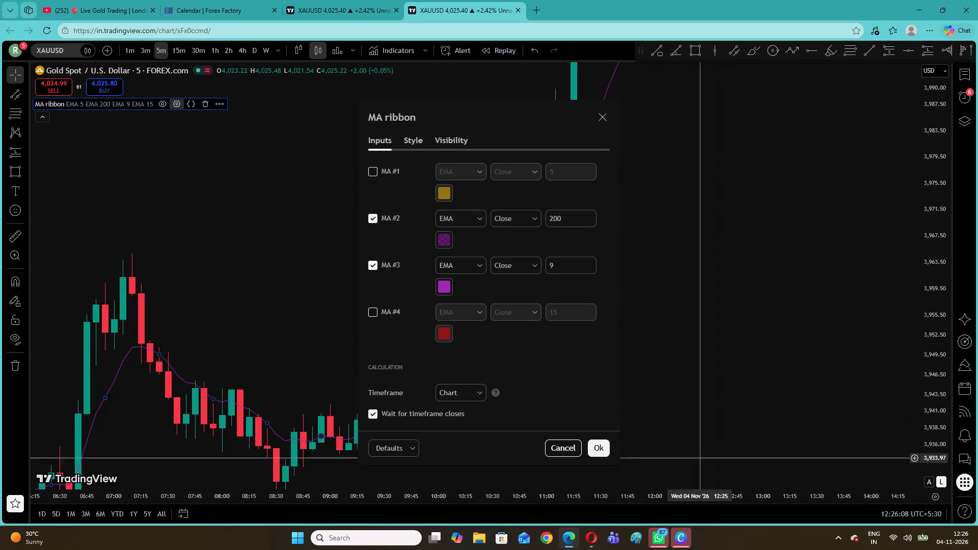
left_click(602, 449)
left_click(651, 284)
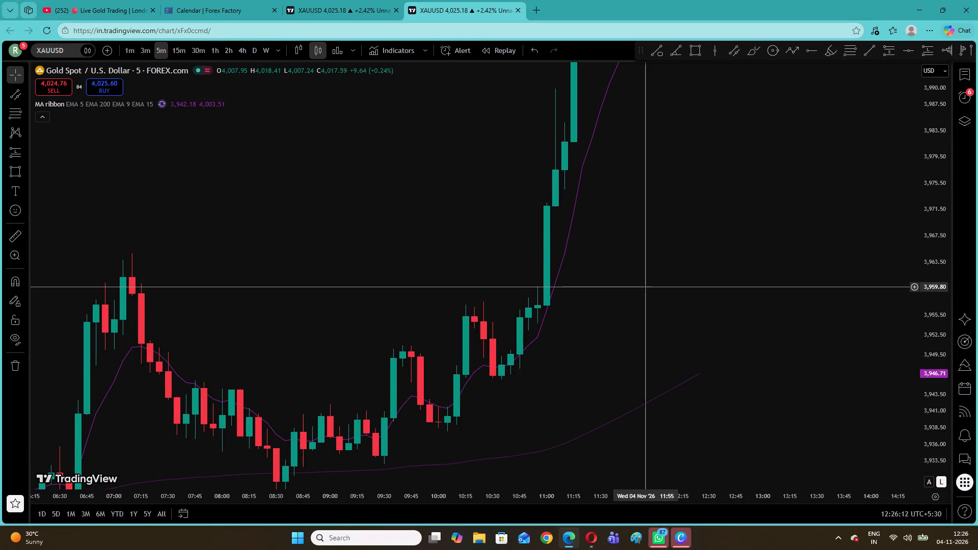
Remove the two rectangle zones from the chart.
left_click_drag(651, 286, 762, 218)
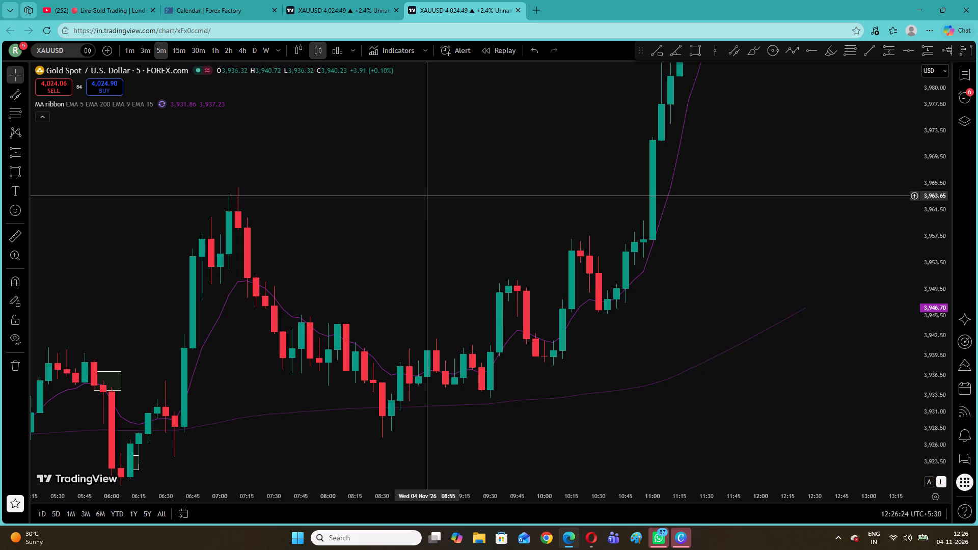
left_click(461, 221)
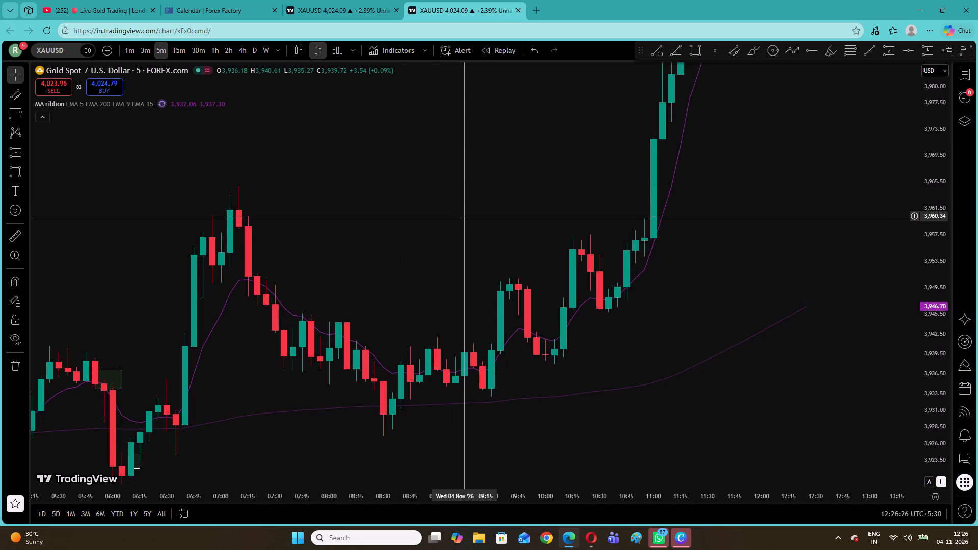
right_click(447, 174)
left_click(513, 392)
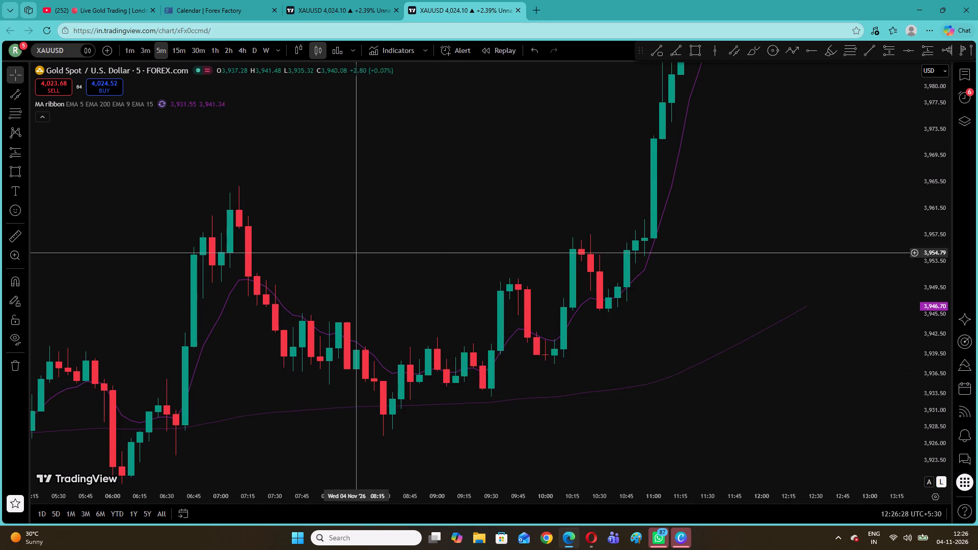
Draw a rectangle zone from about 3,931.14 to 3,924.10 at the 06:30 pullback and extend it to about 08:35.
left_click_drag(345, 213, 468, 137)
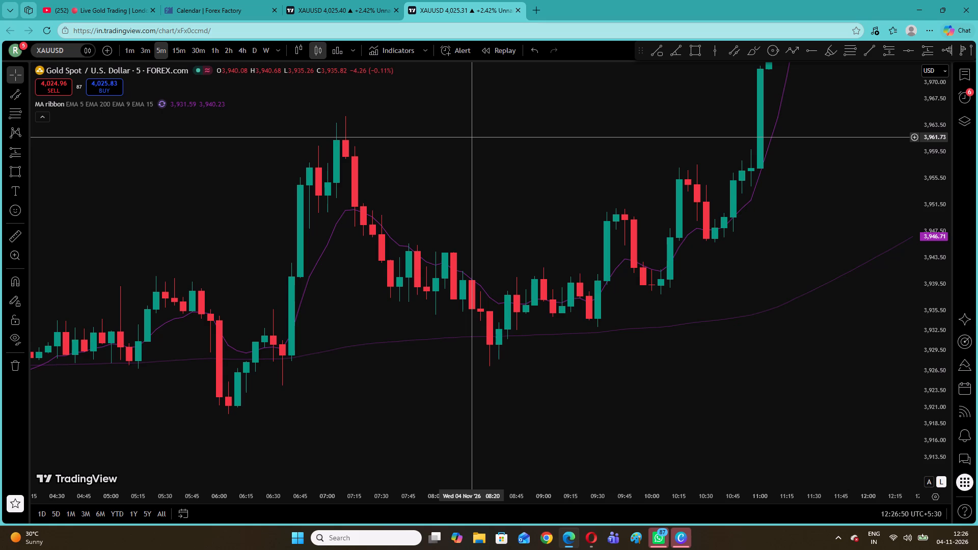
left_click(11, 172)
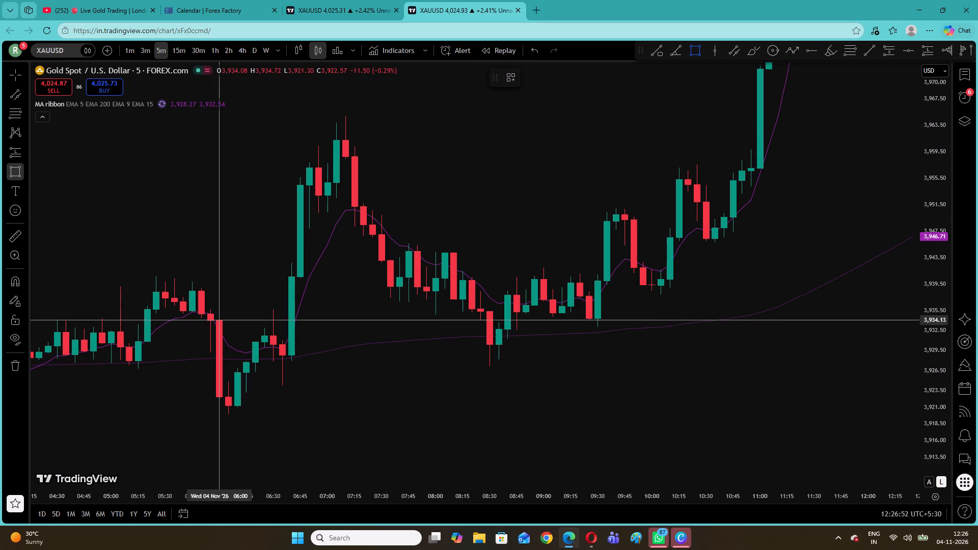
left_click(277, 340)
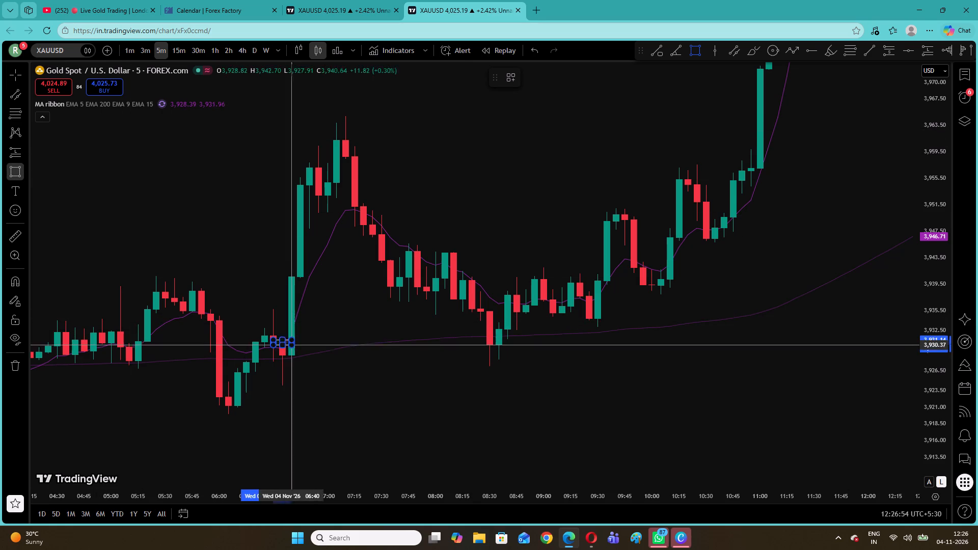
left_click(481, 387)
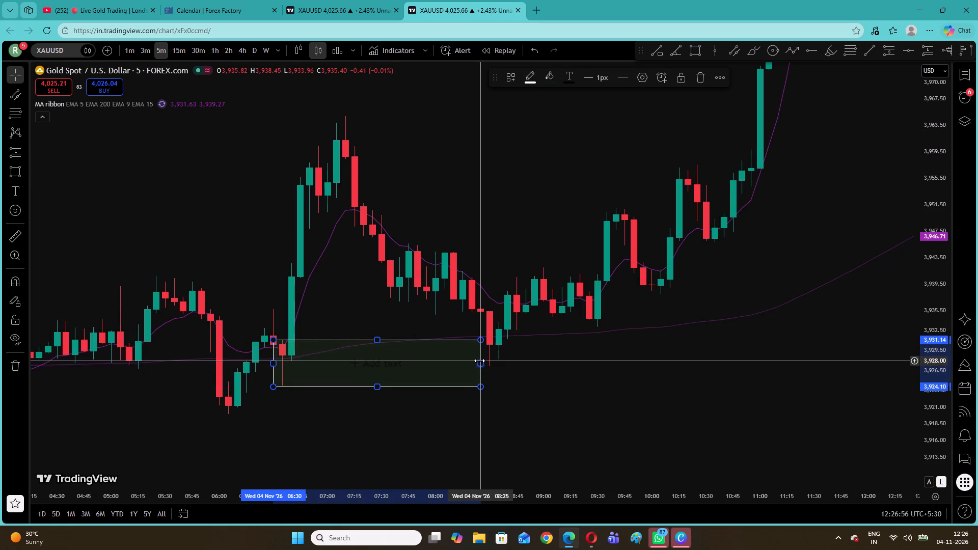
left_click_drag(479, 361, 497, 364)
left_click(523, 361)
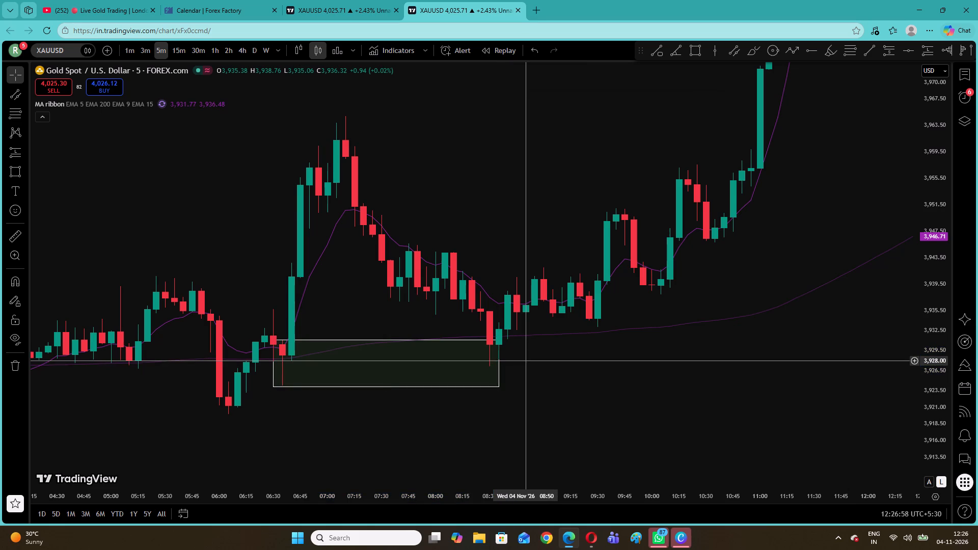
Place a long position at 08:25 with entry about 3,931.22, stop about 3,924.26 and target about 3,964.81.
left_click_drag(523, 361, 461, 367)
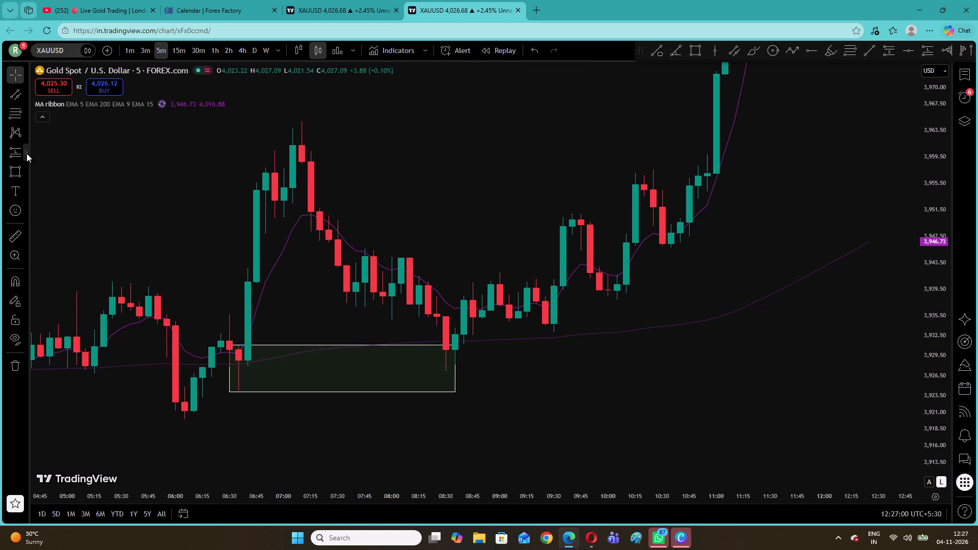
left_click(26, 153)
left_click(80, 167)
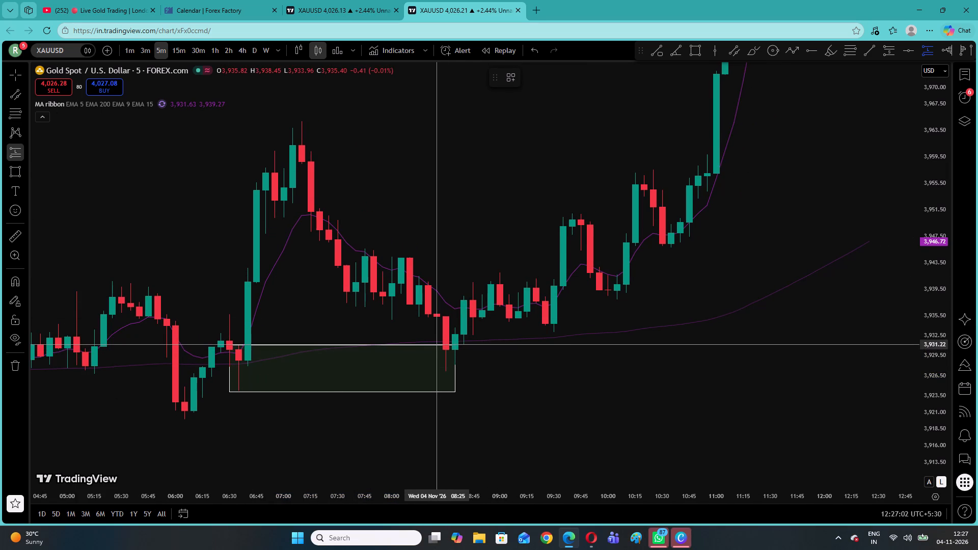
left_click(434, 344)
left_click_drag(398, 433, 399, 408)
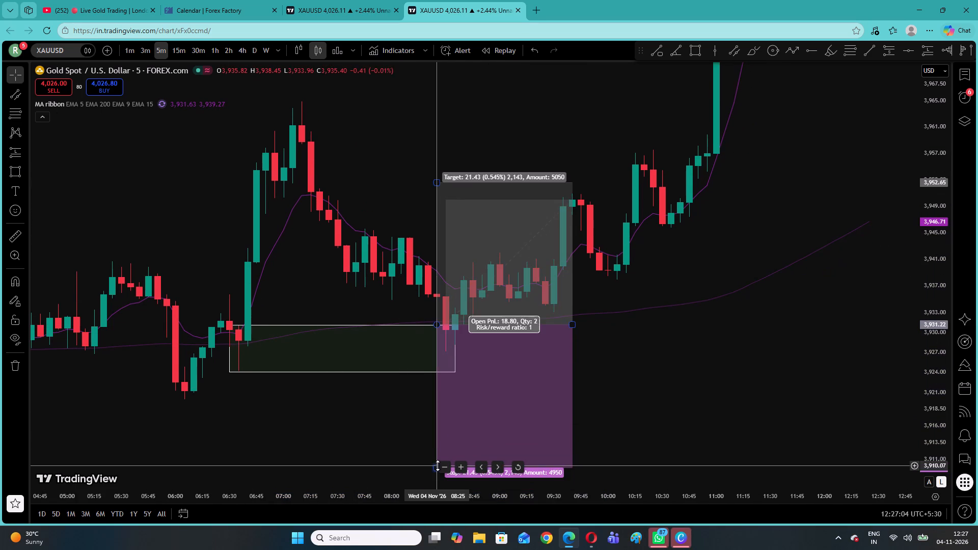
left_click_drag(437, 466, 447, 371)
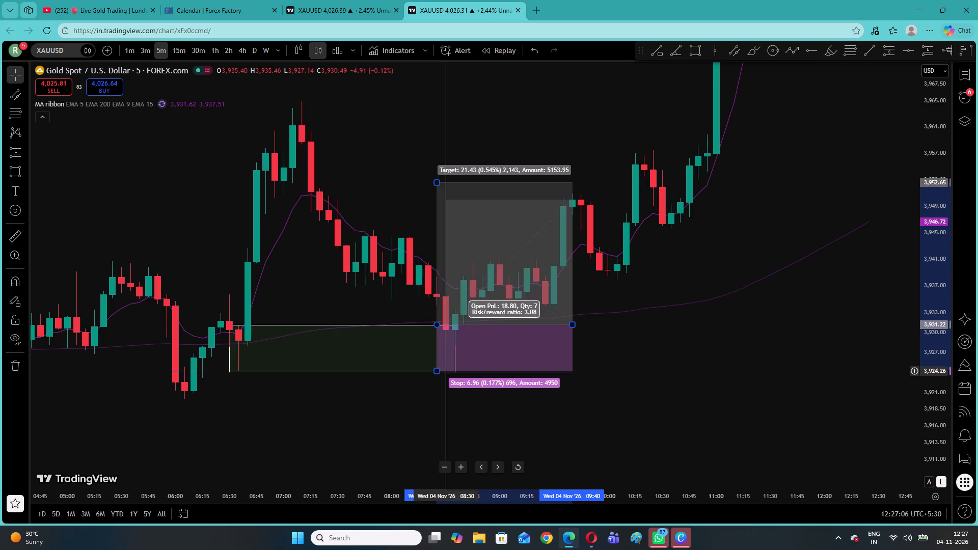
left_click_drag(365, 218, 341, 300)
left_click_drag(419, 236, 410, 180)
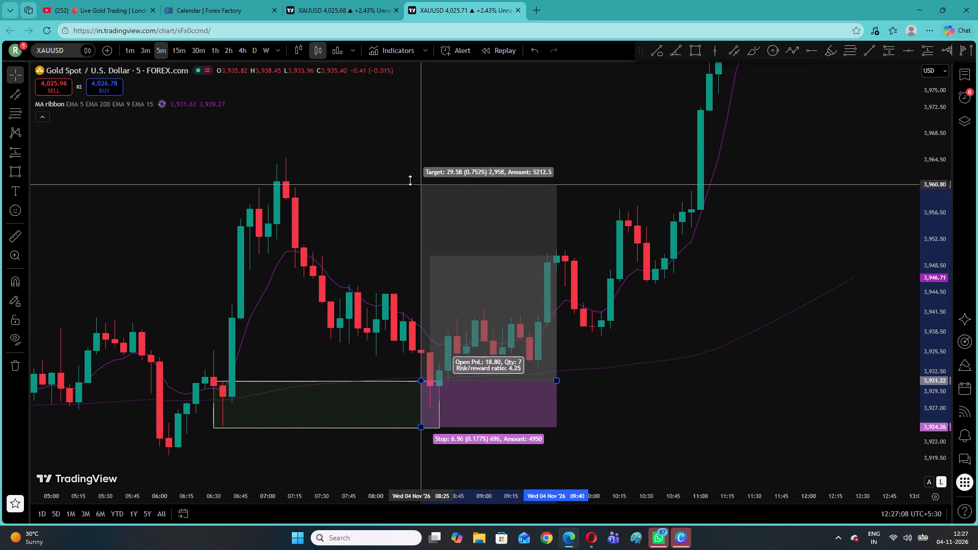
left_click_drag(410, 180, 407, 158)
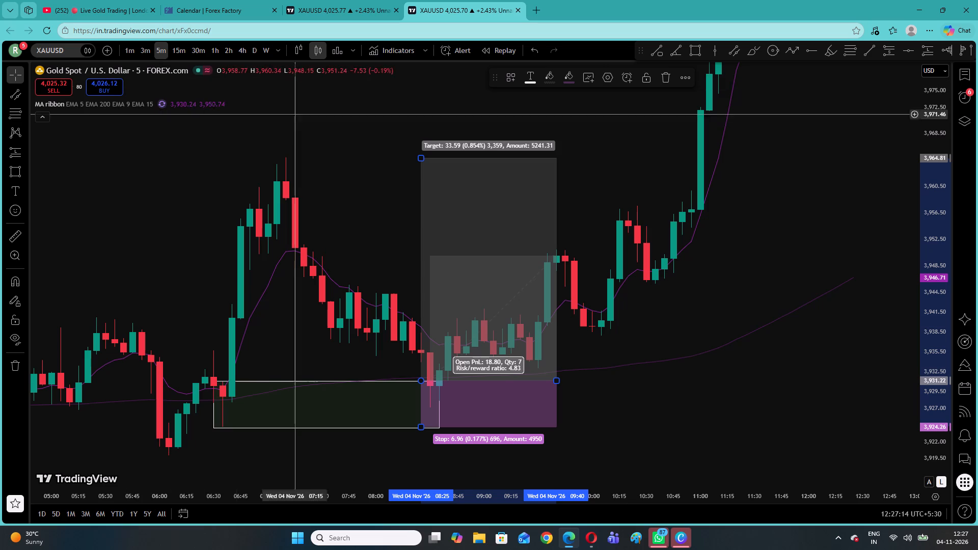
Switch to the 1-minute timeframe and examine the price action around the rectangle zone and long position entry.
left_click(128, 41)
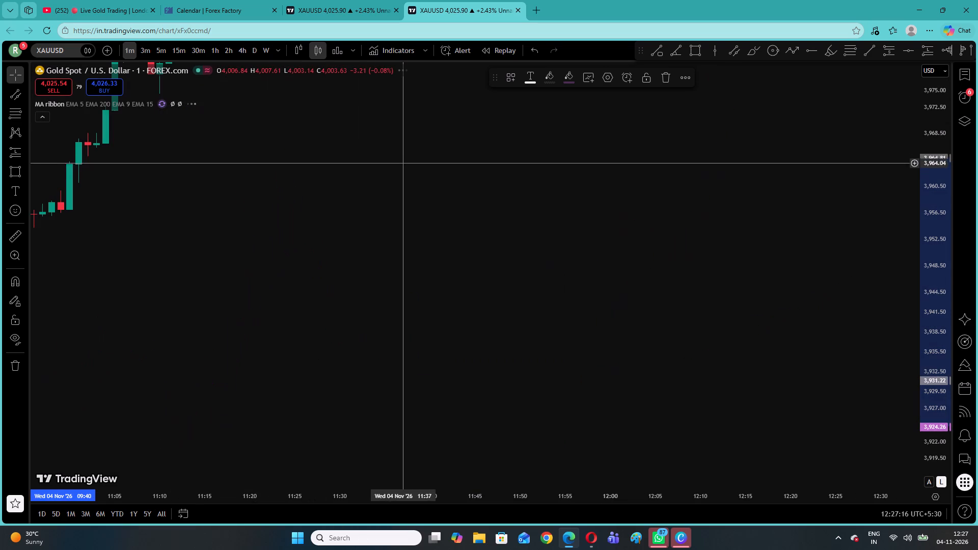
right_click(406, 160)
left_click(418, 168)
left_click_drag(941, 367, 935, 280)
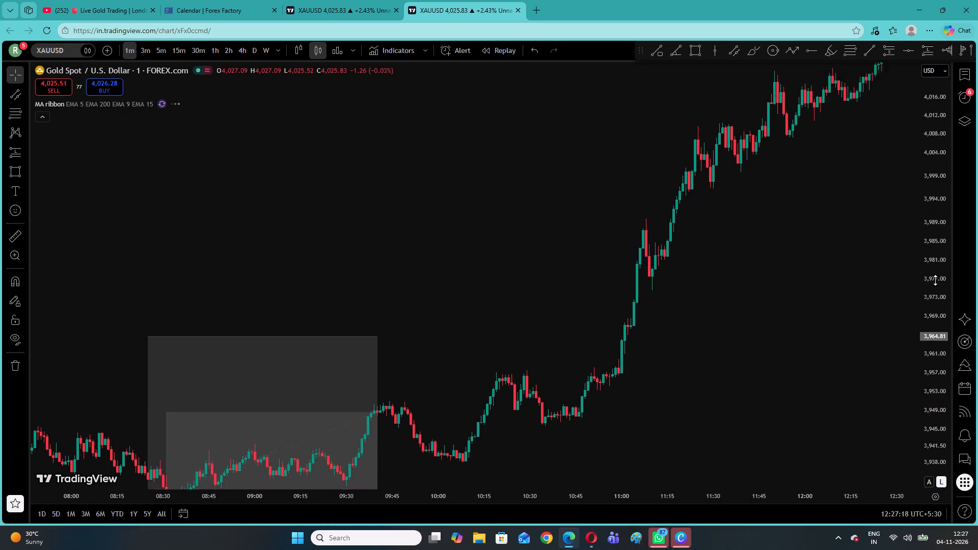
left_click_drag(935, 280, 933, 277)
left_click_drag(442, 334, 690, 59)
left_click_drag(454, 369, 792, 284)
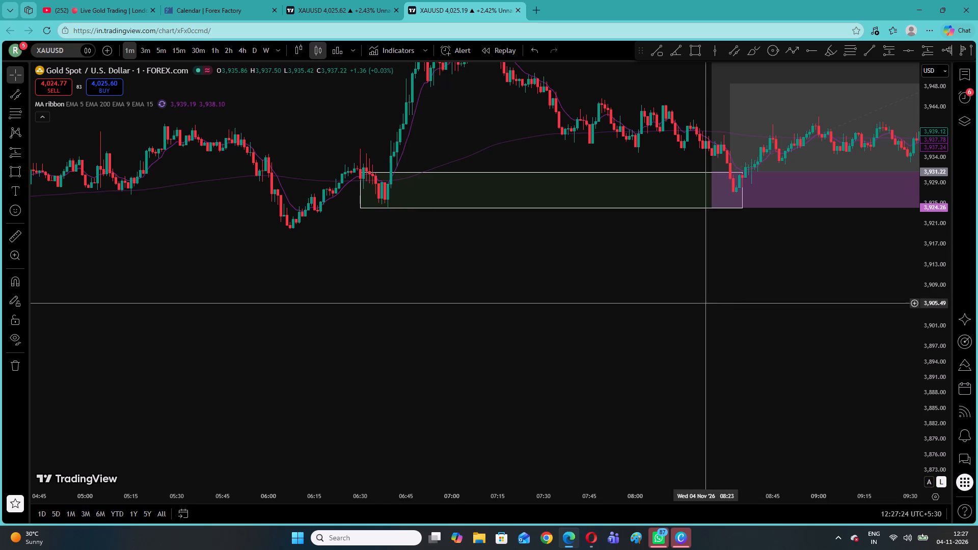
left_click(834, 199)
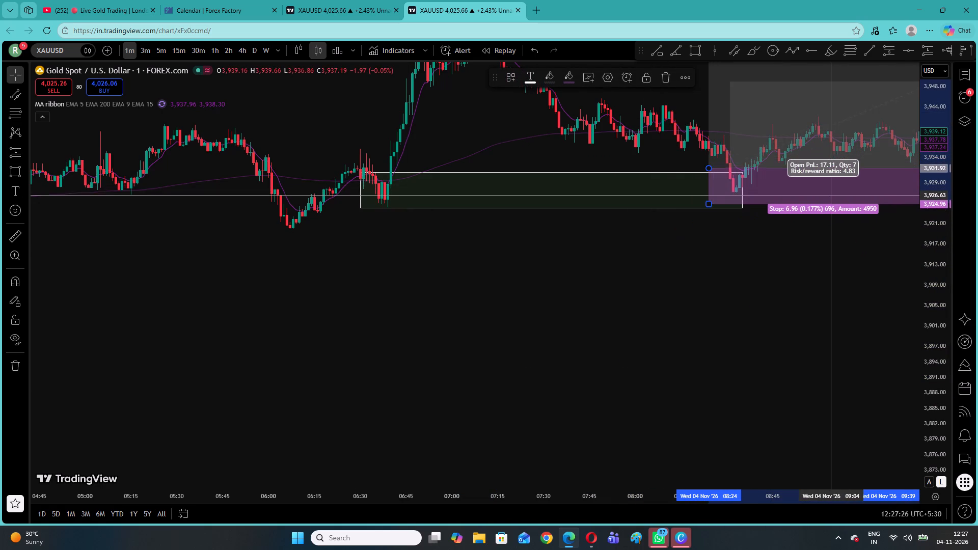
Remove both drawings, the rectangle zone and the long position, from the chart.
left_click(786, 286)
left_click_drag(760, 253, 520, 343)
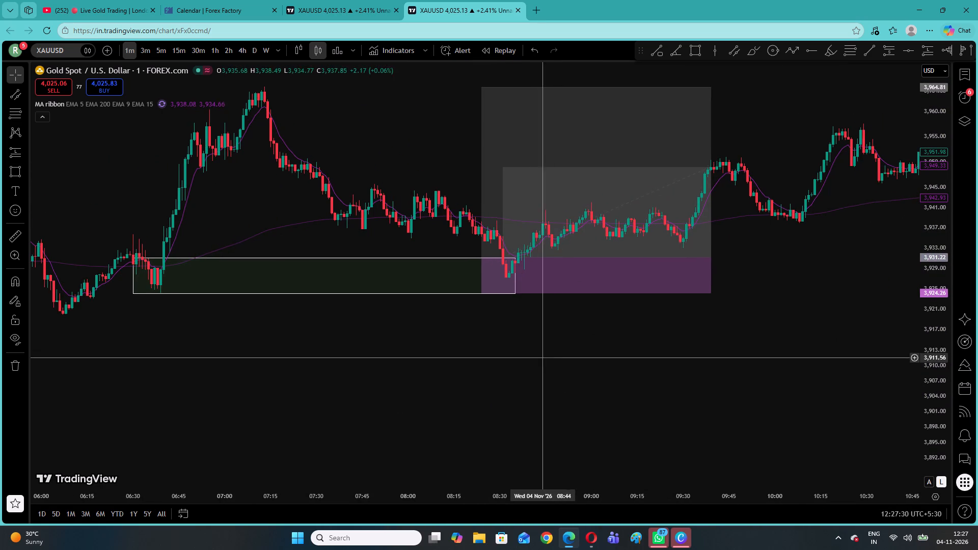
right_click(836, 214)
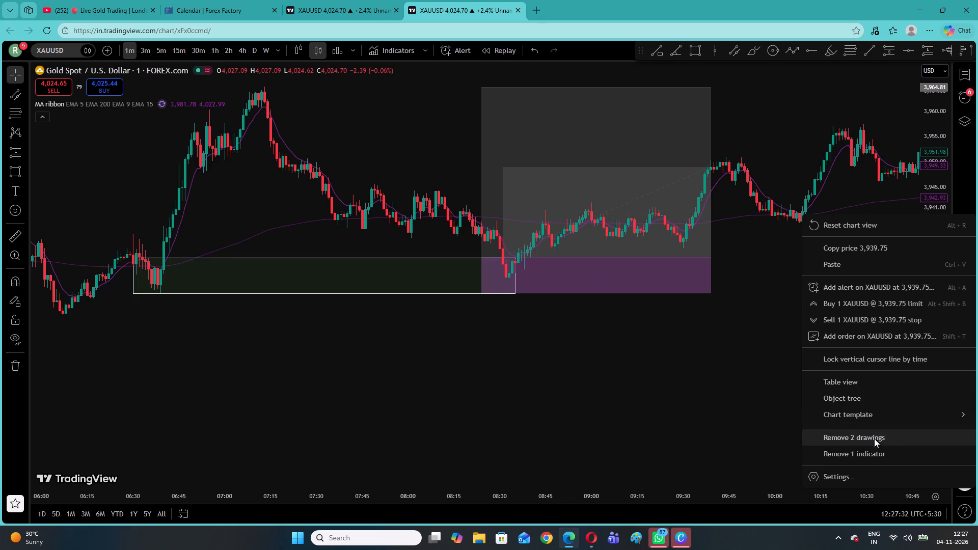
left_click(874, 437)
Draw a rectangle zone from about 3,938.97 to 3,936.94, starting at 09:31 and ending at about 10:11.
left_click_drag(681, 321, 737, 355)
left_click_drag(935, 395, 931, 234)
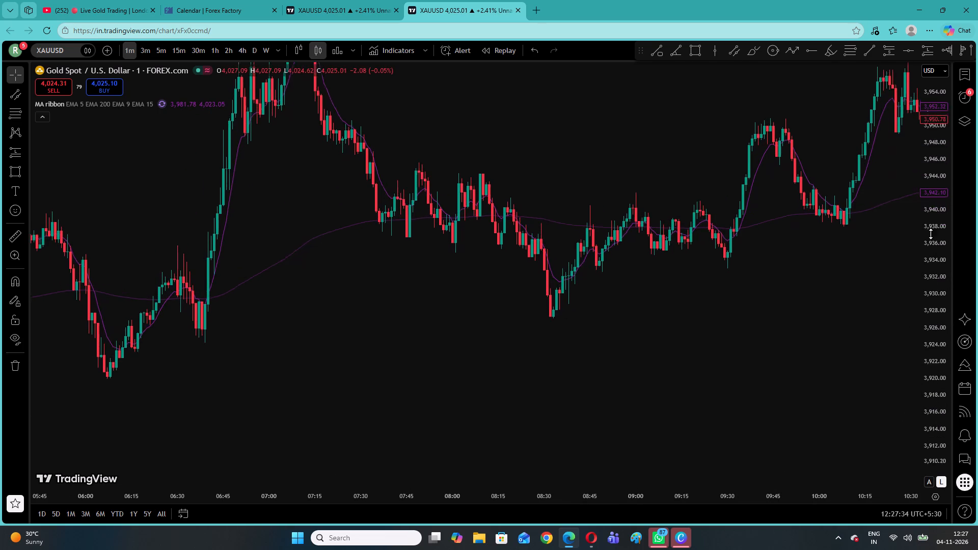
left_click_drag(931, 234, 938, 157)
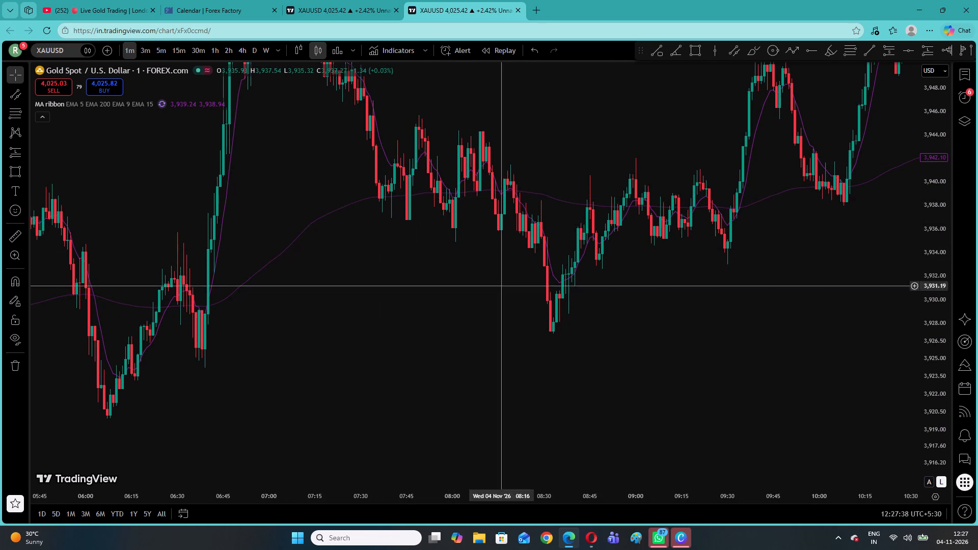
left_click_drag(563, 121, 445, 183)
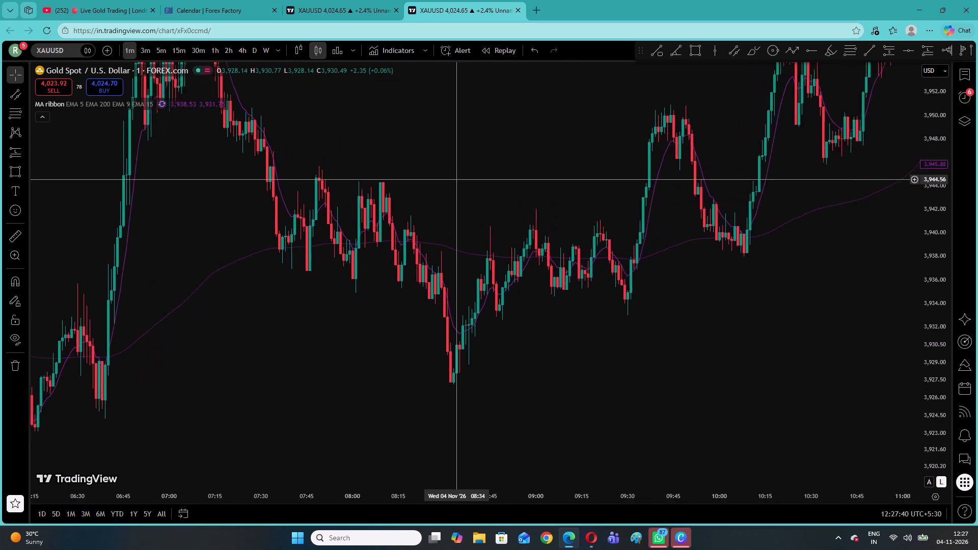
left_click_drag(445, 183, 375, 207)
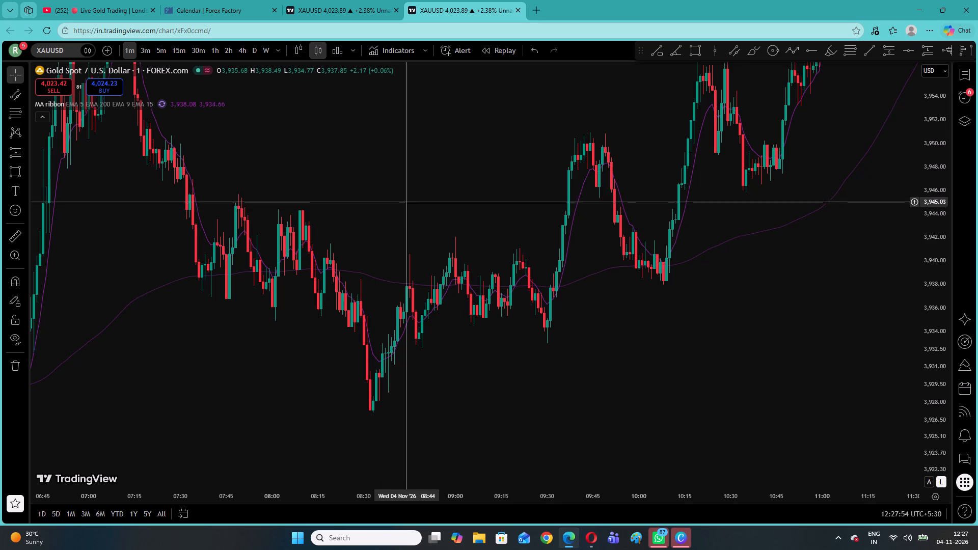
left_click_drag(443, 194, 241, 204)
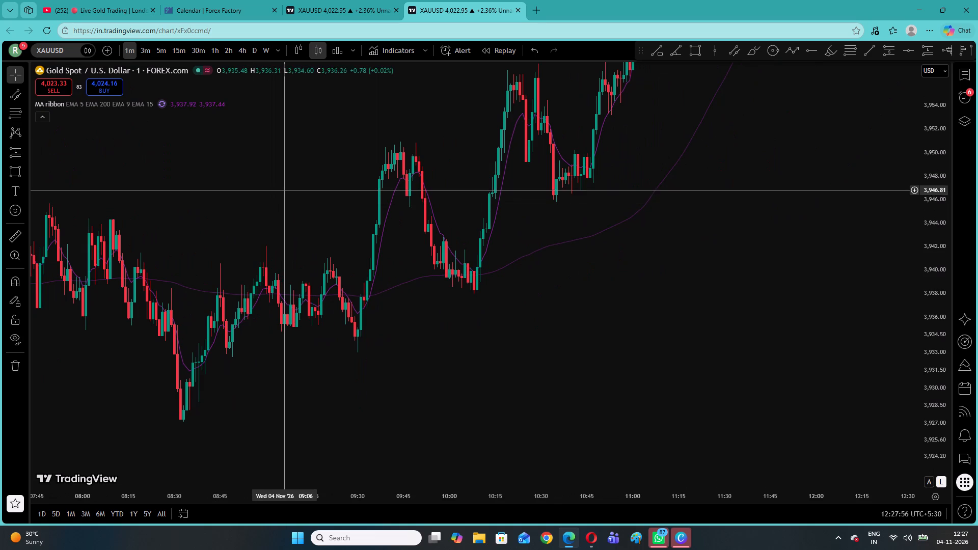
left_click(11, 168)
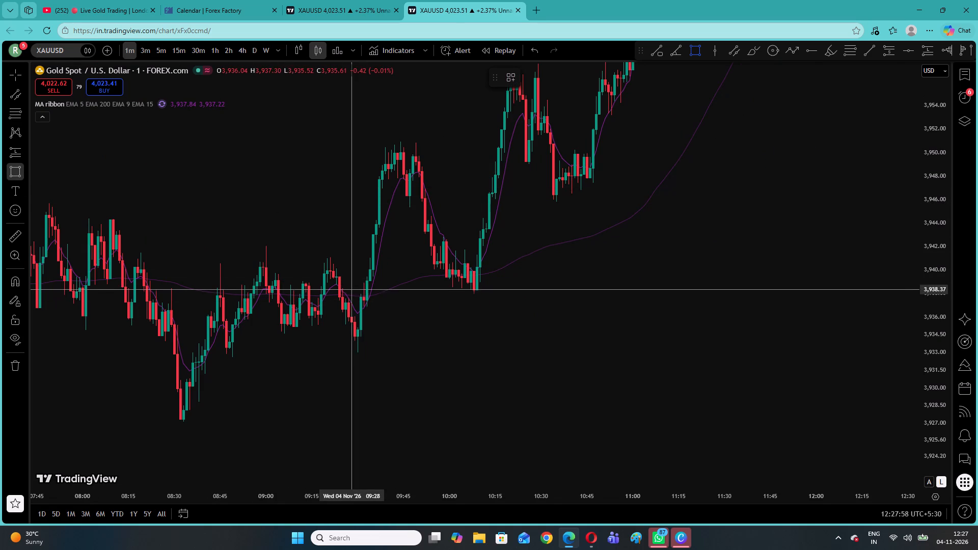
left_click(358, 282)
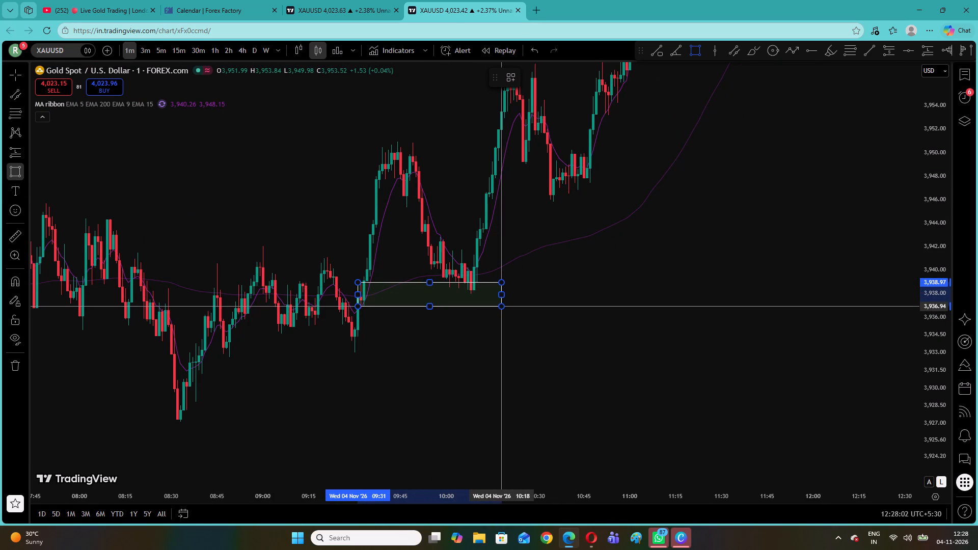
left_click(501, 306)
left_click_drag(501, 294, 481, 297)
left_click(418, 168)
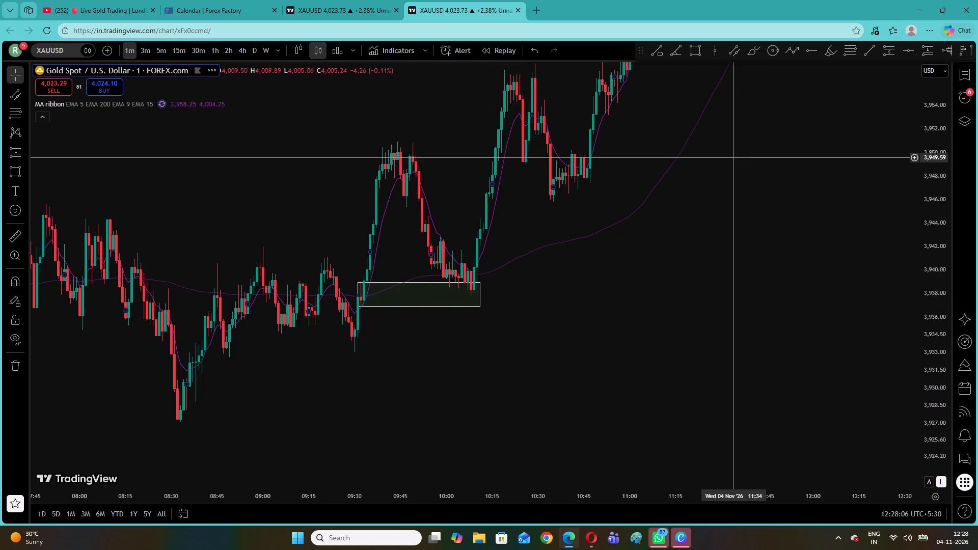
Place a long position at 10:05 with entry about 3,939.06 and stop about 3,937.03 at the rectangle zone's lower edge.
left_click(631, 152)
left_click_drag(630, 127, 428, 460)
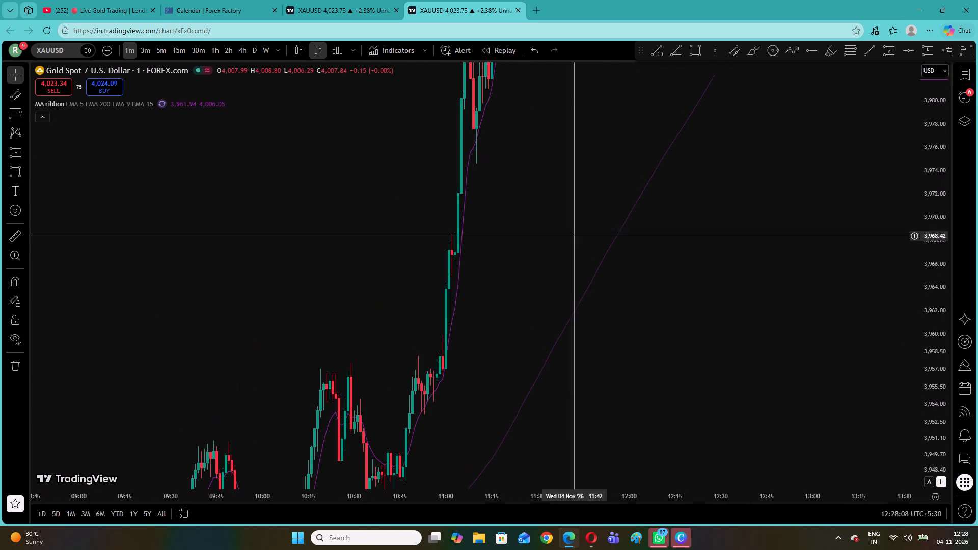
left_click_drag(610, 164, 450, 496)
left_click_drag(411, 429, 822, 123)
left_click_drag(368, 339, 405, 271)
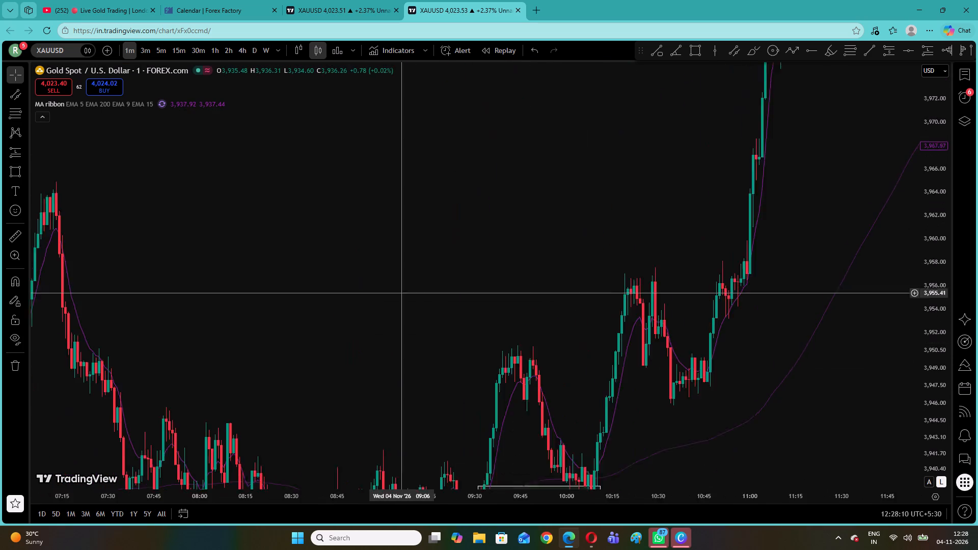
left_click_drag(405, 271, 220, 215)
left_click(23, 152)
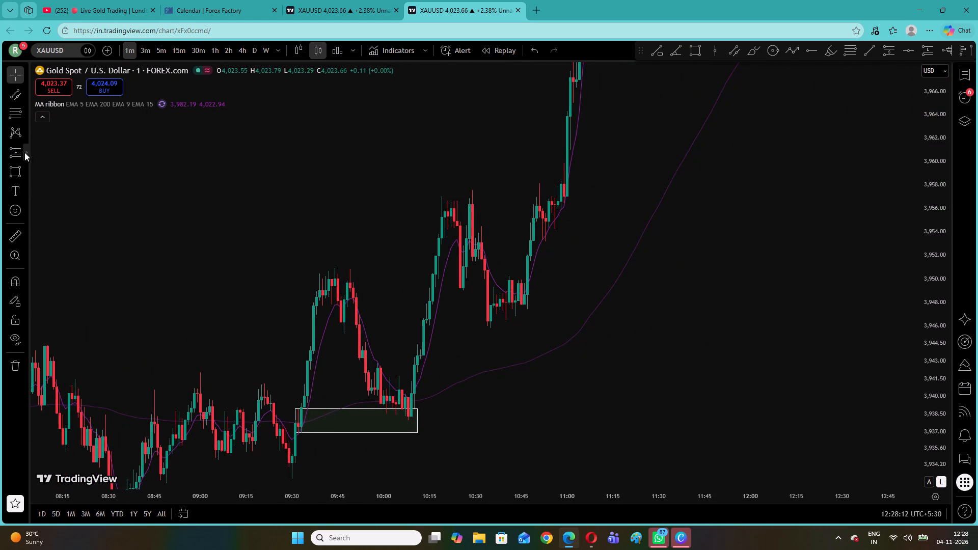
left_click(40, 162)
left_click(398, 407)
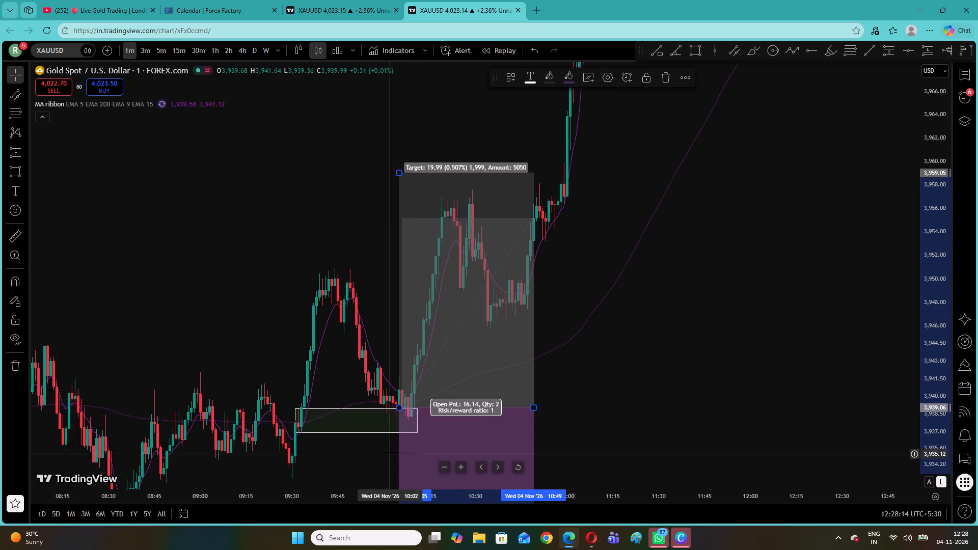
left_click_drag(381, 462, 357, 400)
left_click_drag(346, 410, 327, 352)
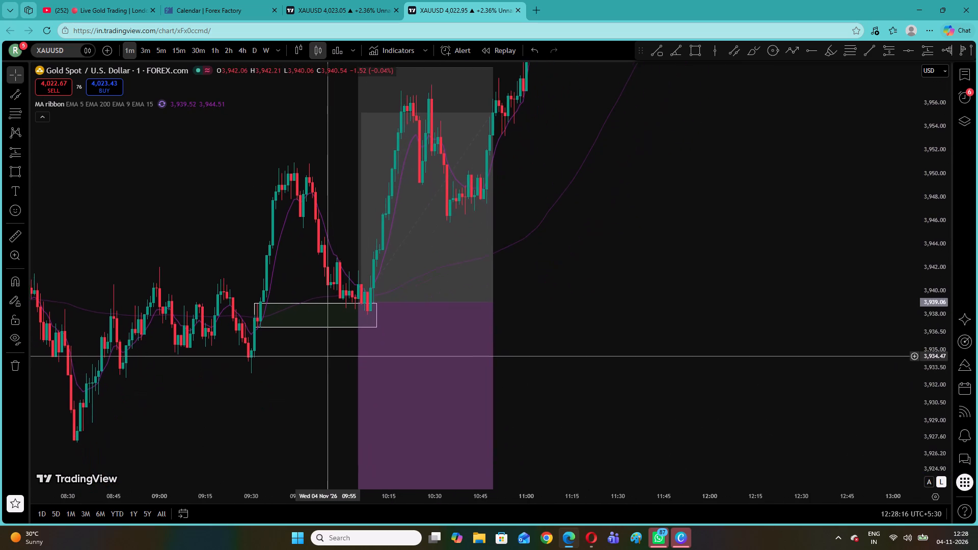
left_click_drag(327, 352, 327, 351)
left_click_drag(321, 376, 293, 310)
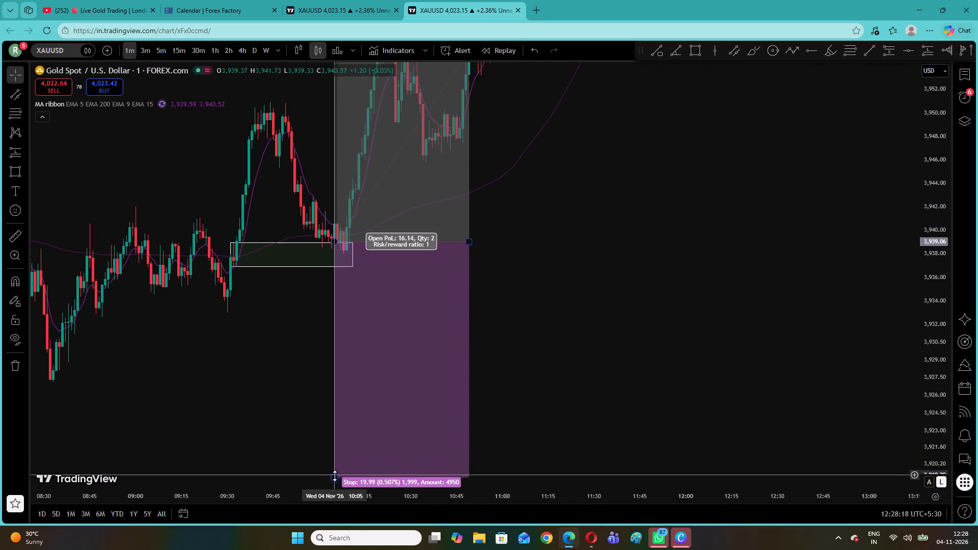
left_click_drag(335, 477, 352, 266)
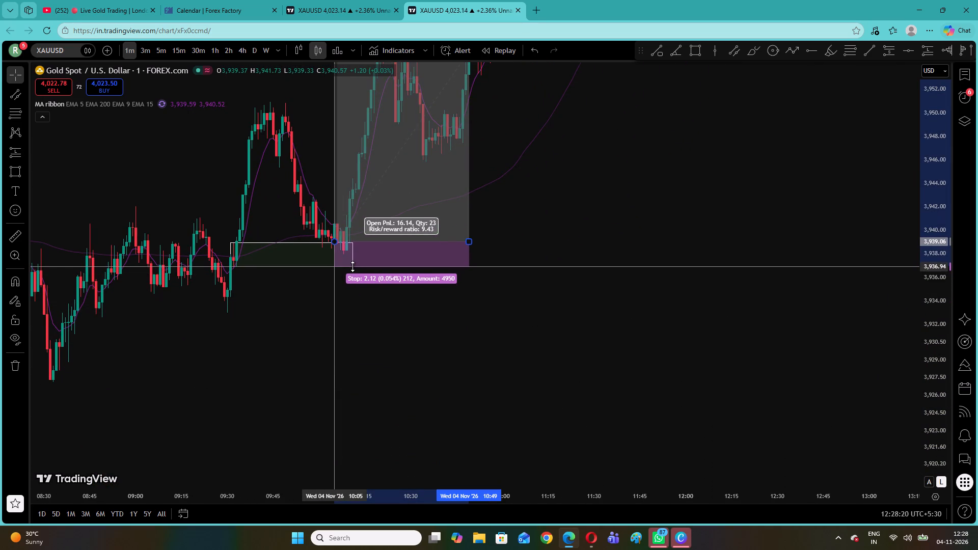
left_click_drag(352, 266, 352, 265)
Set the long position's target to about 3,950.80 at the previous swing high and shorten it to end at about 10:16.
left_click_drag(301, 141, 284, 362)
left_click_drag(318, 211, 317, 215)
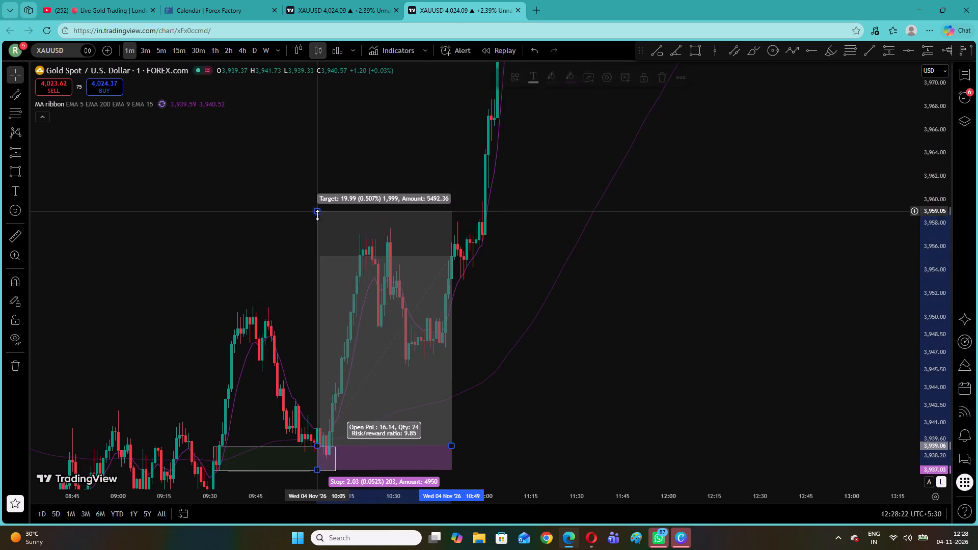
left_click_drag(317, 215, 305, 308)
left_click(283, 269)
left_click_drag(287, 274, 364, 190)
left_click_drag(525, 371, 442, 375)
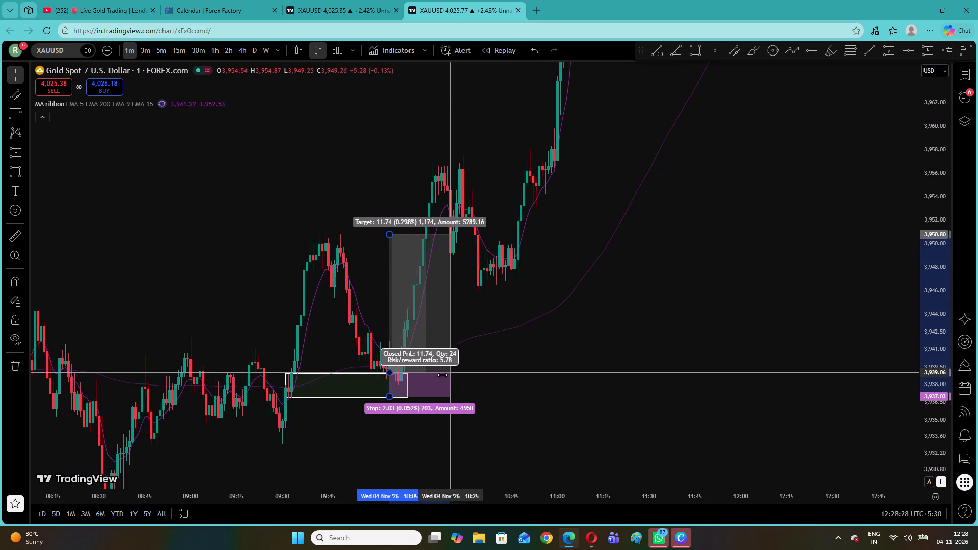
left_click_drag(442, 375, 424, 372)
left_click(229, 266)
Examine the earlier 1-minute price action against the EMA 9 and EMA 200, going back to the morning of 3 November.
left_click_drag(274, 301, 599, 237)
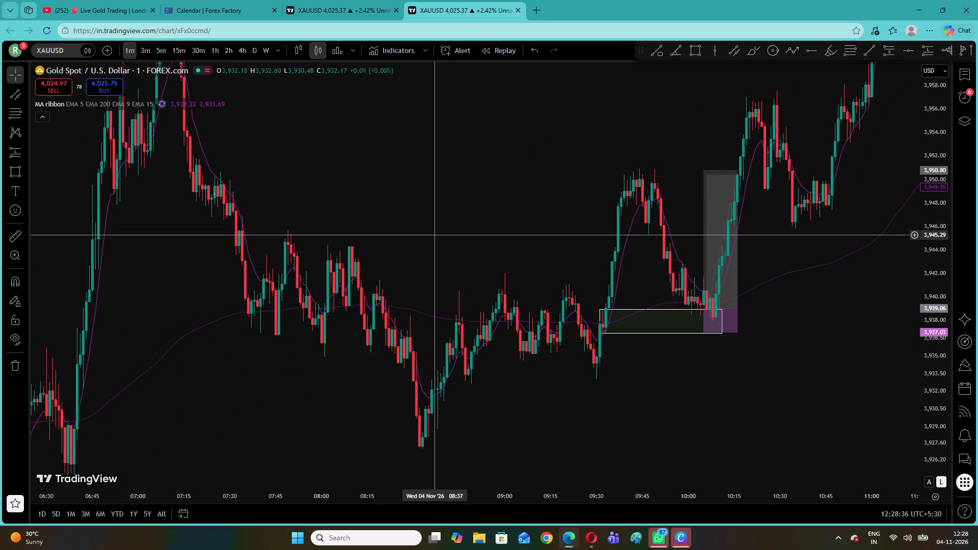
left_click_drag(376, 264, 408, 249)
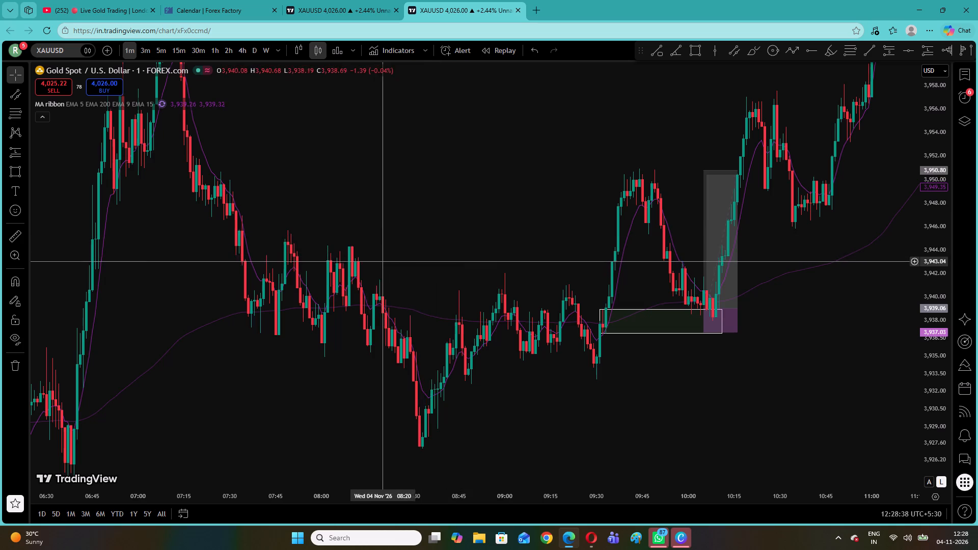
left_click_drag(408, 249, 615, 203)
left_click_drag(323, 279, 498, 200)
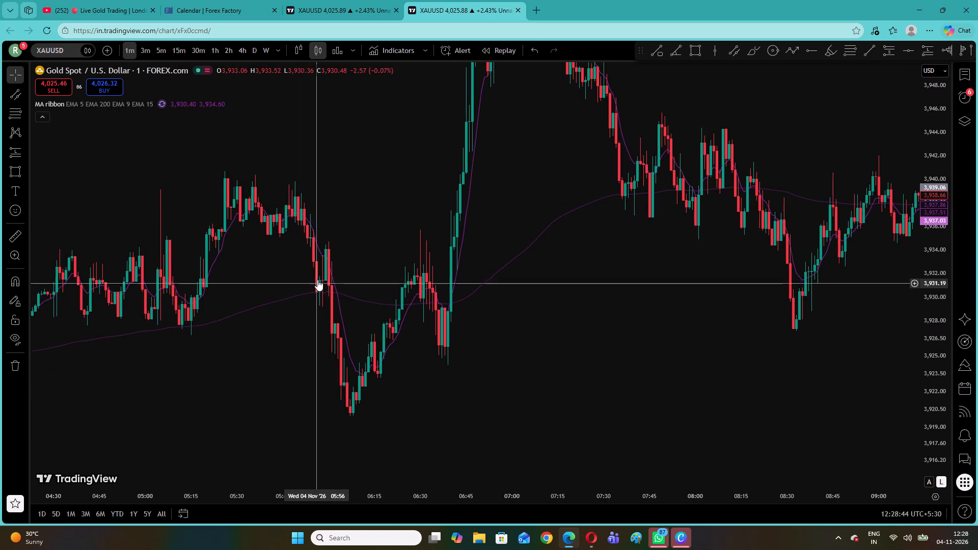
left_click_drag(260, 285, 610, 242)
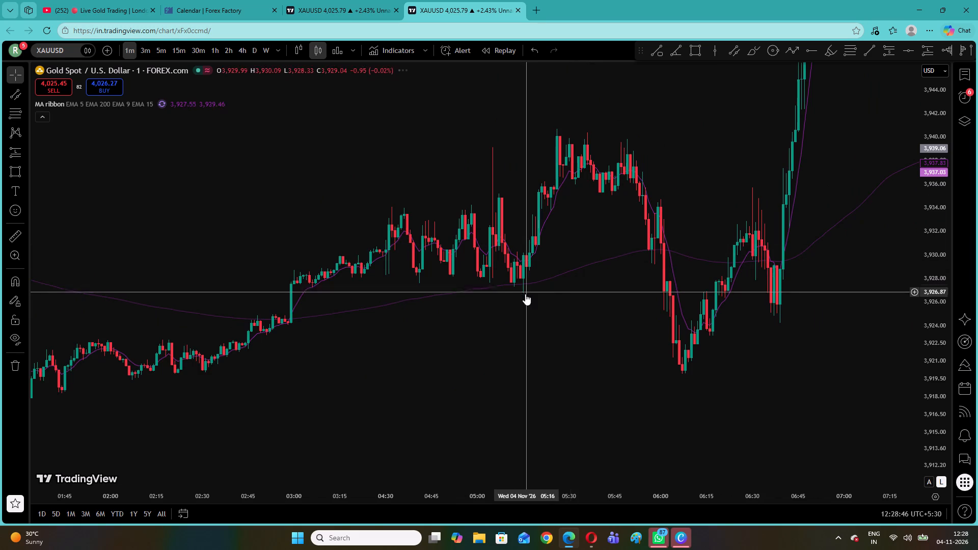
left_click_drag(453, 313, 698, 324)
left_click_drag(454, 278, 722, 298)
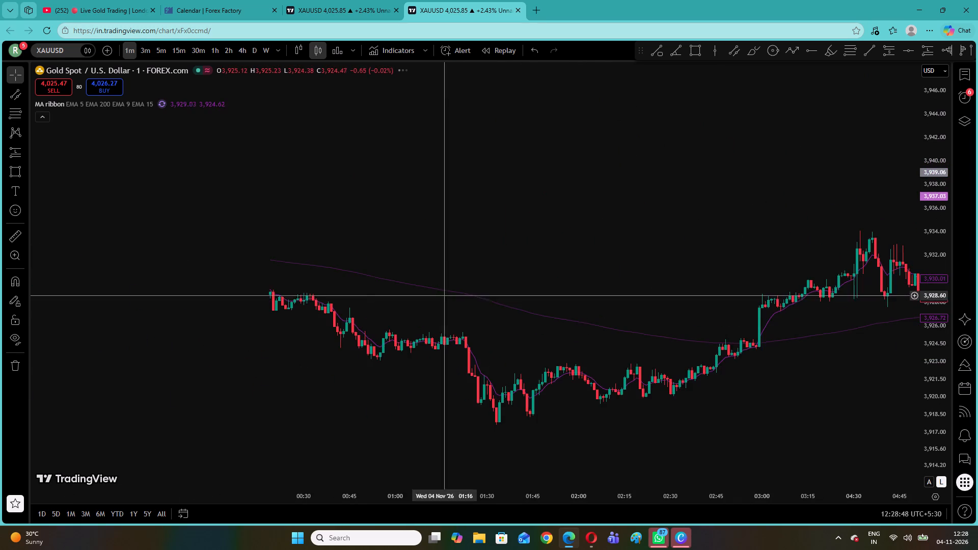
left_click_drag(386, 293, 643, 322)
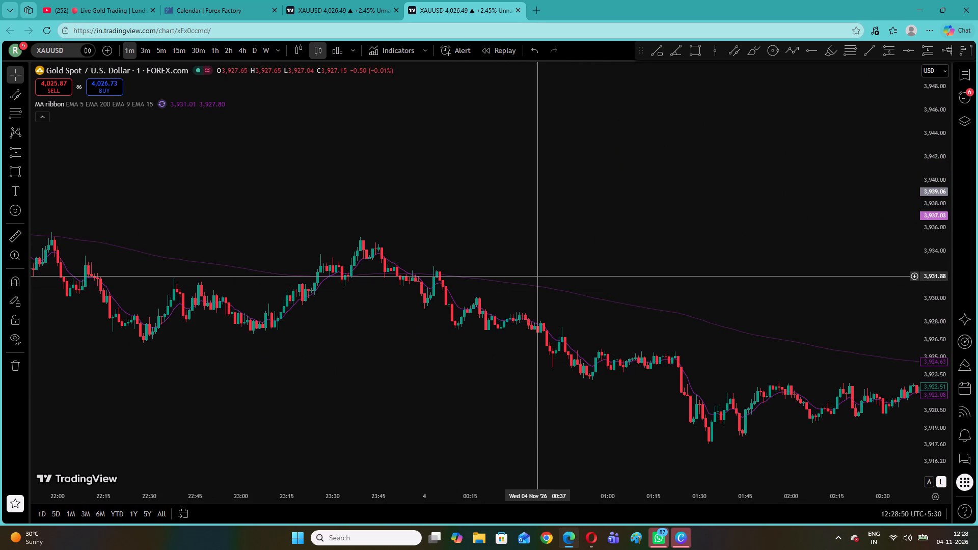
left_click_drag(423, 290, 840, 285)
left_click_drag(499, 309, 772, 302)
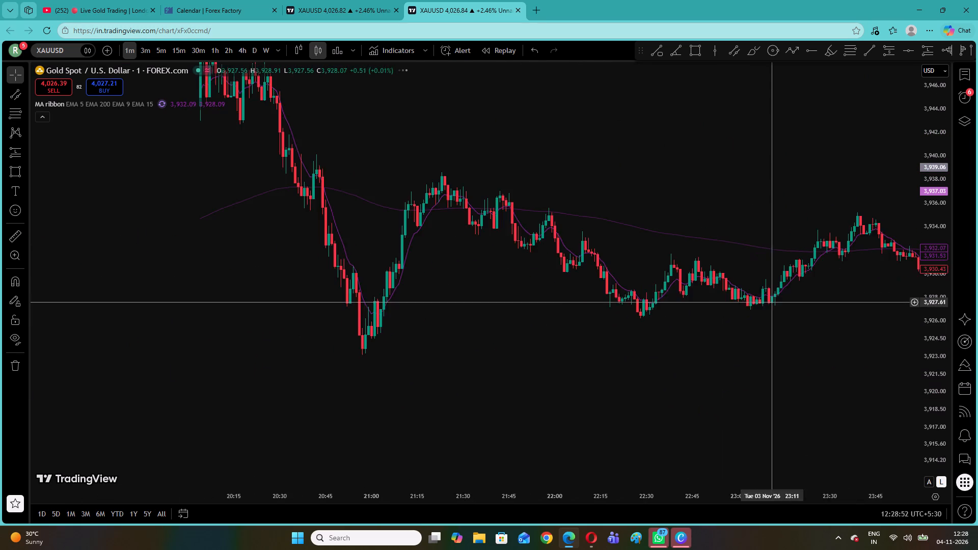
left_click_drag(519, 296, 810, 331)
left_click_drag(438, 289, 855, 382)
left_click_drag(403, 324, 833, 338)
left_click_drag(668, 361, 807, 135)
left_click_drag(419, 255, 881, 231)
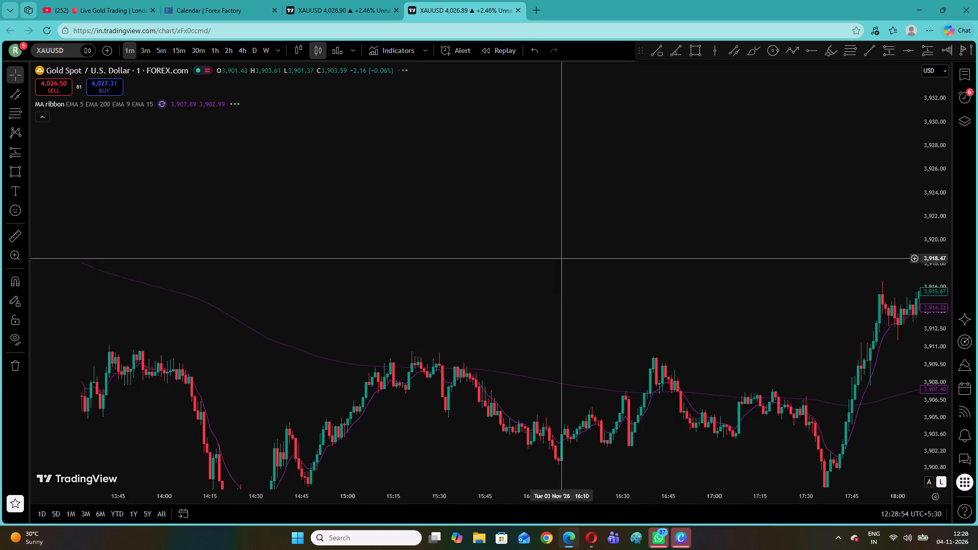
left_click_drag(881, 231, 898, 228)
left_click_drag(487, 270, 897, 323)
left_click_drag(483, 295, 853, 319)
left_click_drag(281, 189, 532, 294)
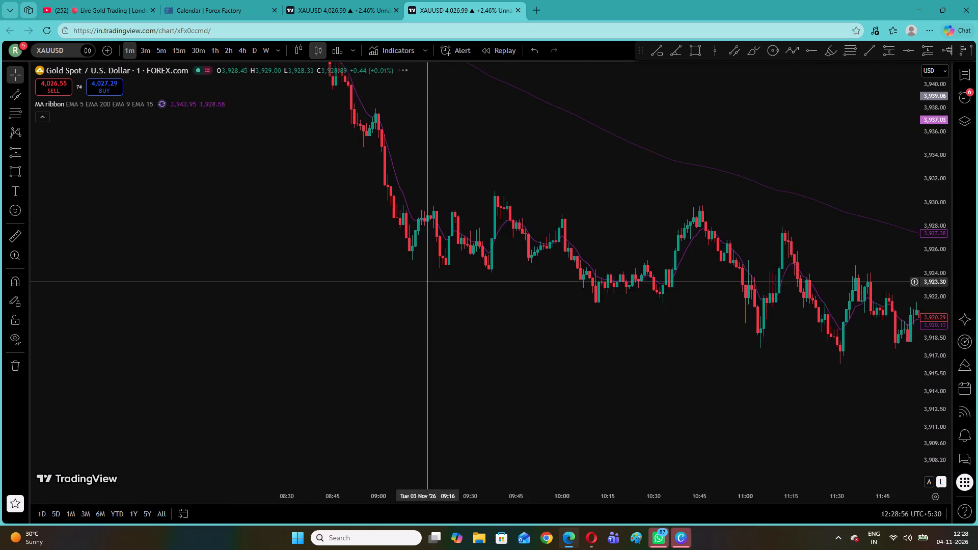
left_click_drag(317, 219, 528, 349)
left_click_drag(395, 225, 527, 399)
left_click_drag(346, 296, 524, 304)
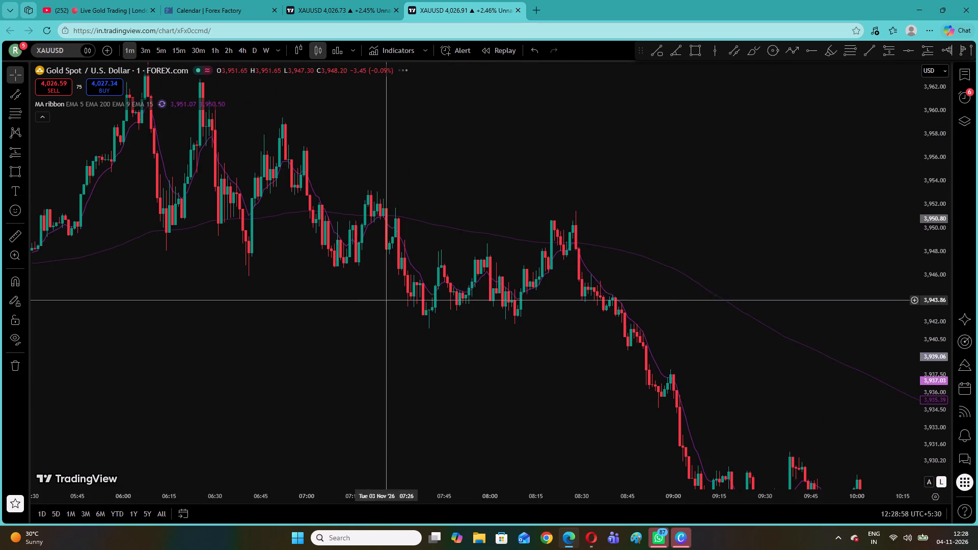
left_click_drag(524, 304, 521, 307)
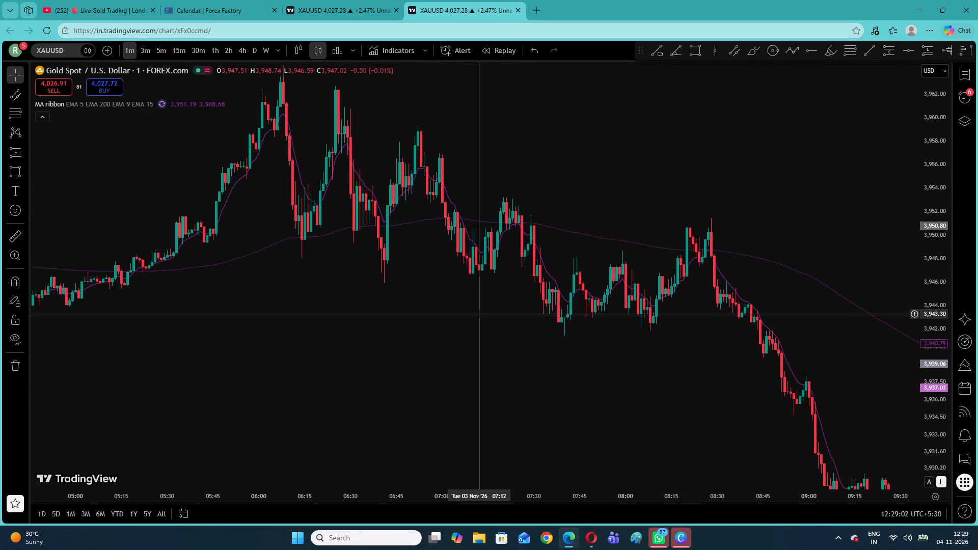
Examine the 1-minute swings against the EMA 9 and EMA 200 between about 03:00 and 09:00 on 3 November.
left_click_drag(479, 314, 504, 396)
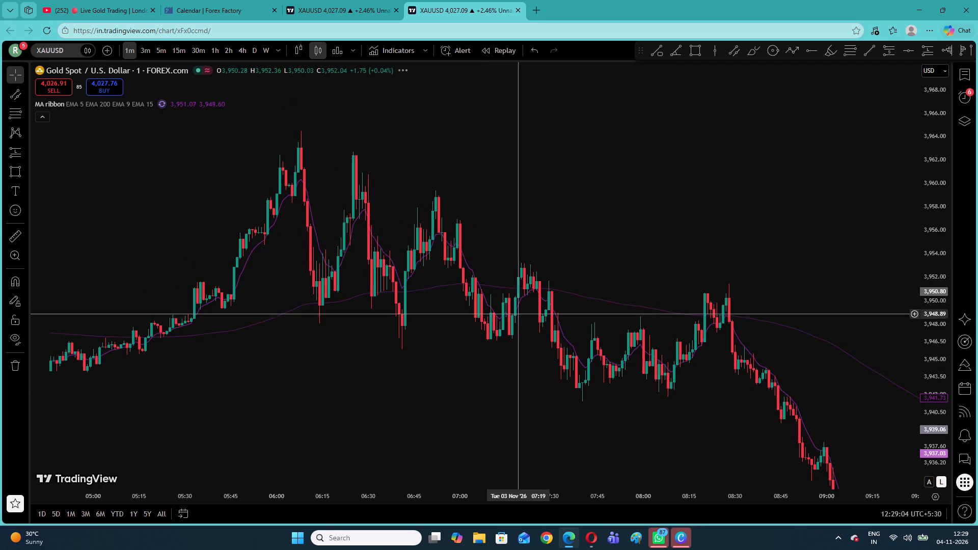
left_click_drag(524, 147, 614, 153)
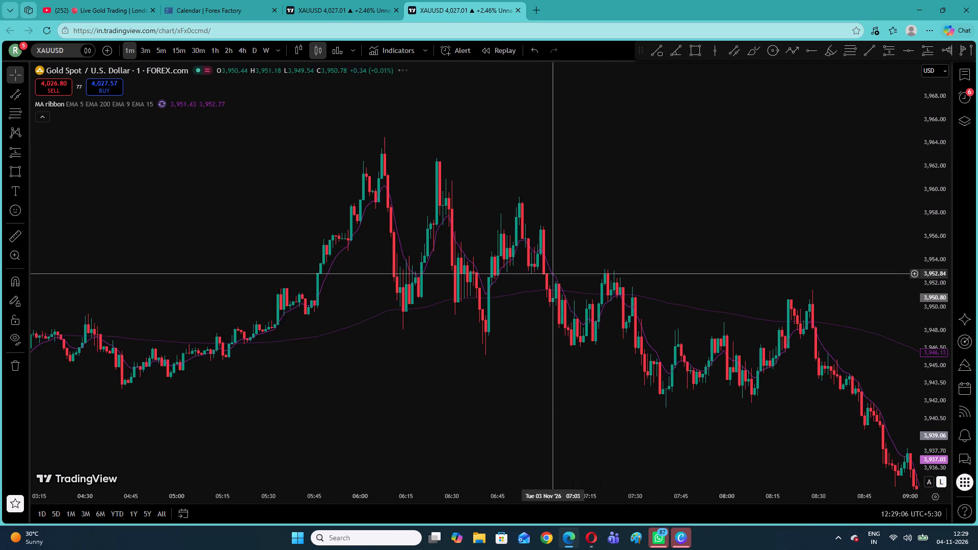
left_click_drag(503, 289, 542, 217)
left_click_drag(931, 368, 938, 165)
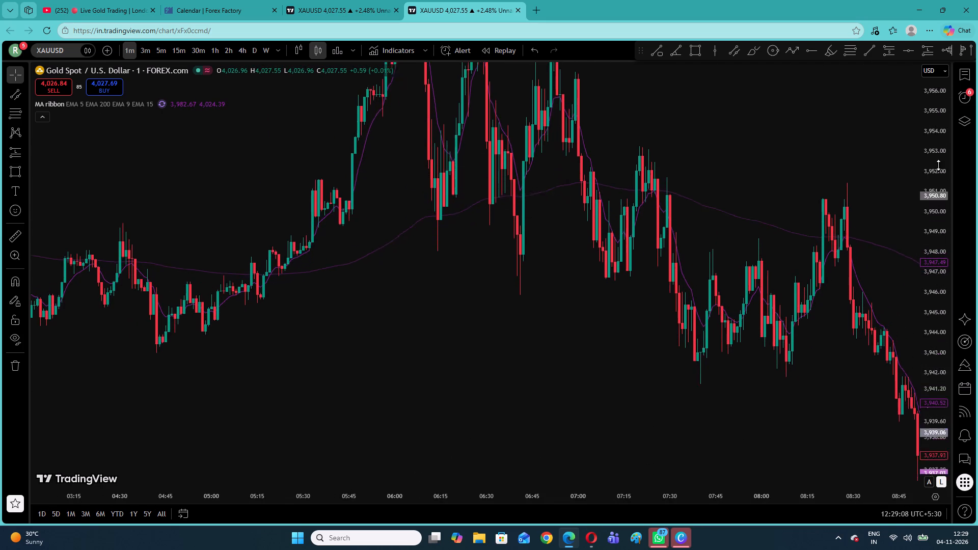
left_click_drag(938, 165, 941, 92)
left_click_drag(470, 215, 351, 438)
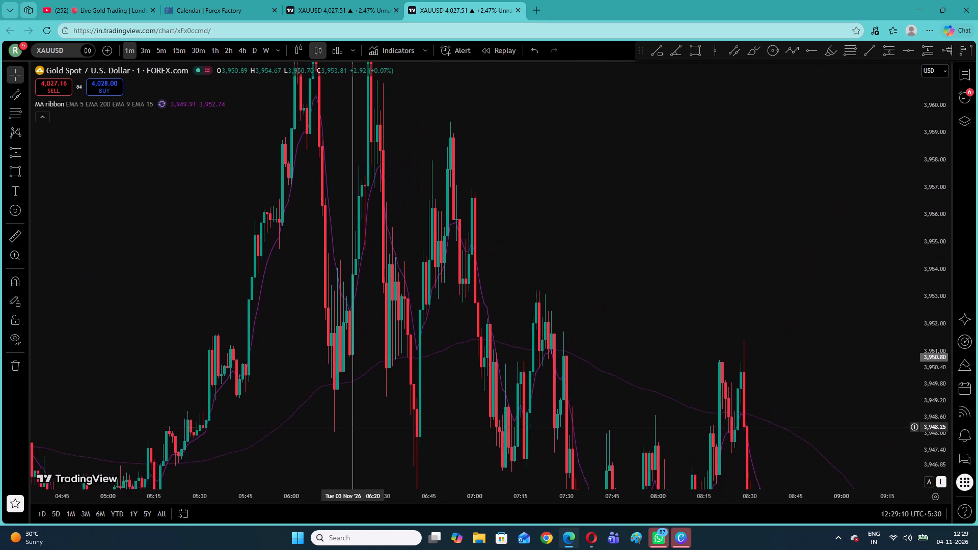
left_click_drag(351, 438, 349, 445)
left_click_drag(929, 241, 929, 395)
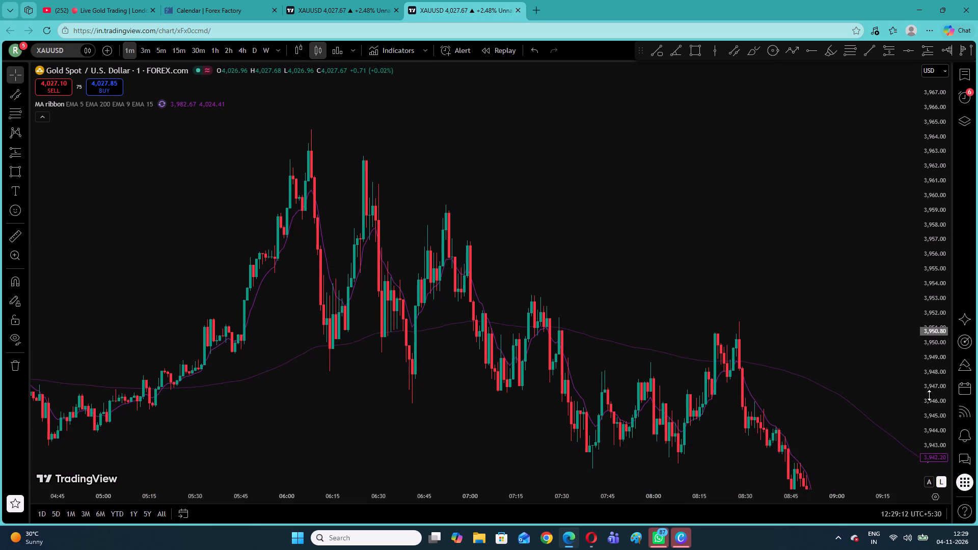
left_click_drag(929, 395, 927, 355)
left_click_drag(394, 381, 522, 304)
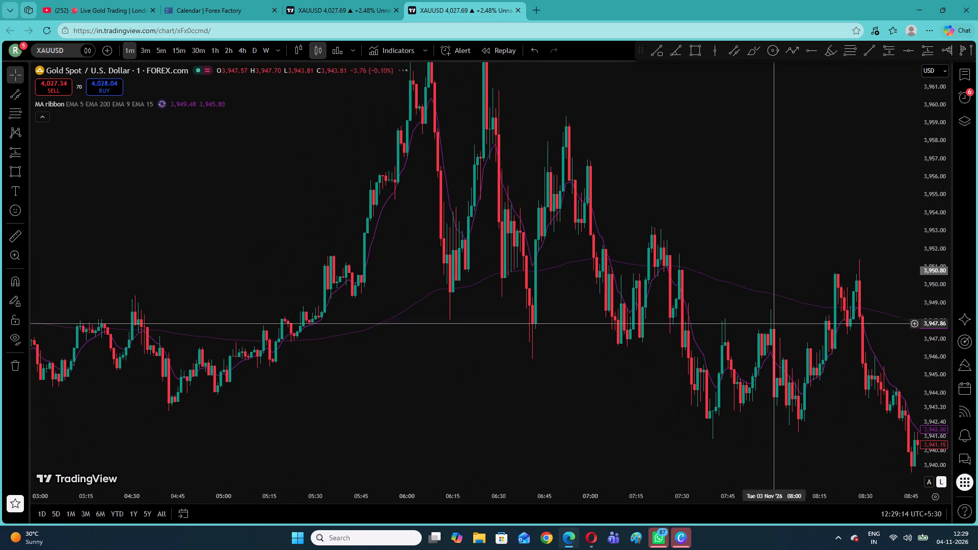
left_click_drag(942, 404, 934, 224)
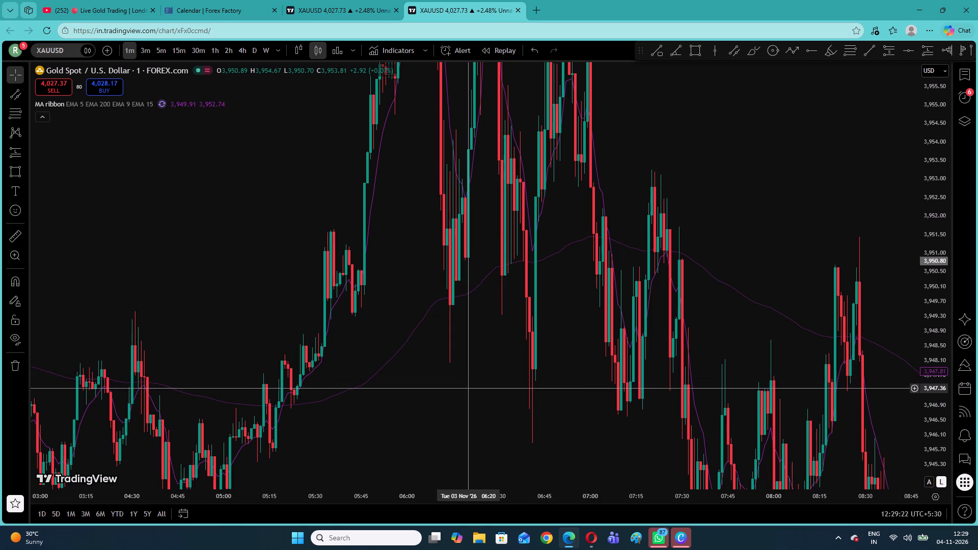
left_click_drag(943, 255, 927, 394)
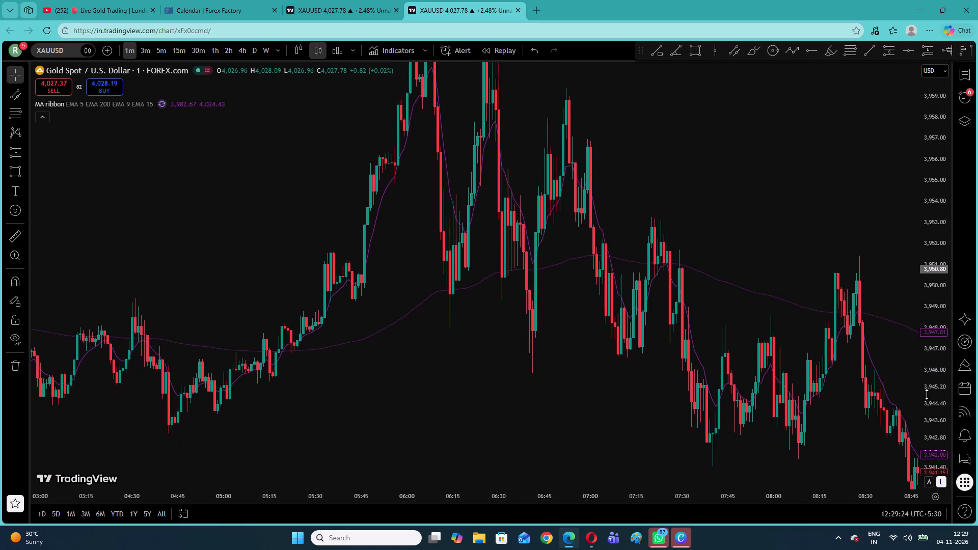
left_click_drag(927, 394, 927, 395)
left_click_drag(937, 292, 939, 338)
left_click_drag(827, 262, 811, 262)
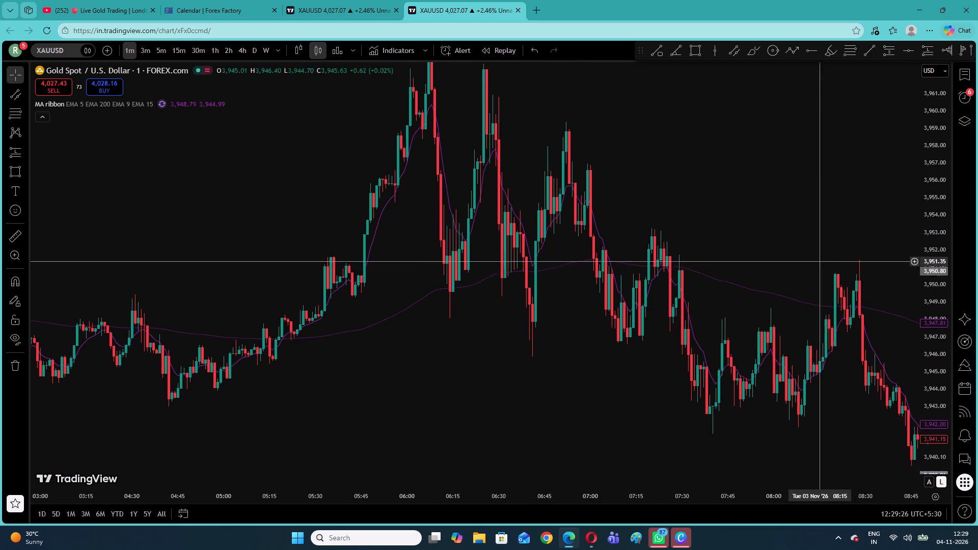
Draw a rectangle zone from about 3,950.91 to 3,952.66 at the EMA 200, spanning about 07:24 to 07:30 on 3 November.
left_click_drag(811, 262, 452, 301)
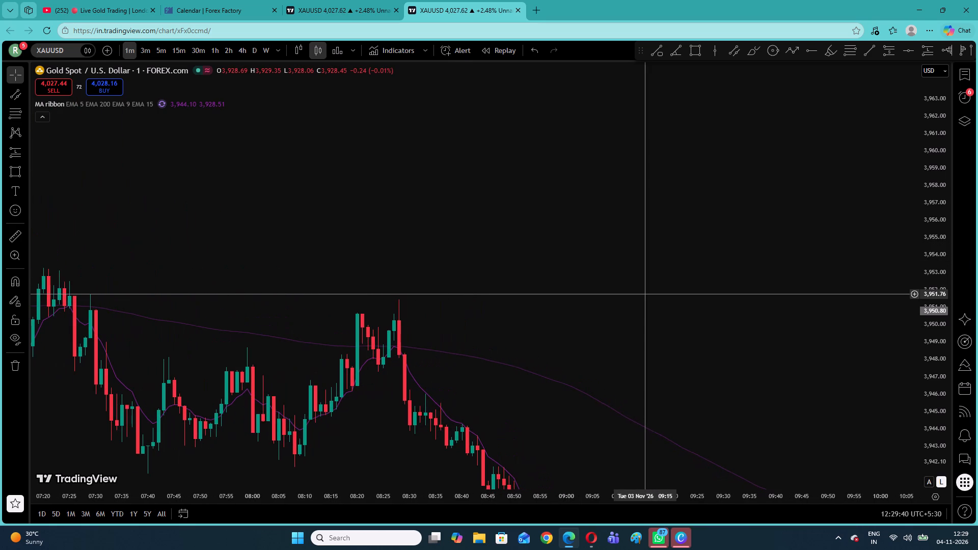
left_click_drag(257, 217, 477, 226)
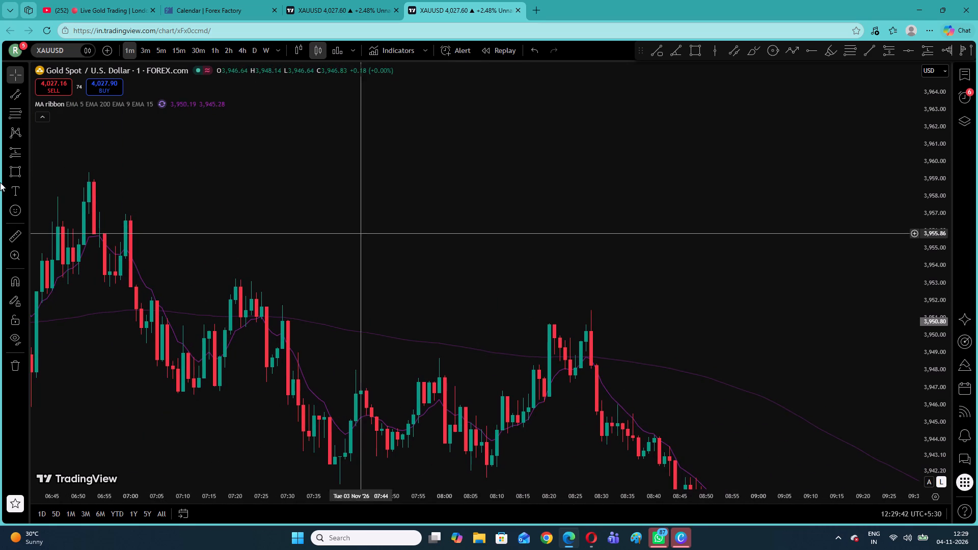
left_click(19, 171)
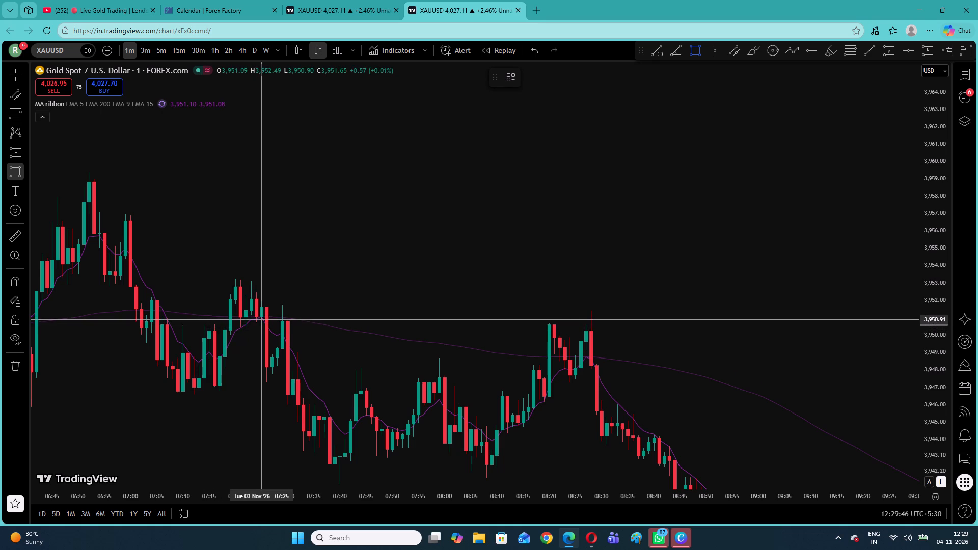
left_click(258, 319)
left_click(289, 289)
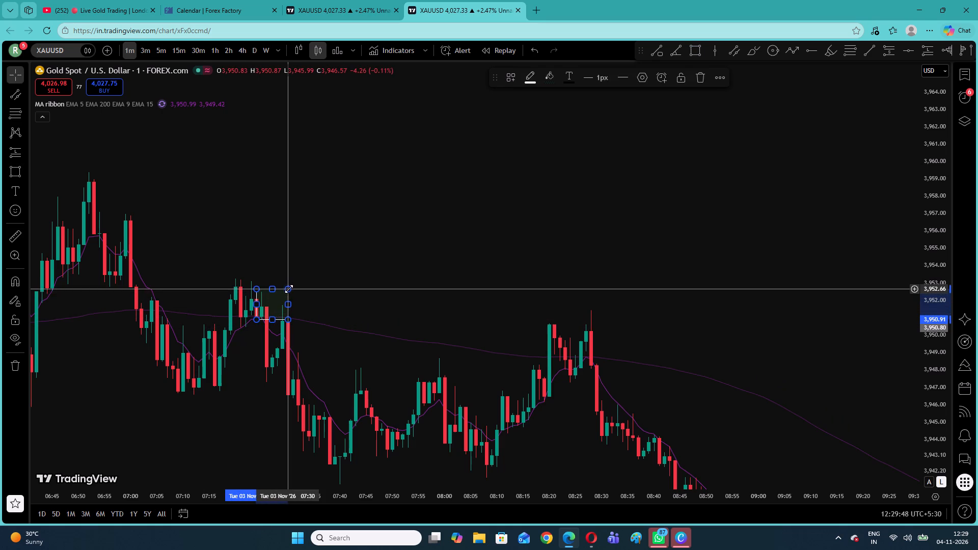
left_click(297, 291)
Place a short position at about 07:27 with entry about 3,950.94 and stop about 3,952.64 at the rectangle zone's upper edge.
left_click_drag(335, 300, 245, 278)
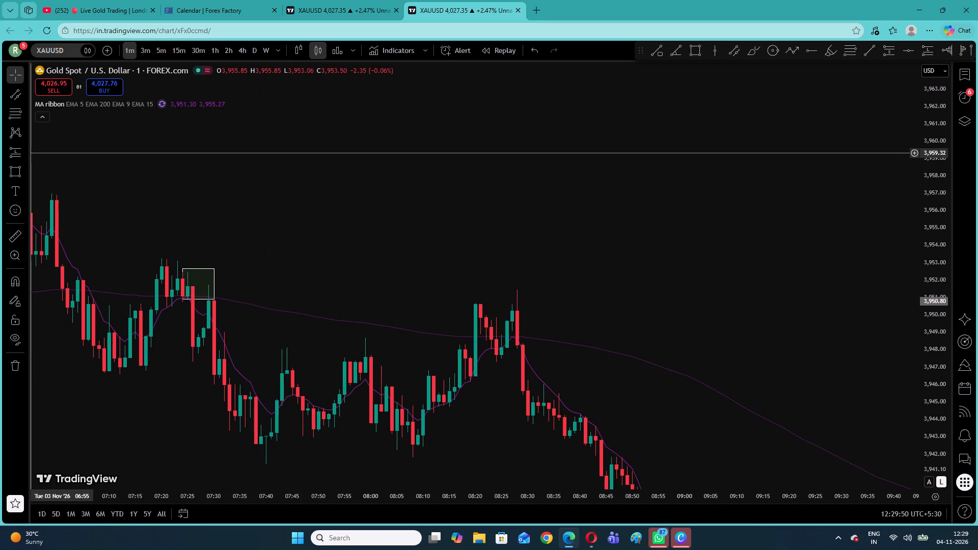
left_click(21, 151)
left_click(24, 150)
left_click(52, 179)
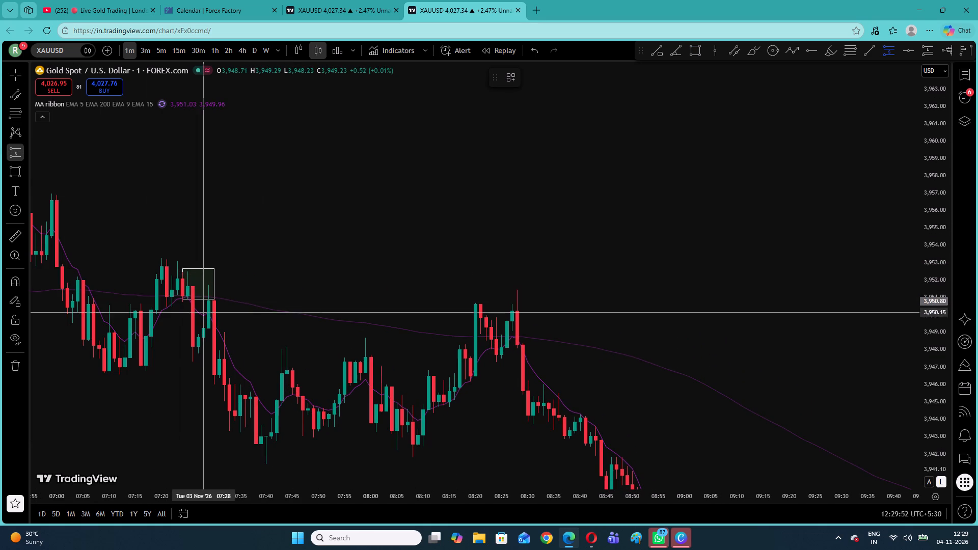
left_click(201, 299)
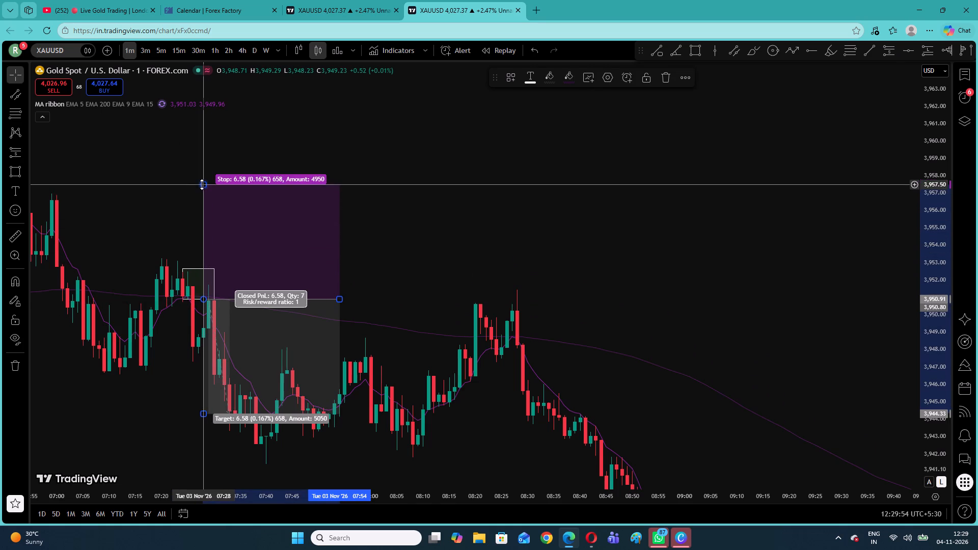
left_click_drag(202, 184, 222, 269)
Set the short position's target to about 3,946.66 at the previous swing low and shorten it to end at about 07:39.
left_click(207, 414)
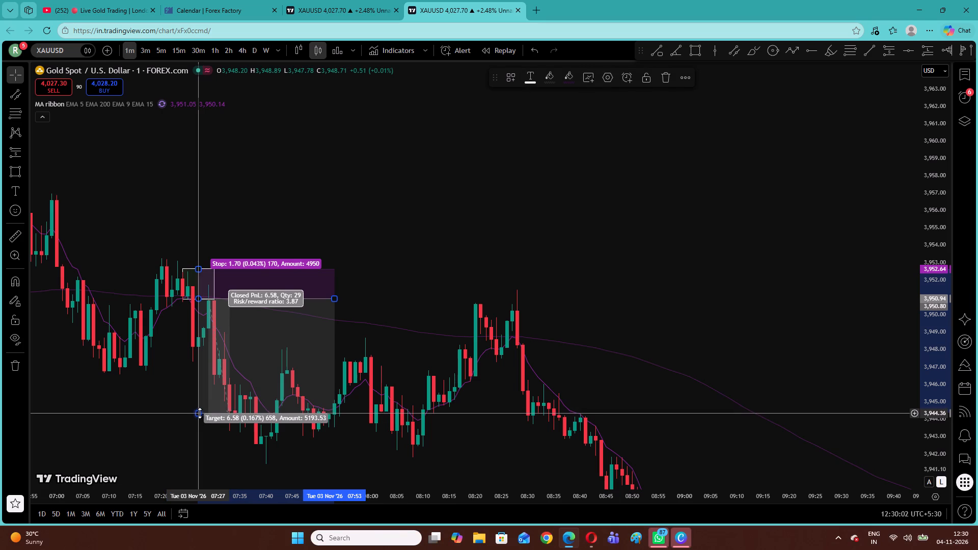
left_click_drag(200, 413, 207, 373)
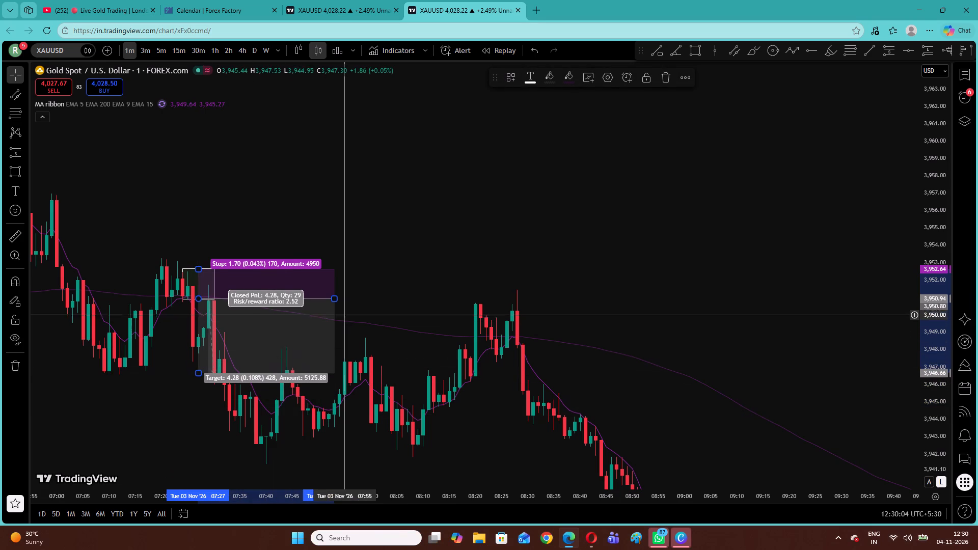
left_click_drag(333, 298, 262, 322)
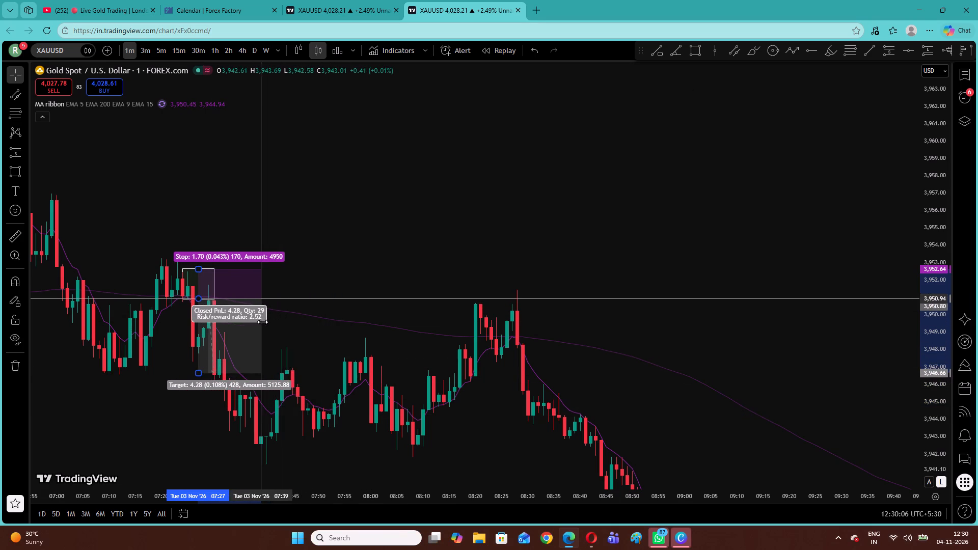
left_click_drag(262, 322, 262, 322)
left_click(389, 312)
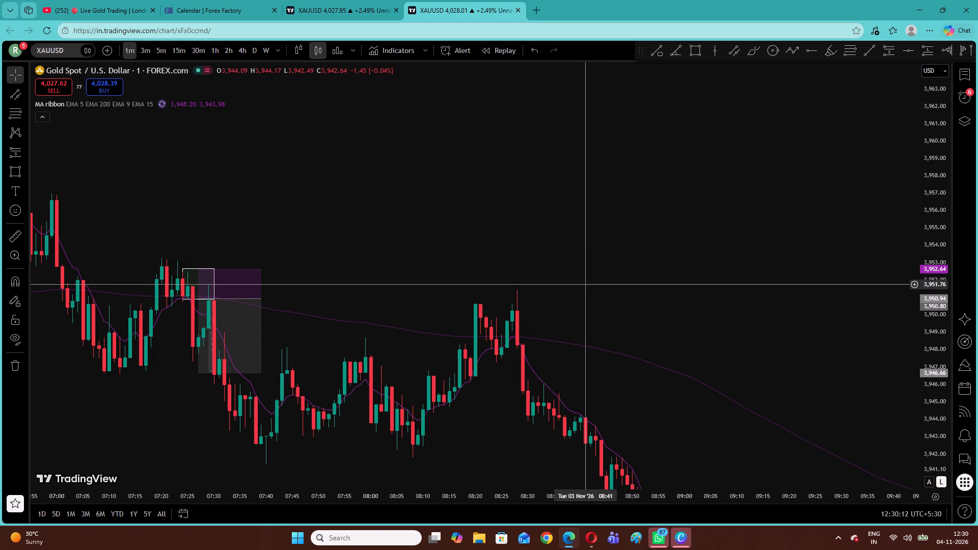
Draw a rectangle zone from about 3,930.32 to 3,929.19 below the EMA 200, starting at 09:41 and ending at about 10:52.
left_click_drag(616, 324, 589, 315)
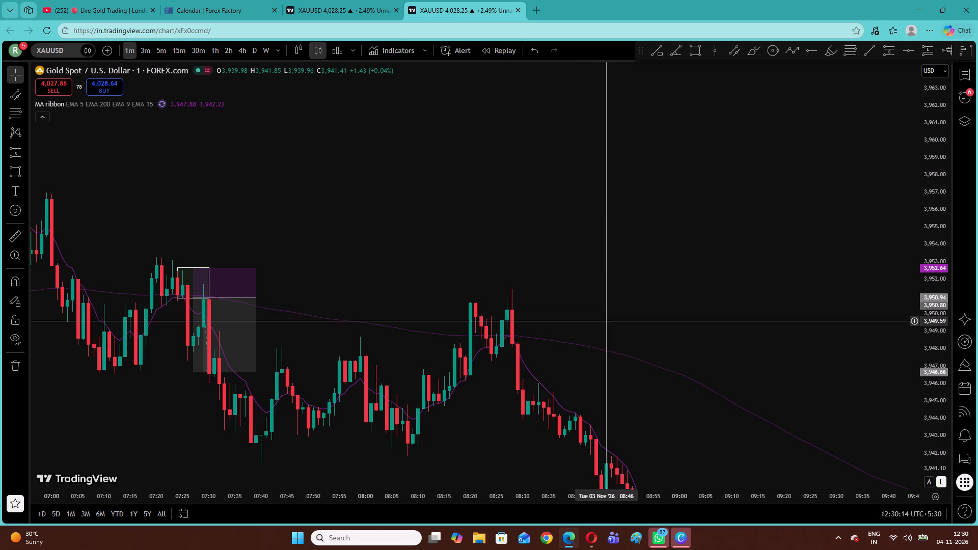
left_click_drag(589, 315, 209, 161)
left_click_drag(448, 332, 206, 138)
left_click_drag(509, 257, 194, 208)
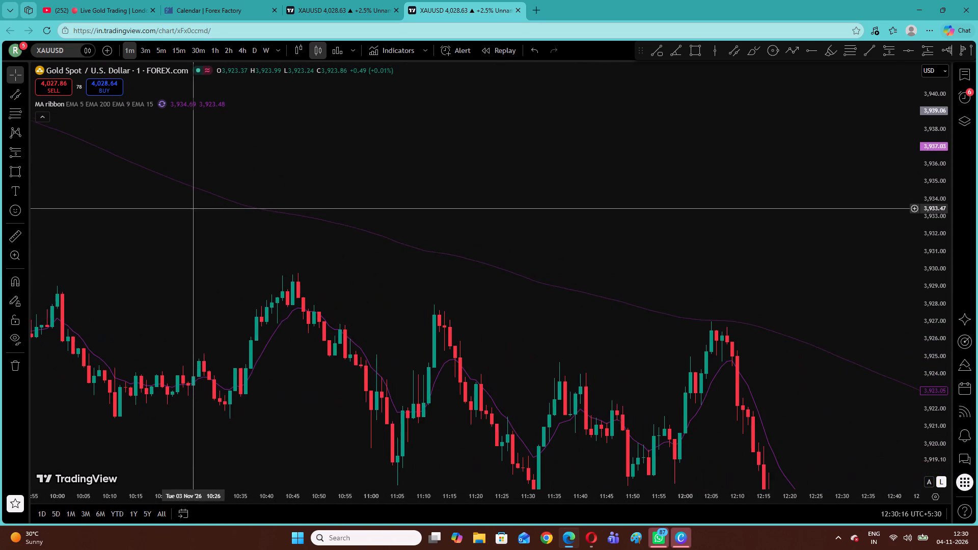
left_click_drag(194, 208, 194, 207)
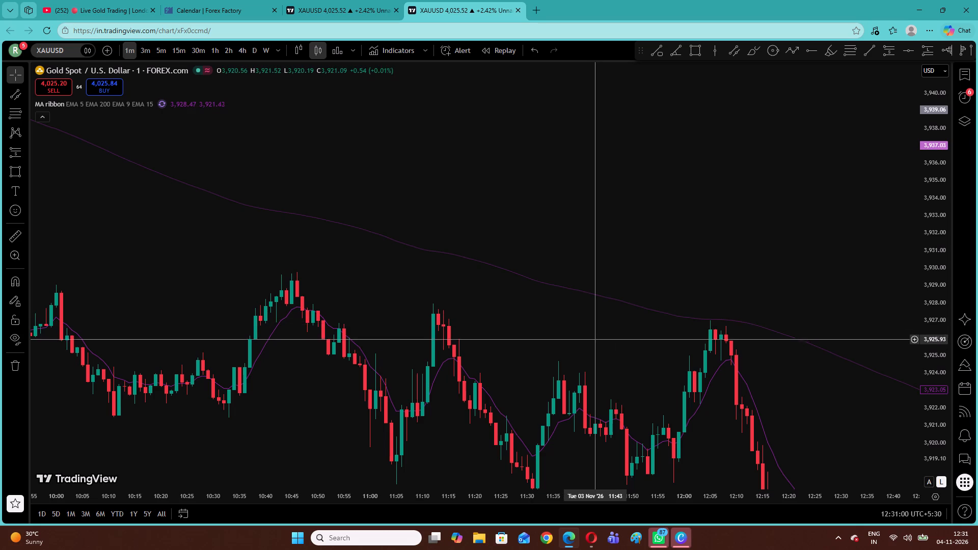
left_click_drag(520, 318, 709, 326)
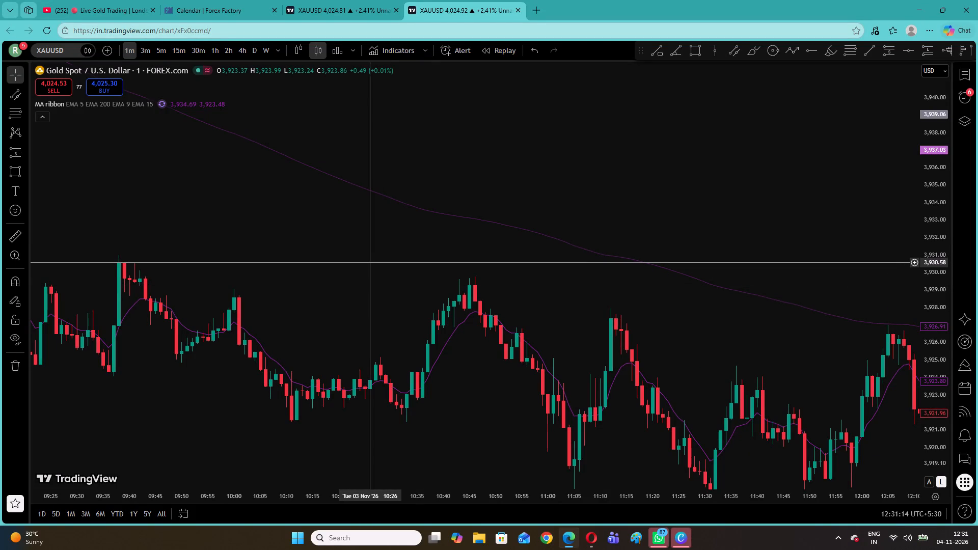
left_click(12, 173)
left_click(135, 267)
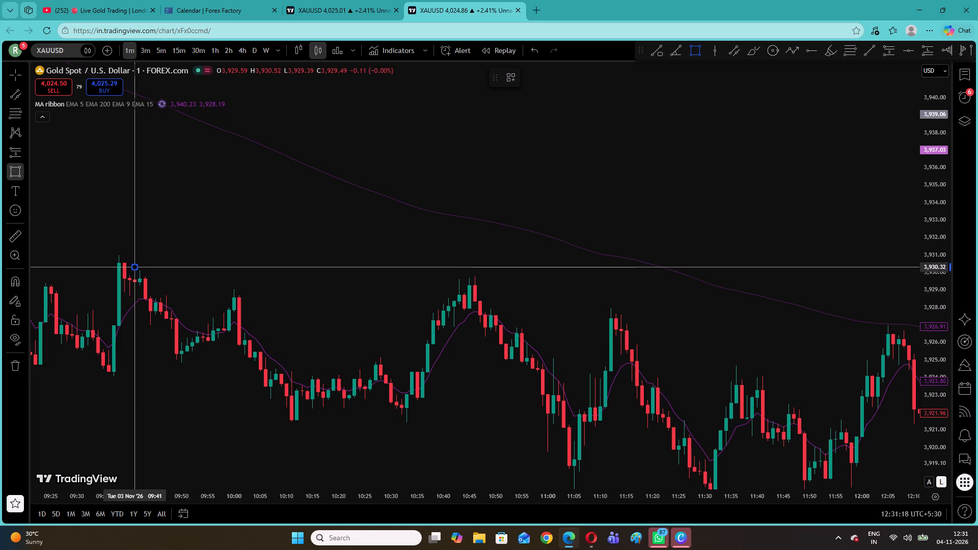
left_click(170, 287)
left_click_drag(170, 277, 468, 261)
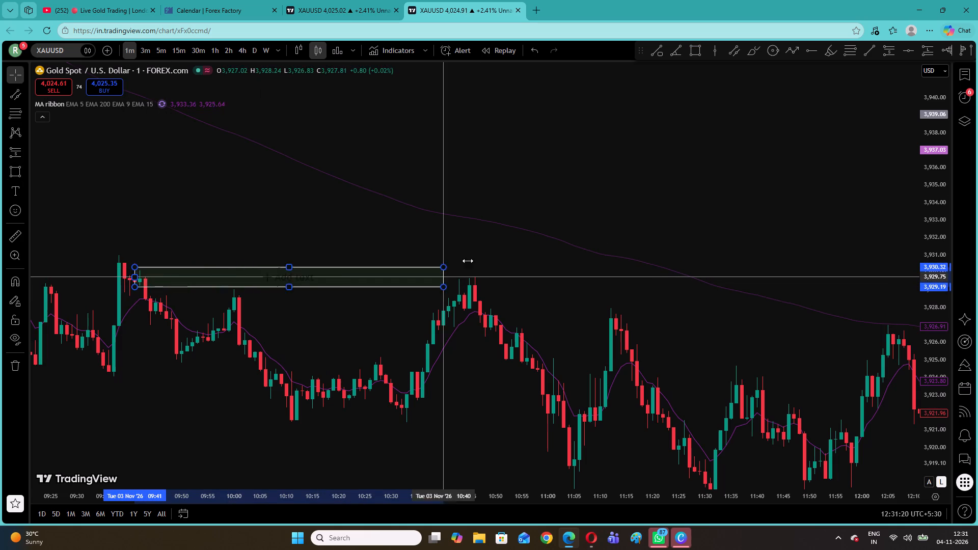
left_click_drag(468, 261, 505, 257)
left_click(544, 254)
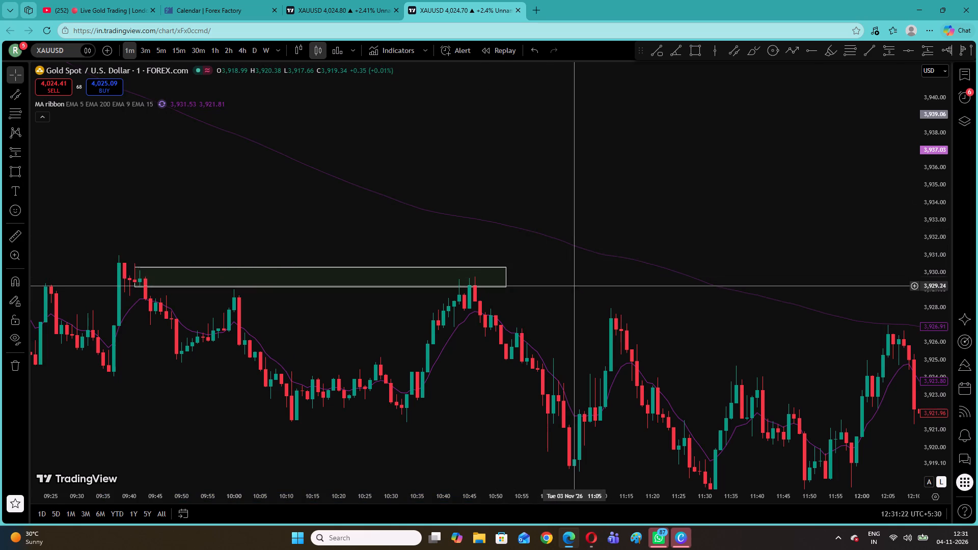
Examine the sell-off from about 08:20 and the price action around the 09:41 rectangle zone against the EMA 9 and EMA 200.
left_click_drag(574, 284, 507, 244)
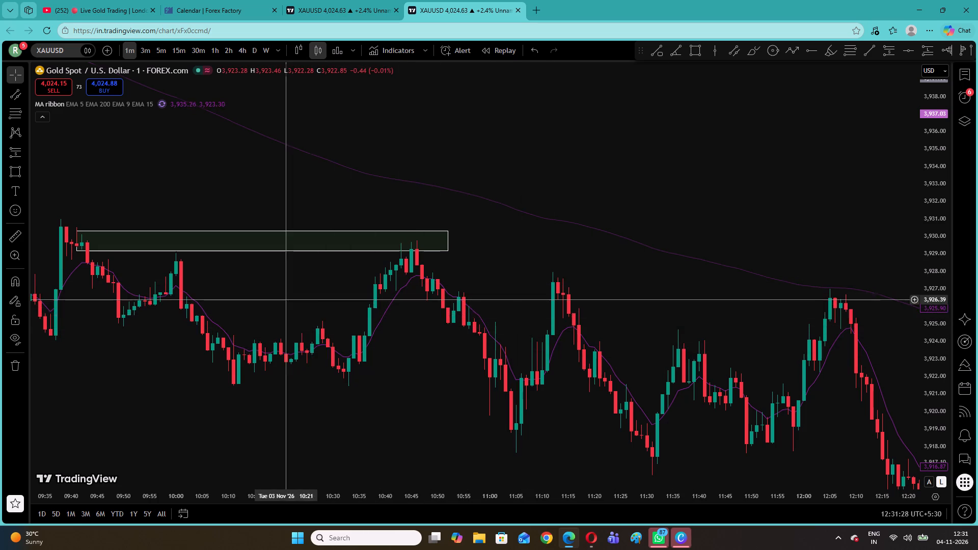
left_click_drag(284, 299, 673, 327)
left_click_drag(449, 161, 662, 369)
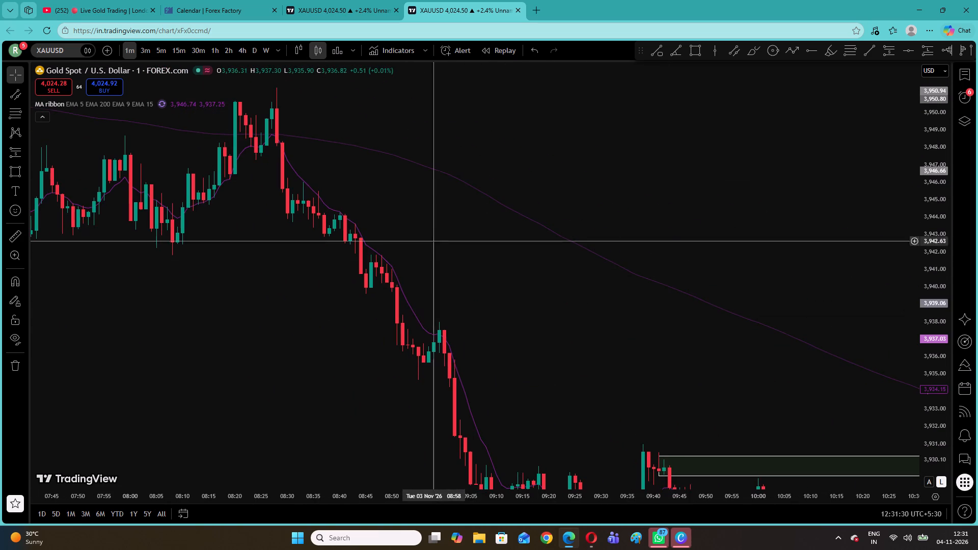
left_click_drag(430, 212, 536, 354)
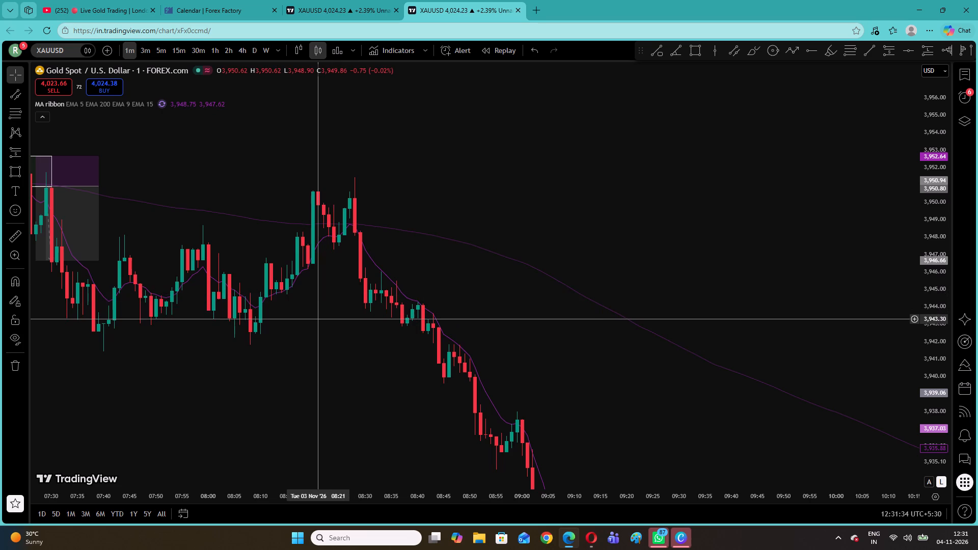
left_click_drag(540, 354, 541, 353)
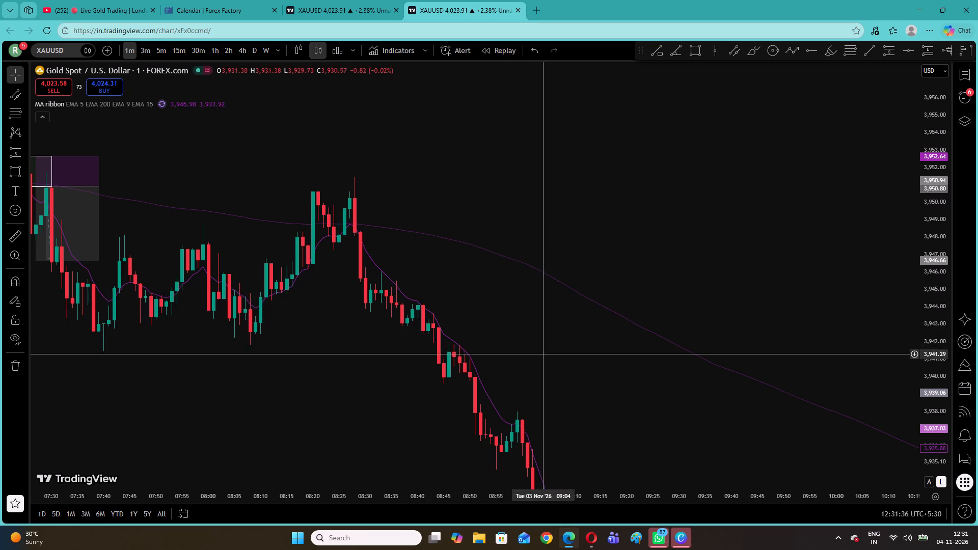
left_click_drag(541, 353, 205, 132)
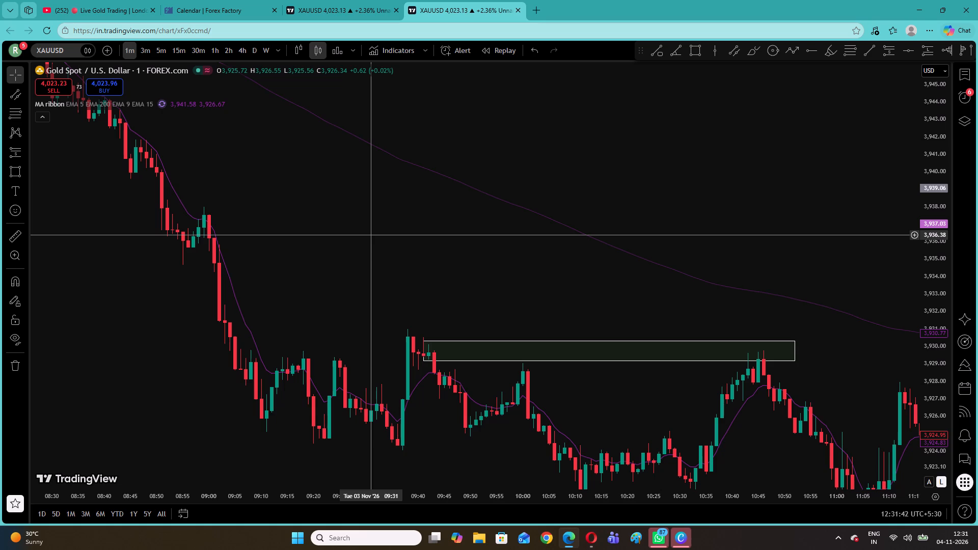
left_click_drag(372, 235, 319, 185)
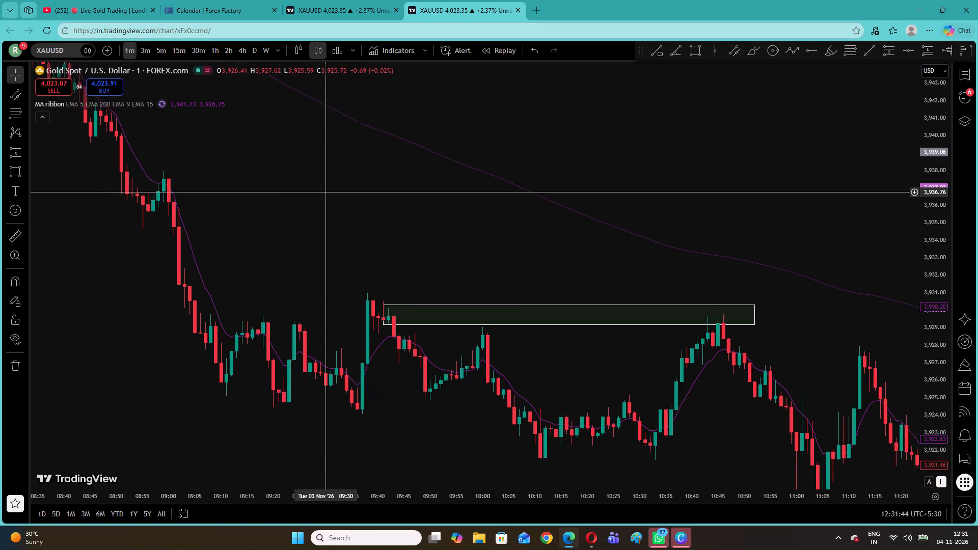
left_click_drag(319, 185, 317, 185)
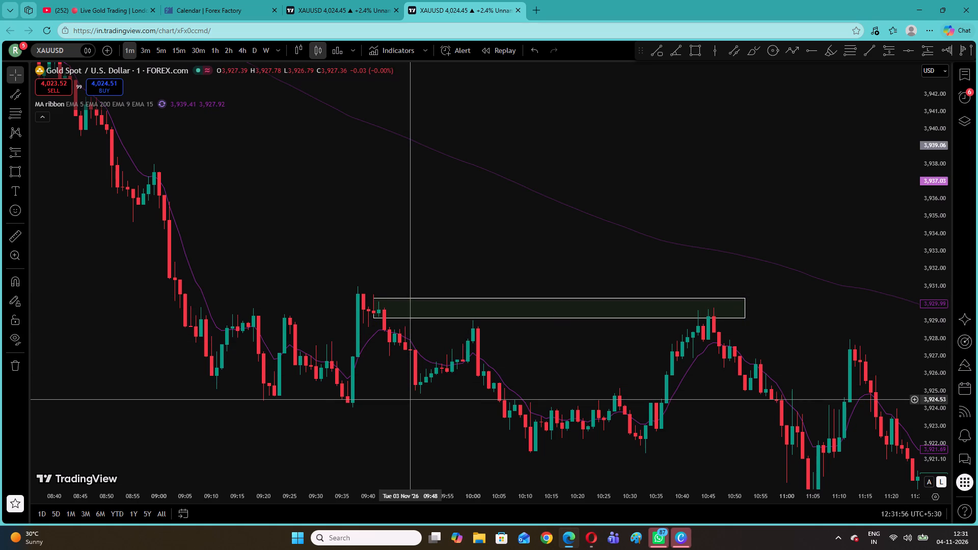
left_click_drag(348, 237, 351, 239)
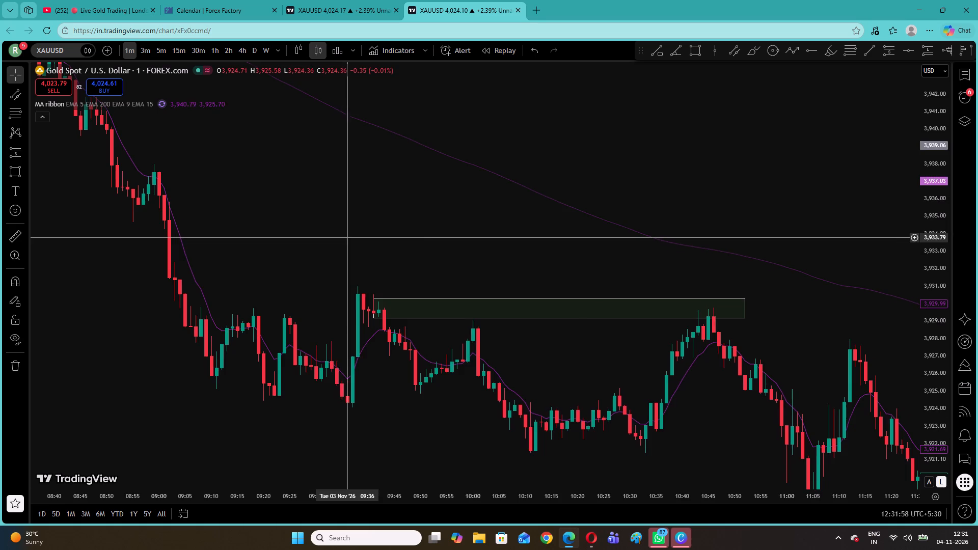
Examine the 07:27 short position and the price action up to about 09:00 against the EMA 9 and EMA 200.
left_click_drag(351, 239, 597, 379)
left_click_drag(428, 270, 756, 333)
left_click_drag(486, 310, 585, 434)
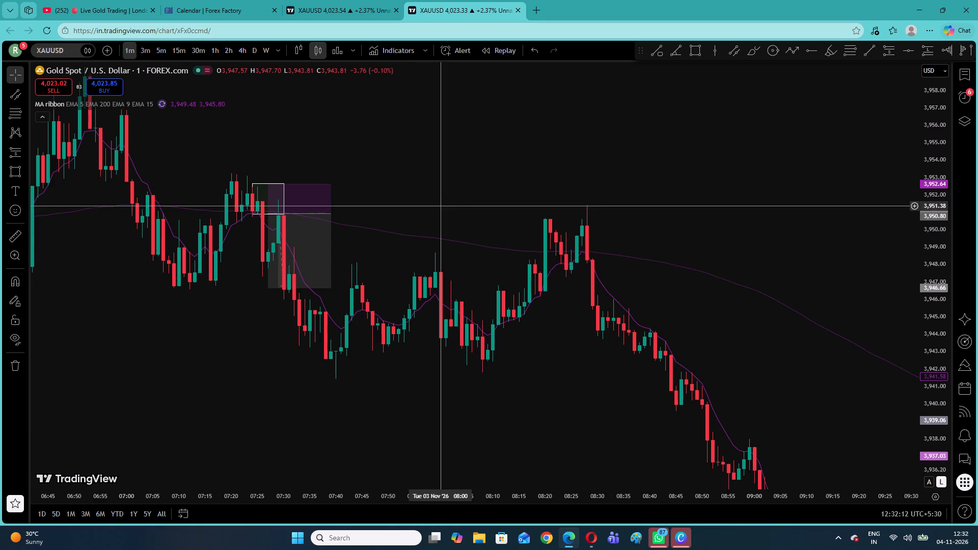
left_click_drag(683, 227, 262, 178)
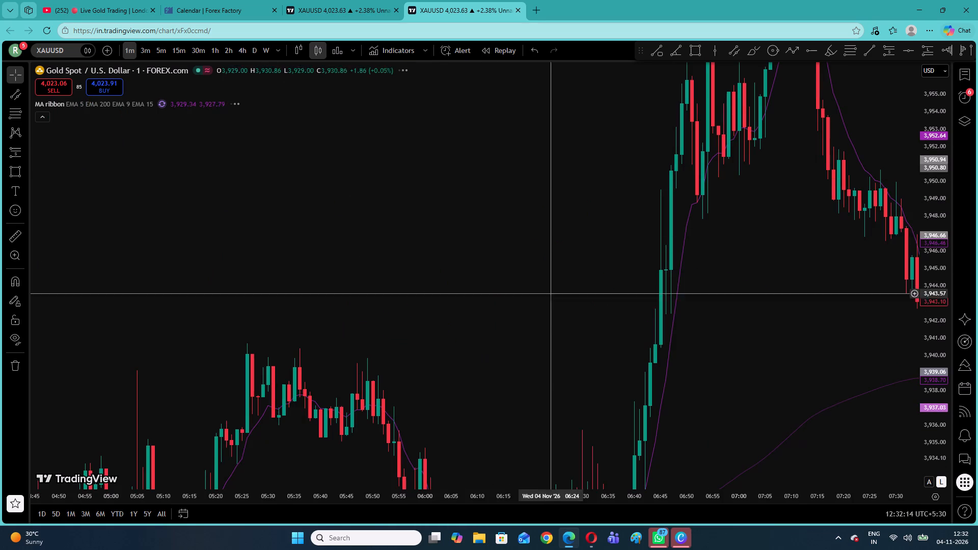
Scan the 1-minute chart backwards from about 06:00 on 4 November to about 21:00 on 3 November against the EMAs.
left_click_drag(412, 228, 737, 194)
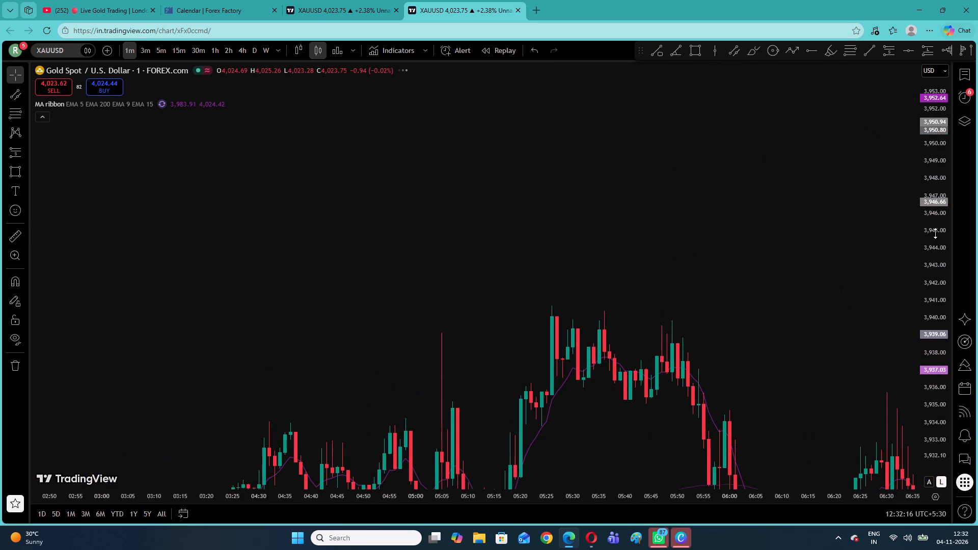
left_click_drag(935, 222, 947, 357)
left_click_drag(344, 218, 840, 160)
left_click_drag(382, 258, 616, 231)
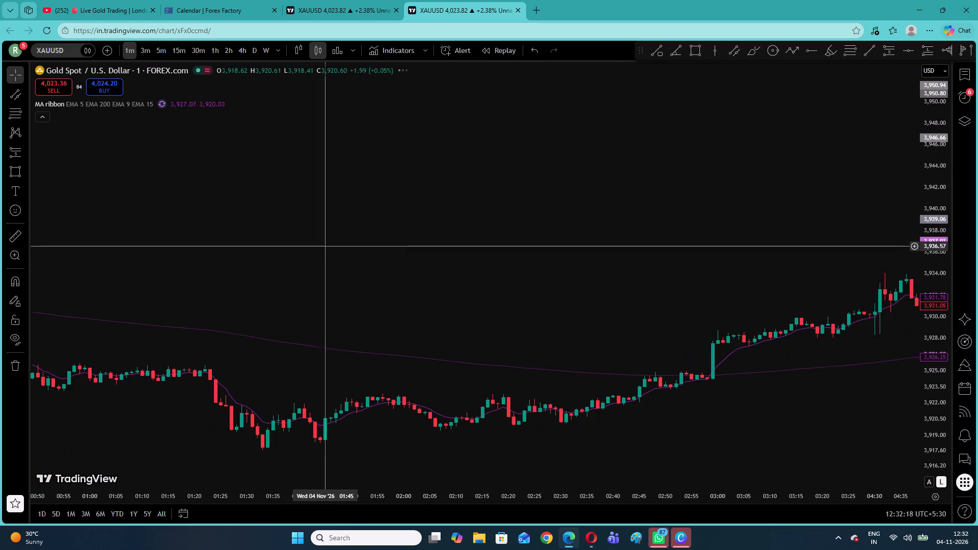
left_click_drag(315, 244, 778, 252)
left_click_drag(327, 239, 768, 261)
left_click_drag(376, 252, 721, 265)
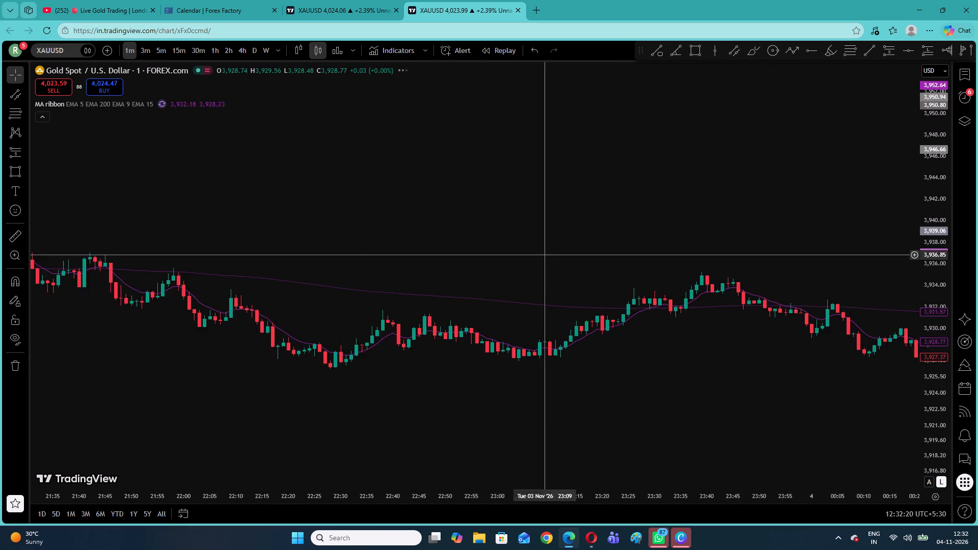
left_click_drag(481, 264, 781, 266)
left_click_drag(942, 414, 922, 245)
left_click_drag(384, 240, 898, 315)
left_click_drag(499, 296, 540, 416)
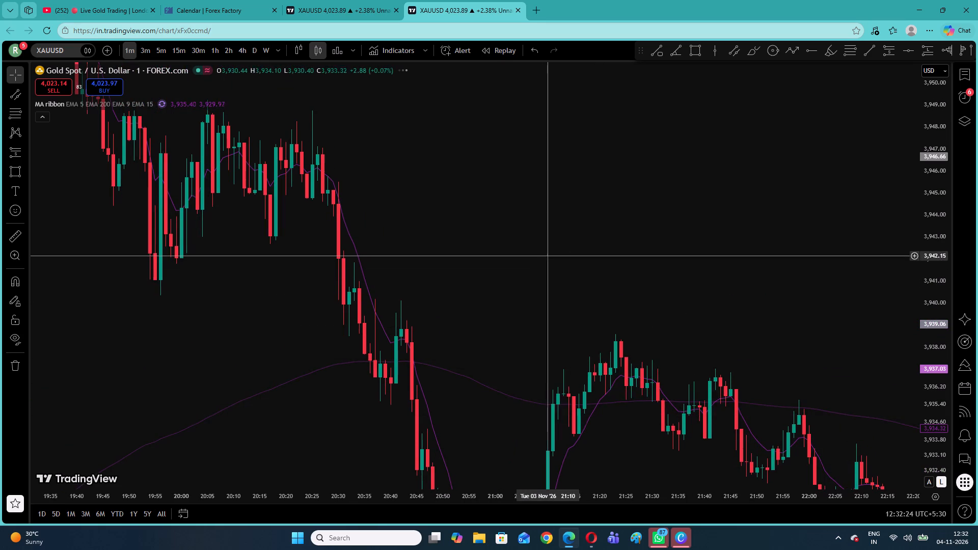
Continue scanning backwards through 3 November from about 20:00 to the rectangle zone ending near 10:52.
left_click_drag(339, 254, 699, 410)
left_click_drag(405, 318, 784, 316)
left_click_drag(935, 251, 946, 432)
left_click_drag(692, 410, 827, 149)
left_click_drag(374, 265, 908, 204)
left_click_drag(366, 242, 766, 233)
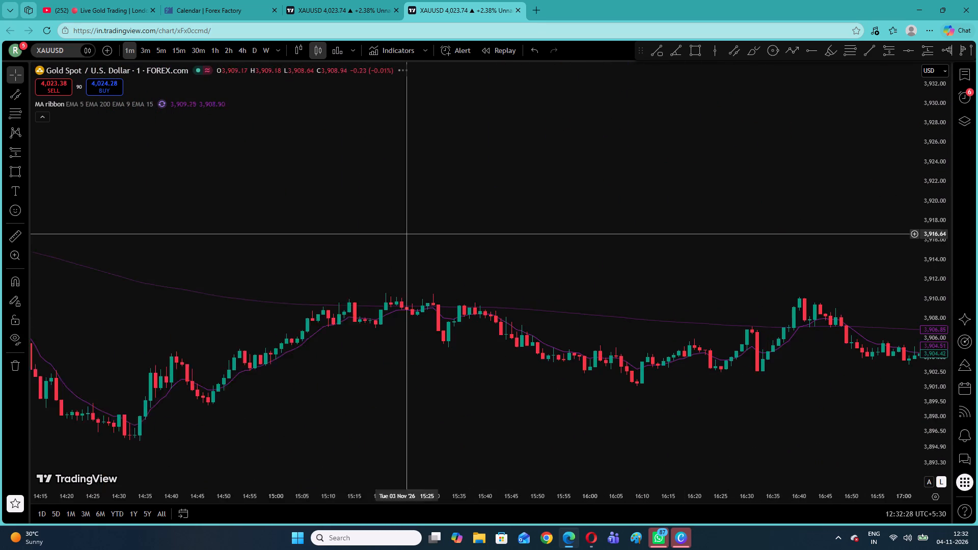
left_click_drag(339, 236, 757, 245)
left_click_drag(366, 255, 915, 299)
left_click_drag(462, 273, 939, 335)
left_click_drag(564, 289, 589, 365)
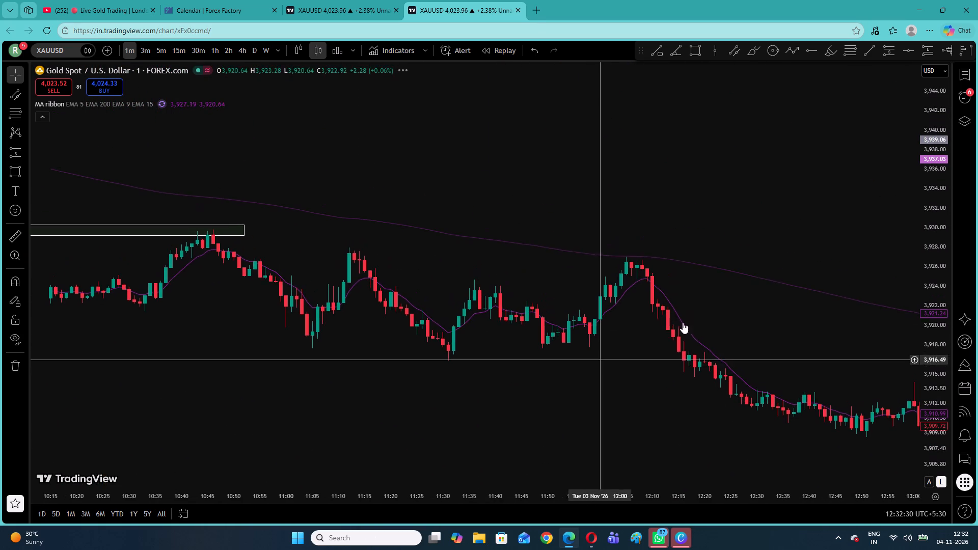
Examine 1-minute price action from about 10:15 forward to 16:30 on 3 November for tests of the EMA 200.
left_click_drag(935, 353, 916, 169)
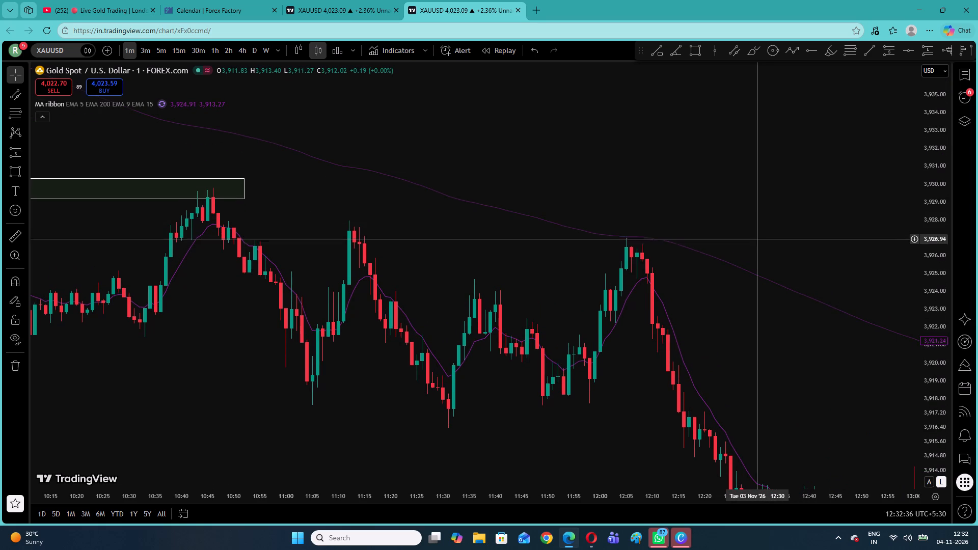
left_click_drag(834, 334, 533, 213)
left_click_drag(797, 310, 448, 236)
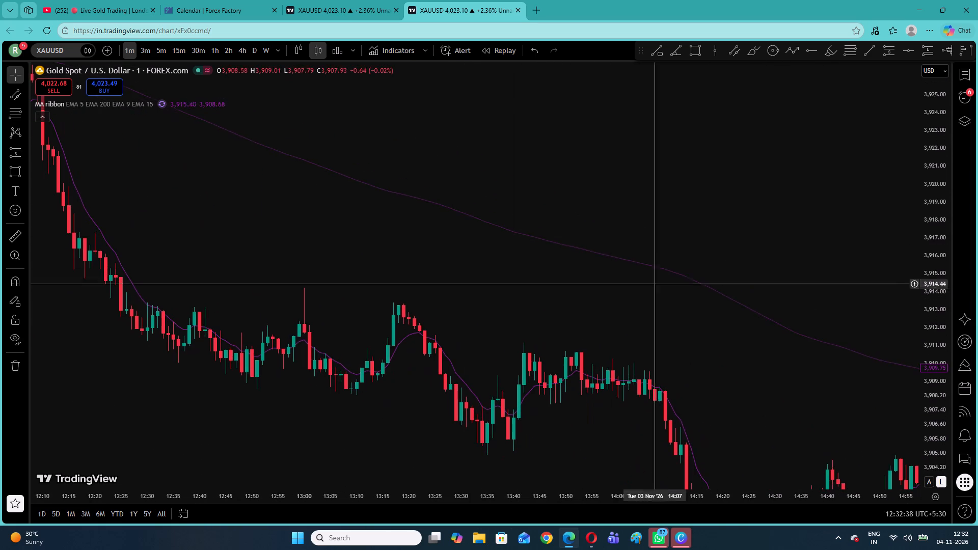
left_click_drag(704, 317, 326, 97)
left_click_drag(519, 161, 426, 236)
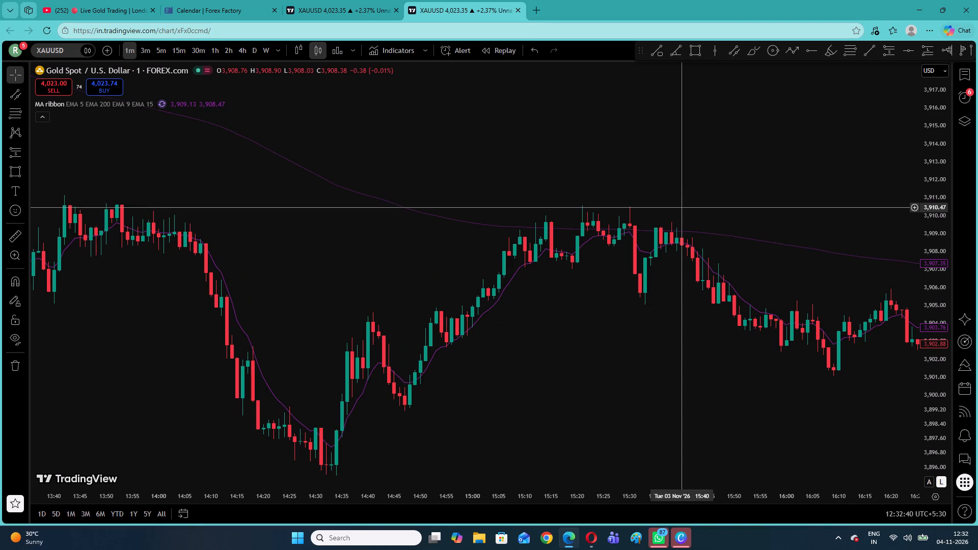
left_click_drag(565, 223, 690, 230)
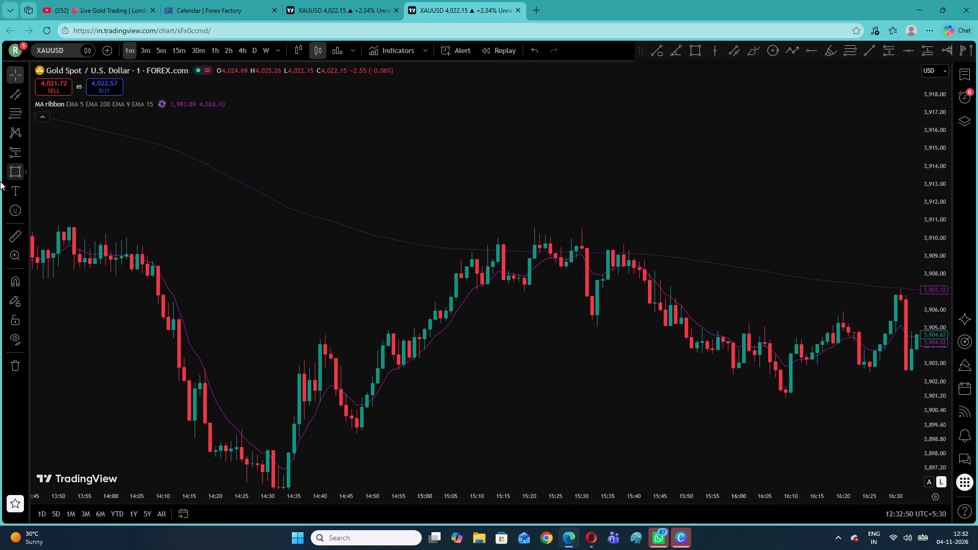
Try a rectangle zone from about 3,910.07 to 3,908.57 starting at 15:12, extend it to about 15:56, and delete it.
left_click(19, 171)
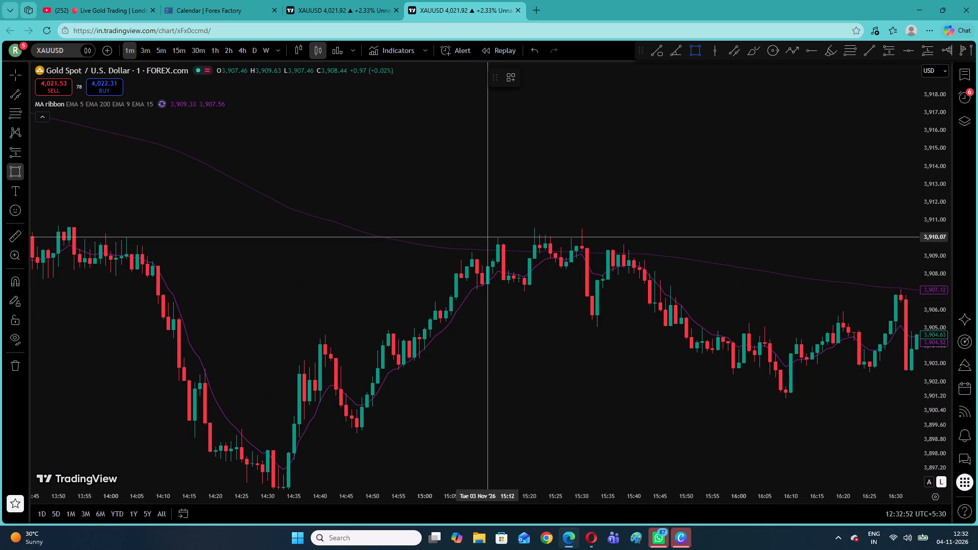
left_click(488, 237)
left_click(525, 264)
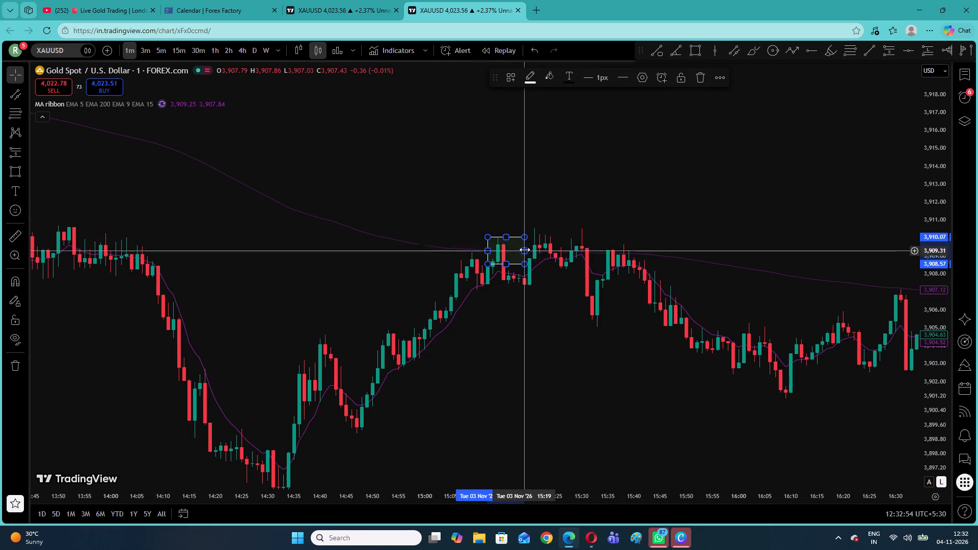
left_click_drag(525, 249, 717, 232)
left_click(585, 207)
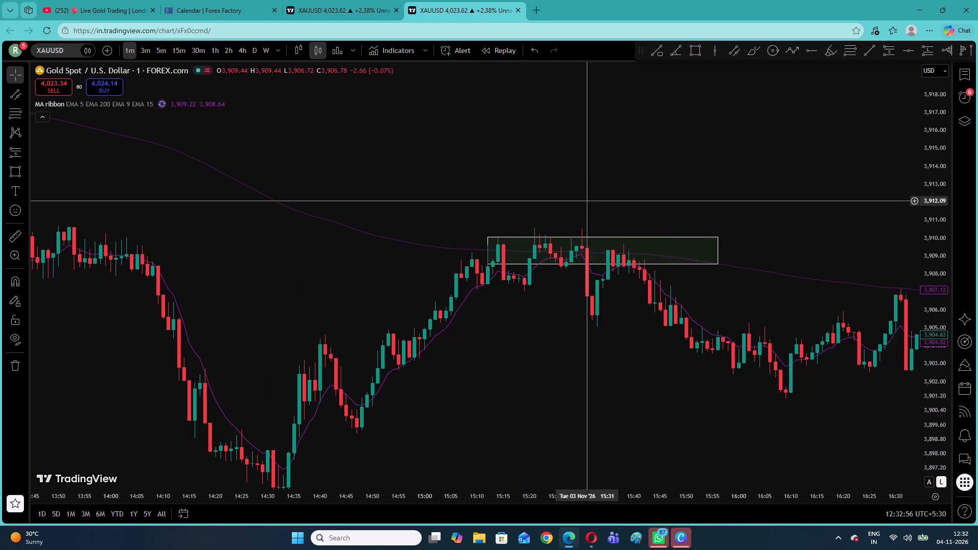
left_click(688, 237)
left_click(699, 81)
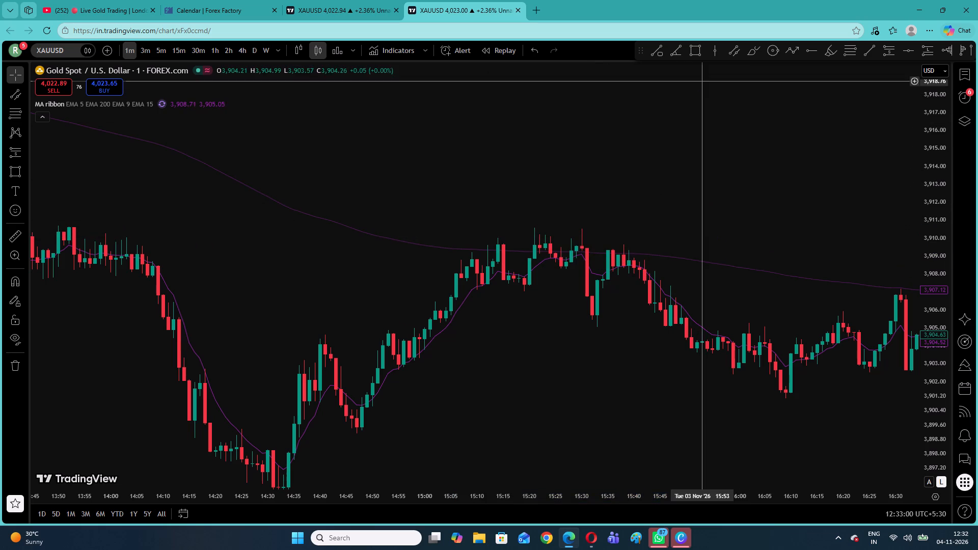
Examine the swings around the EMA 200 between about 15:15 and 18:15 on 3 November for another setup.
left_click_drag(727, 195, 573, 227)
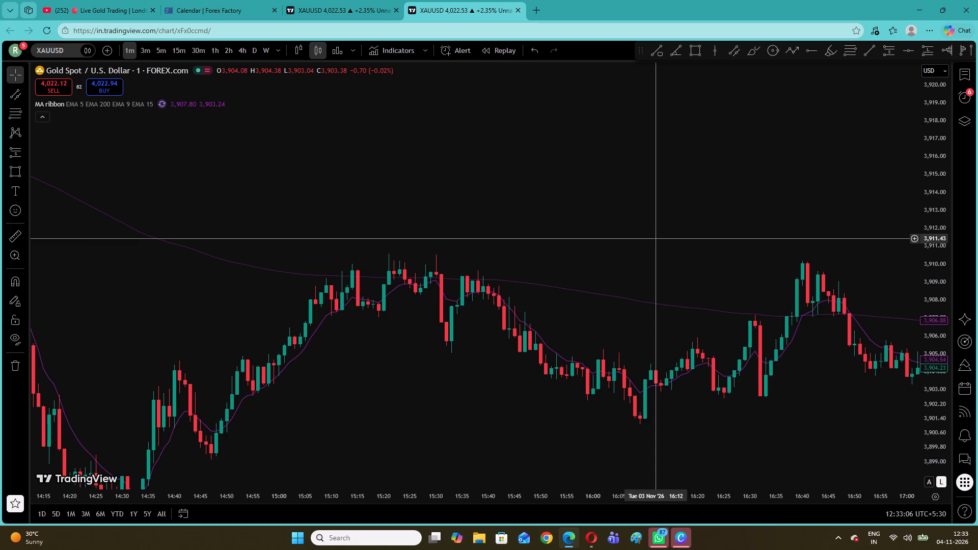
left_click_drag(644, 261, 411, 170)
left_click_drag(631, 213, 630, 213)
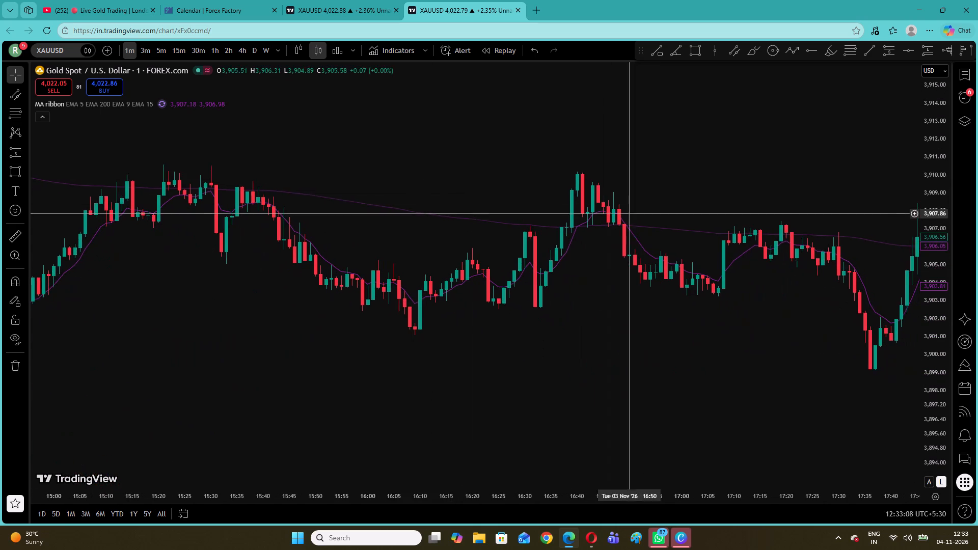
left_click_drag(630, 213, 345, 210)
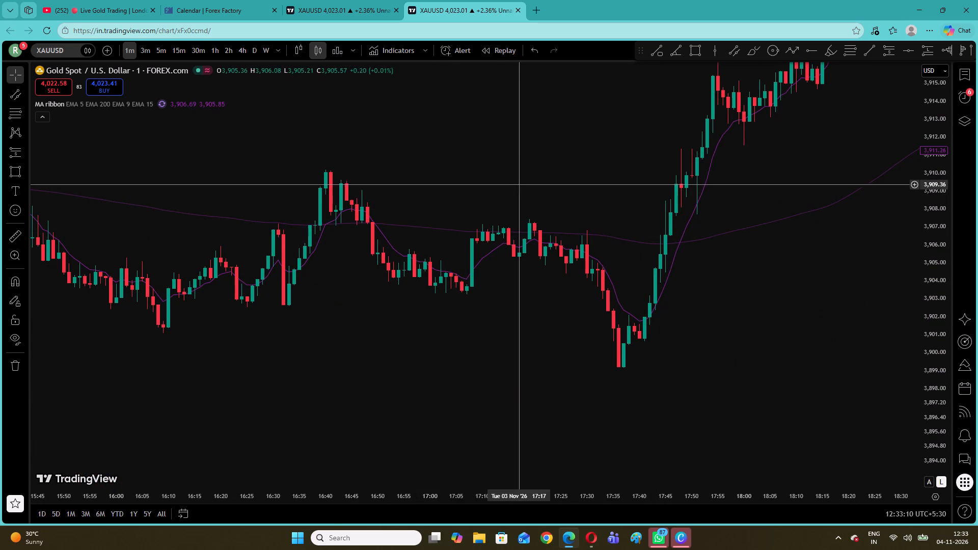
left_click_drag(488, 179, 650, 227)
left_click_drag(622, 245, 546, 253)
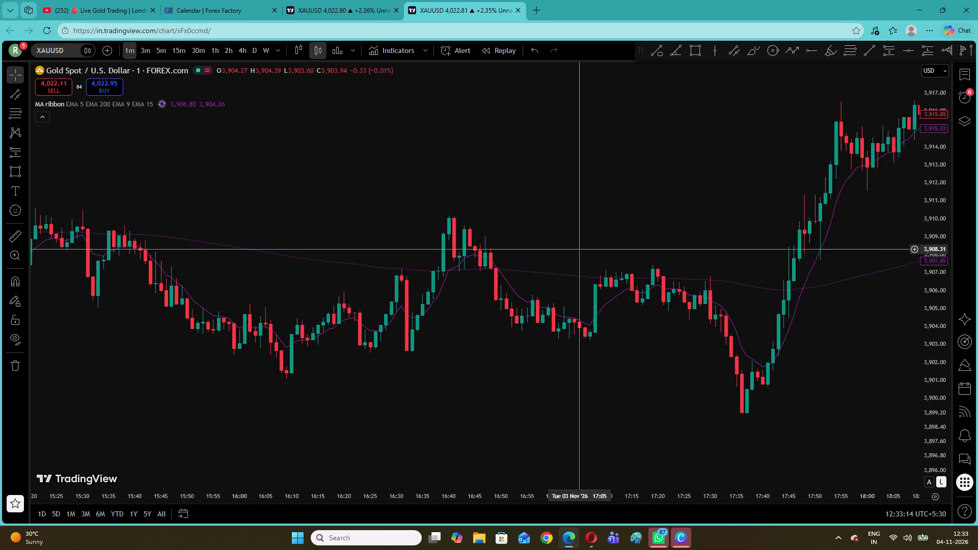
left_click_drag(546, 253, 492, 267)
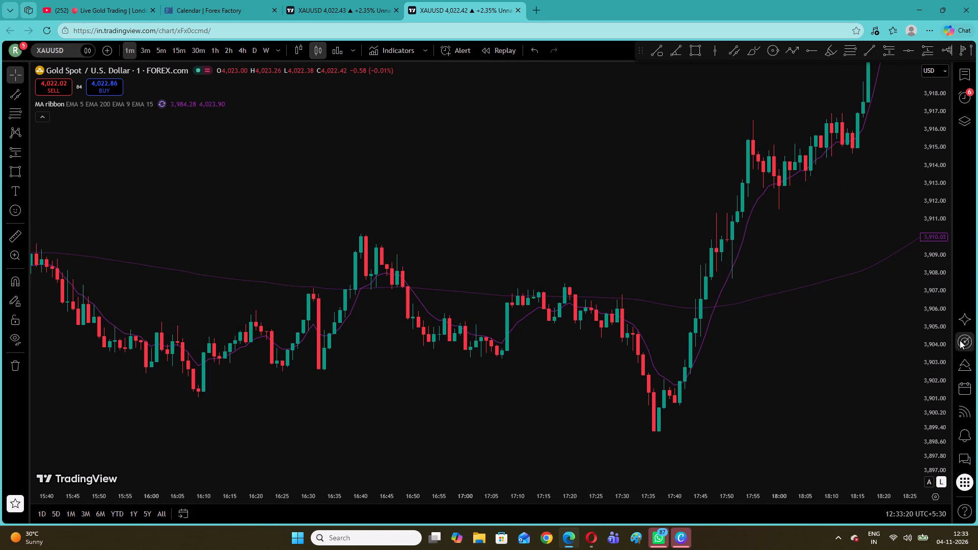
left_click_drag(945, 344, 925, 195)
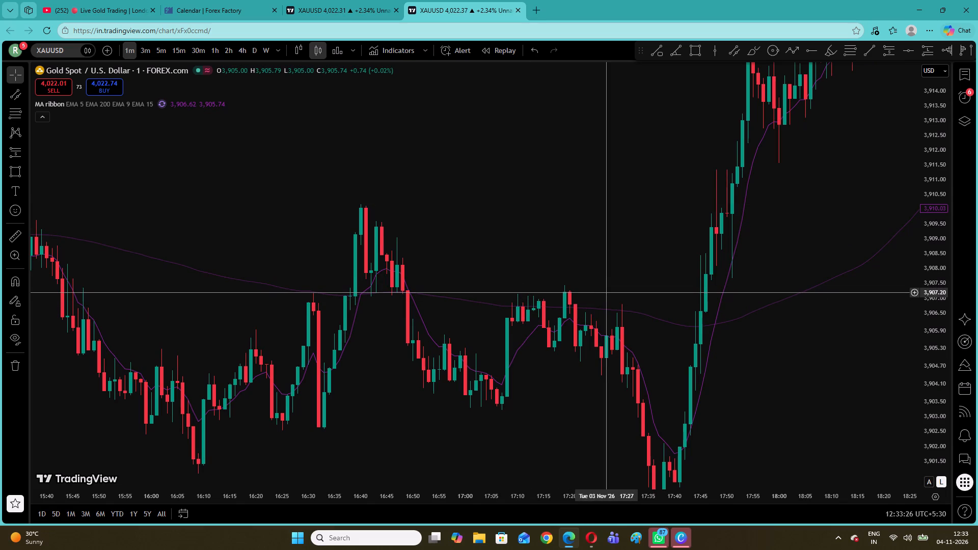
Scan forward from the 17:40 rally through the evening of 3 November to about 23:25 against the EMA 9 and EMA 200.
left_click_drag(633, 251, 379, 413)
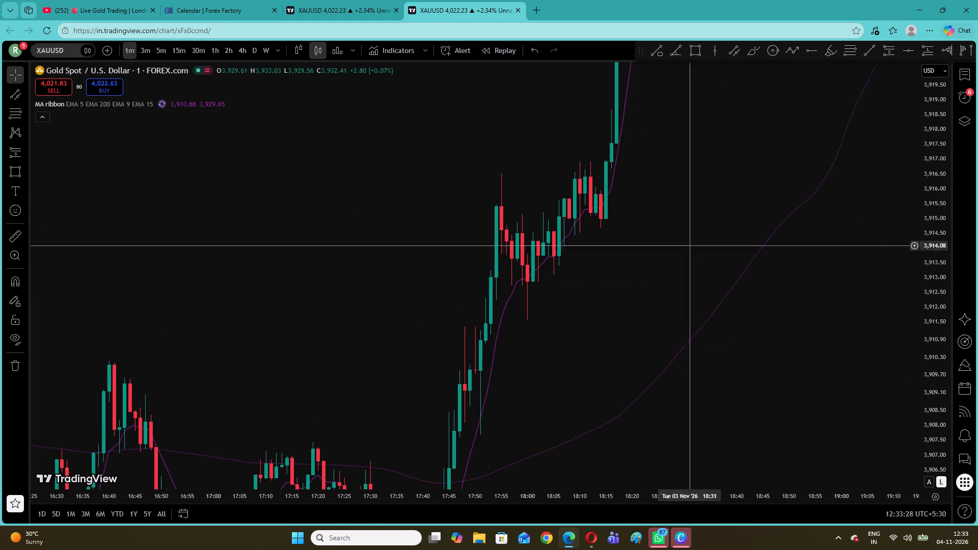
left_click_drag(695, 243, 436, 427)
left_click_drag(730, 224, 421, 436)
left_click_drag(779, 162, 620, 315)
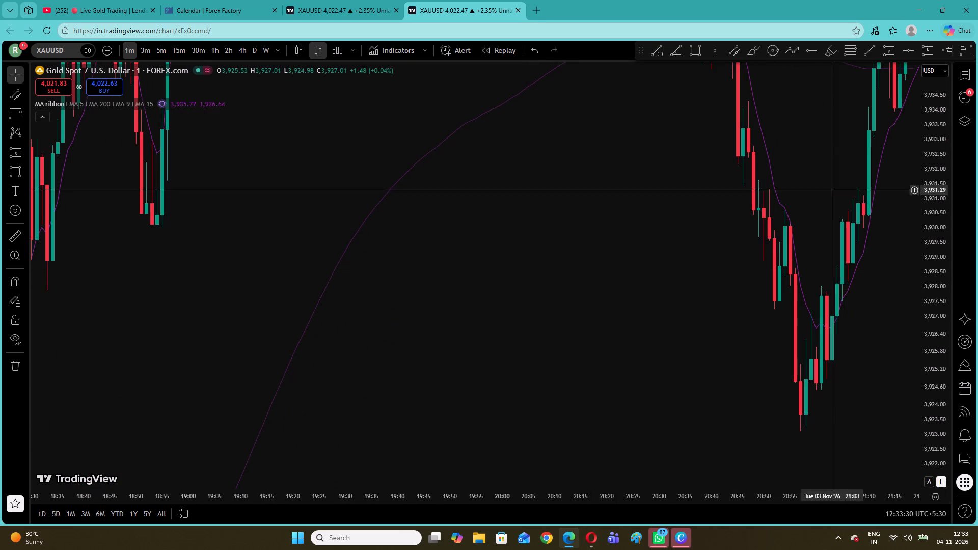
left_click_drag(946, 136, 930, 341)
left_click_drag(938, 183, 937, 235)
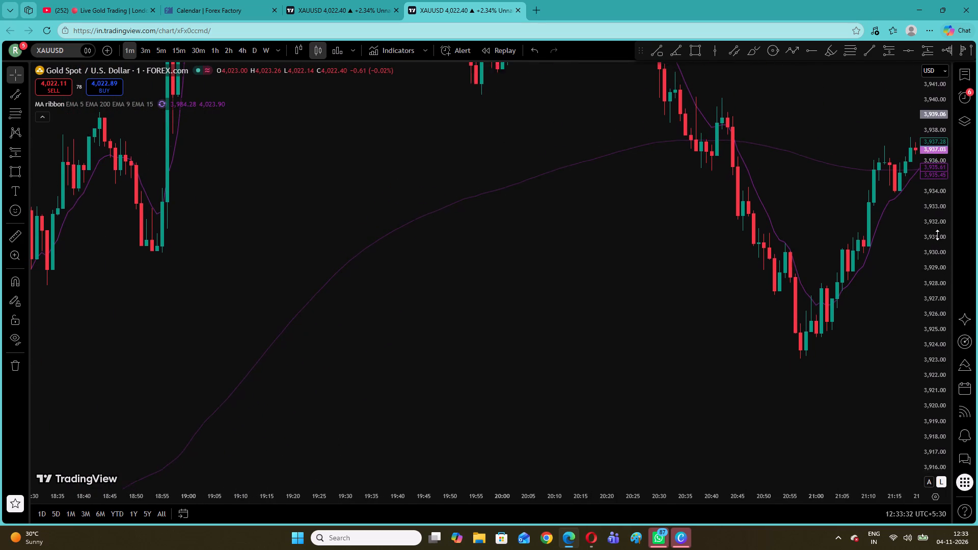
left_click_drag(937, 235, 936, 243)
left_click_drag(852, 185, 562, 252)
left_click_drag(773, 158, 330, 198)
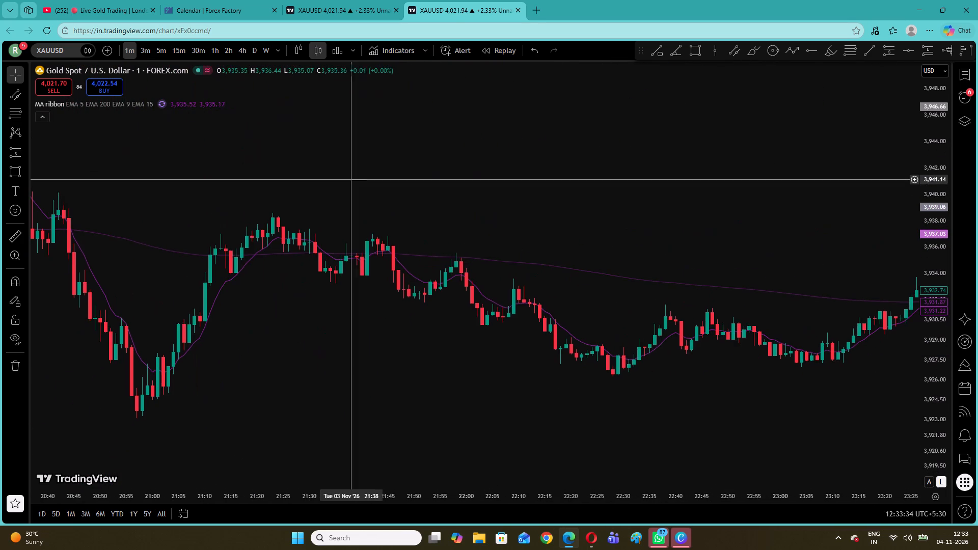
Reset the chart view and examine the latest 1-minute candles around 12:30 on 4 November.
right_click(360, 171)
left_click(405, 182)
left_click_drag(936, 341, 925, 255)
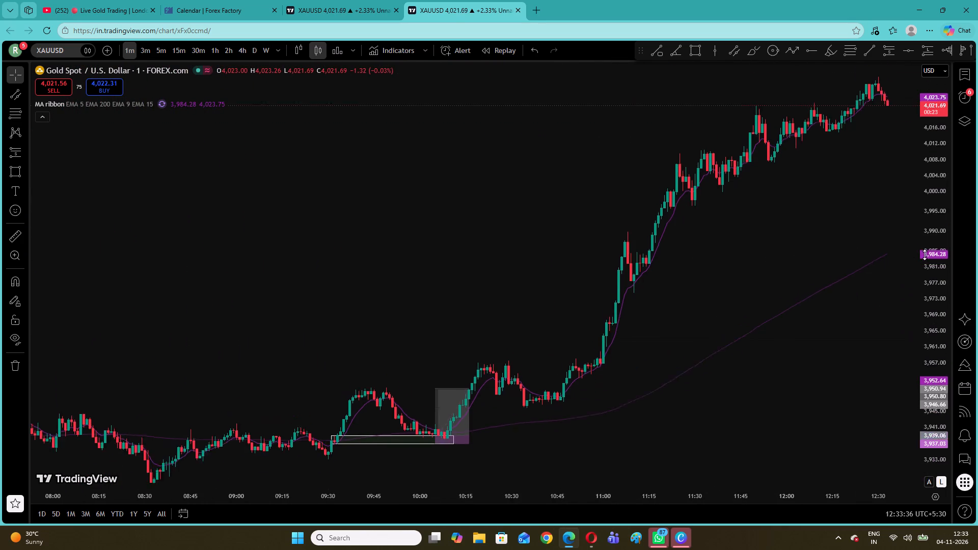
left_click_drag(925, 255, 917, 234)
left_click_drag(835, 206, 487, 416)
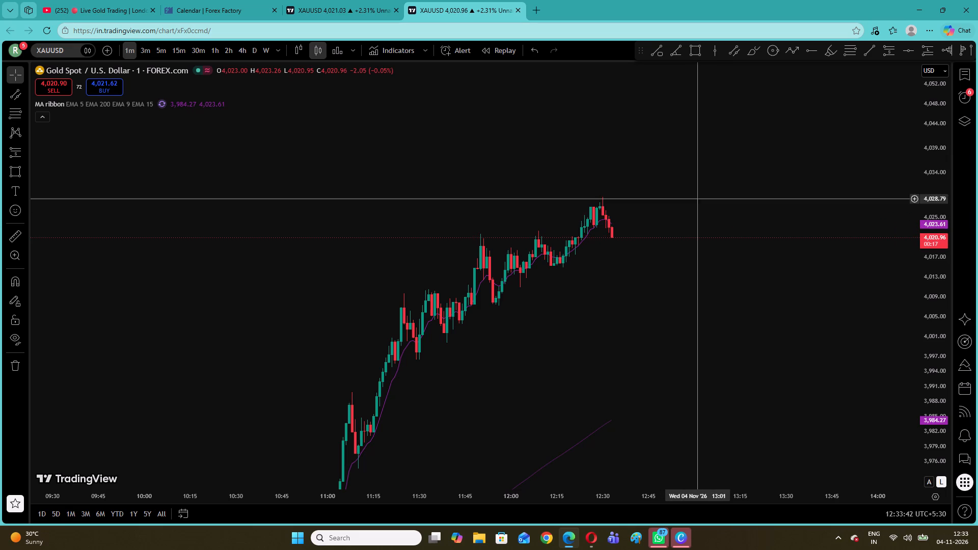
Compare current price on the 5m, 15m, 30m, 1h and 3m timeframes, returning to the 1m chart.
left_click(154, 44)
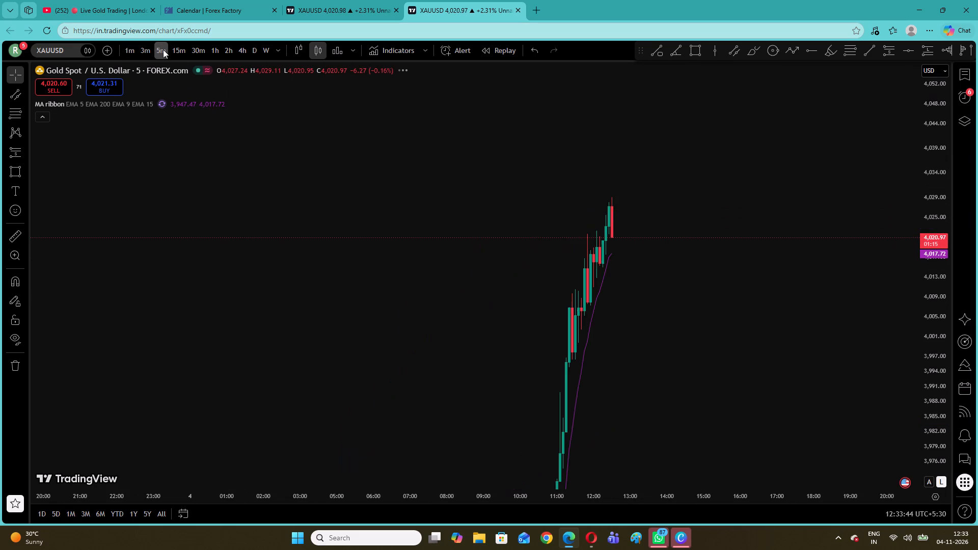
left_click(179, 49)
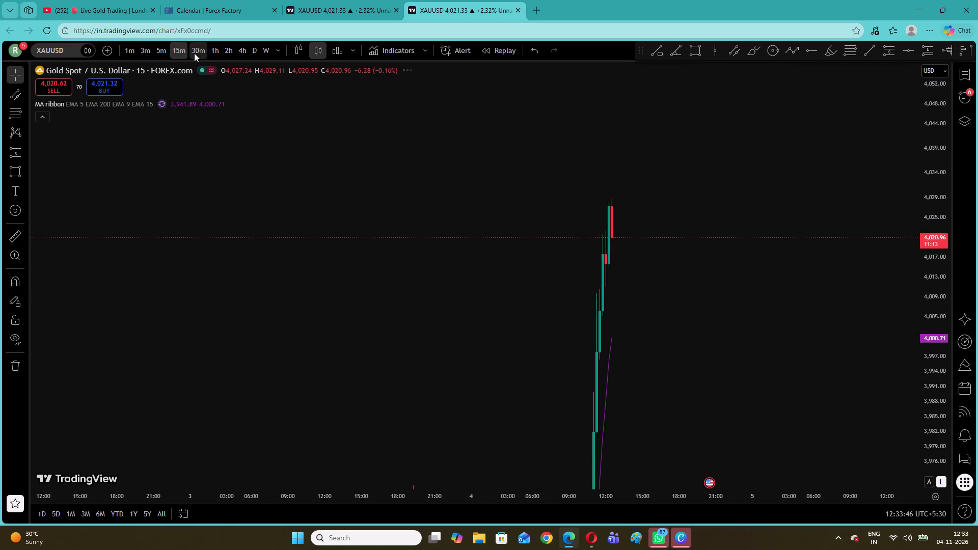
left_click(198, 53)
left_click(220, 52)
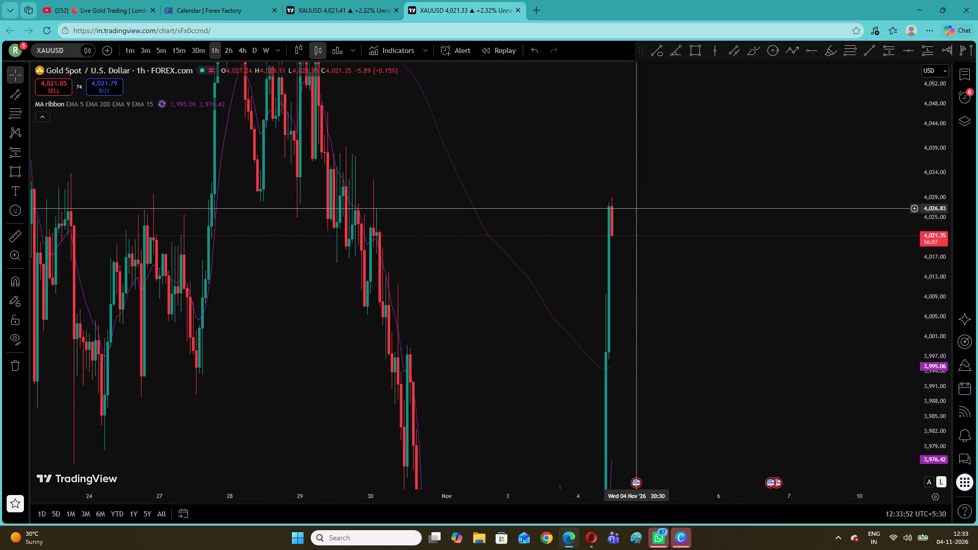
left_click(180, 50)
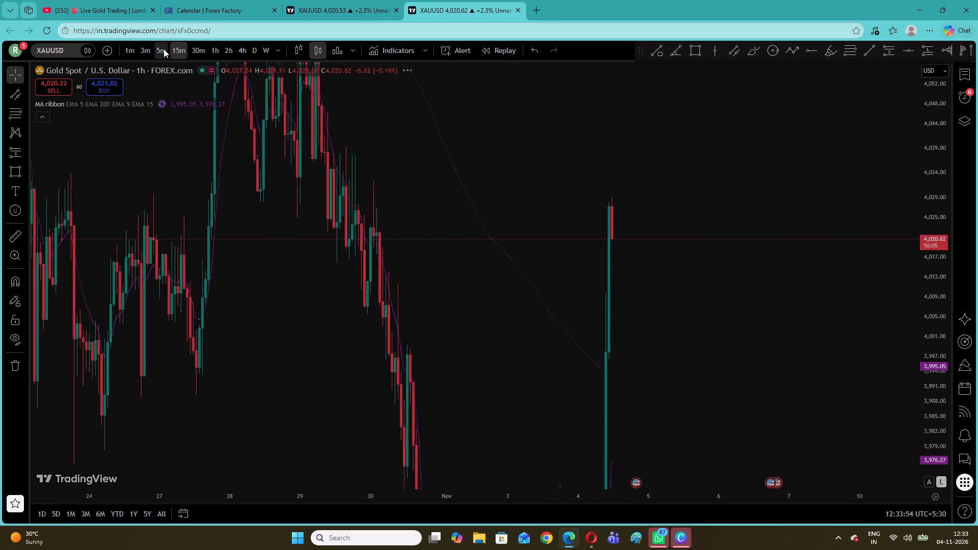
left_click(159, 48)
left_click(141, 50)
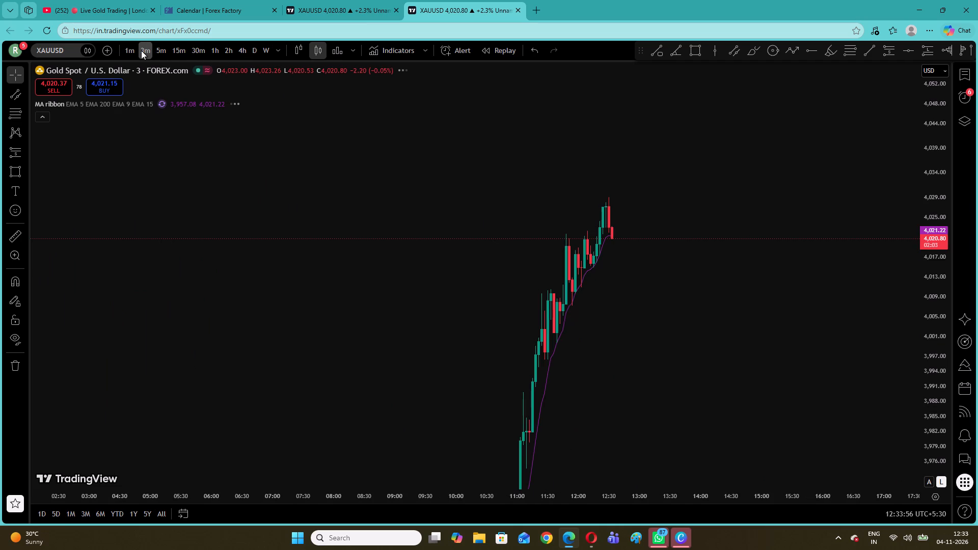
left_click(124, 53)
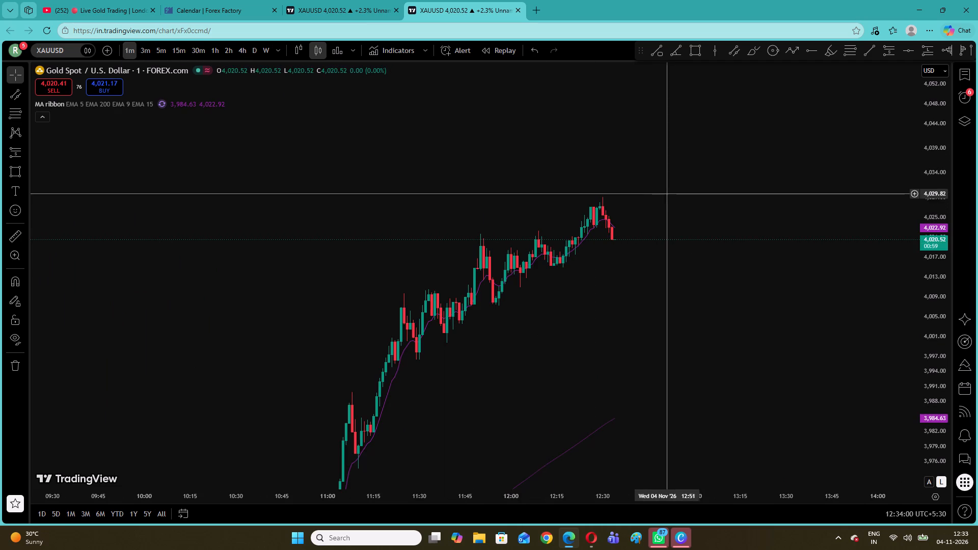
Examine the latest 1-minute price action from about 11:20 to 12:34 against the EMA 9 at closer range.
left_click_drag(948, 333, 932, 107)
left_click_drag(783, 129, 636, 354)
scroll(703, 14, "up", 2, "ctrl")
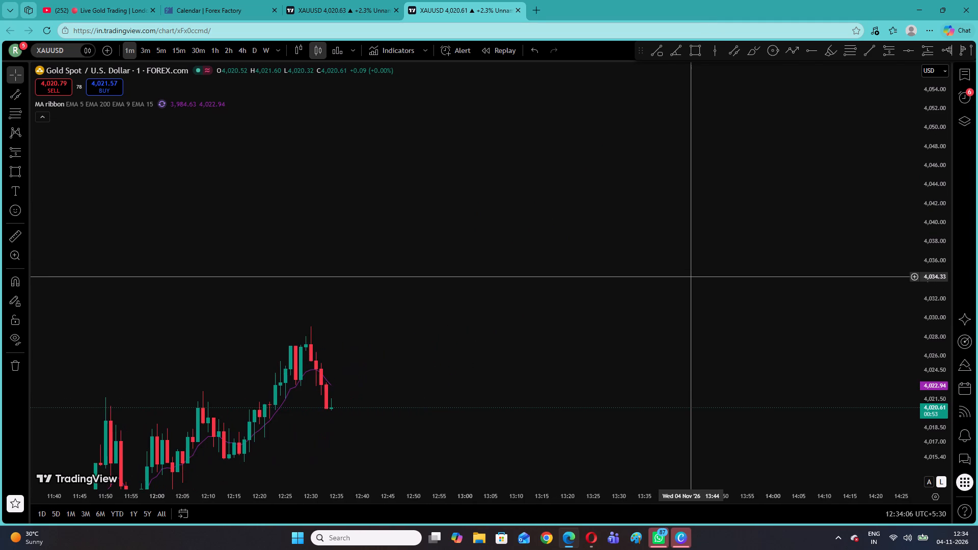
left_click_drag(551, 332, 755, 197)
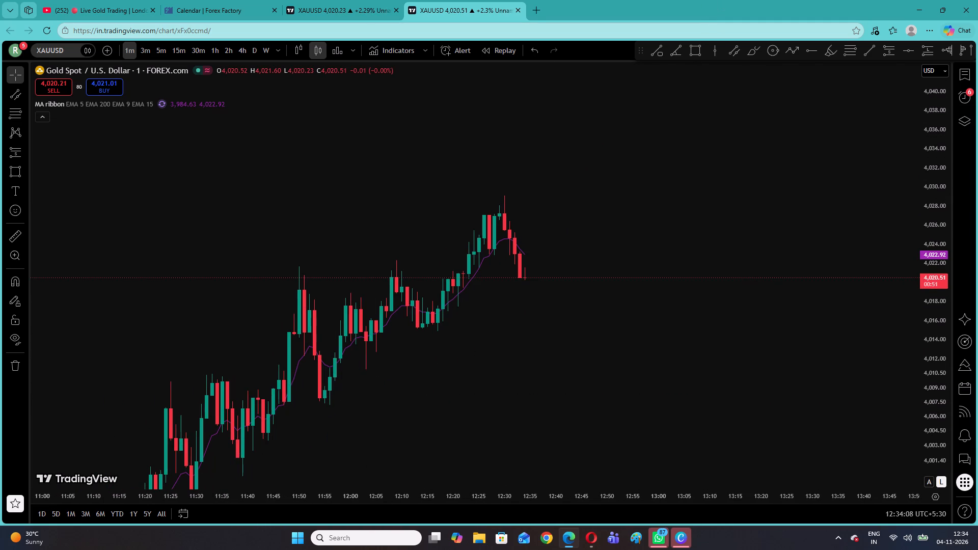
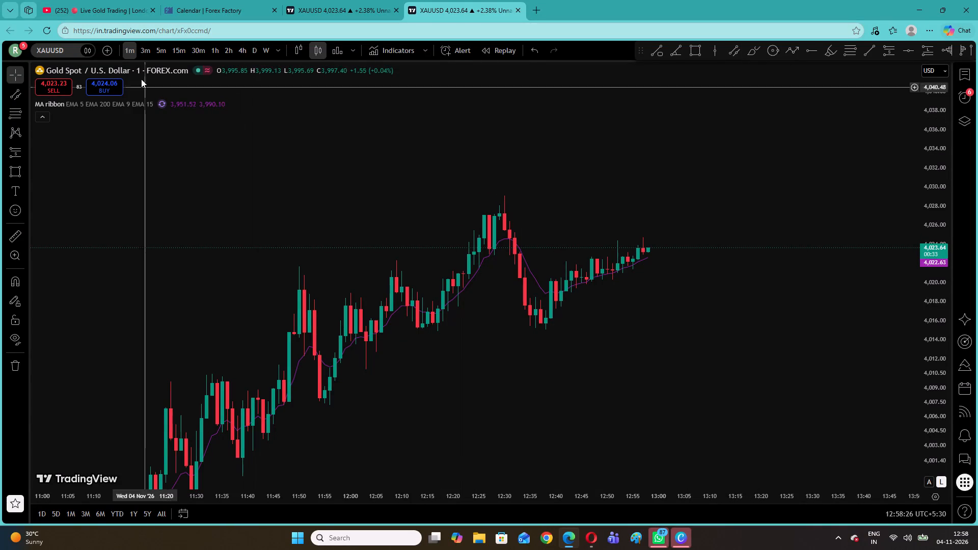
Check the current XAUUSD price action on the 3m and 5m timeframes.
left_click(143, 49)
left_click(159, 50)
Switch to YouTube and leave the live gold trading stream for the home feed.
left_click(113, 4)
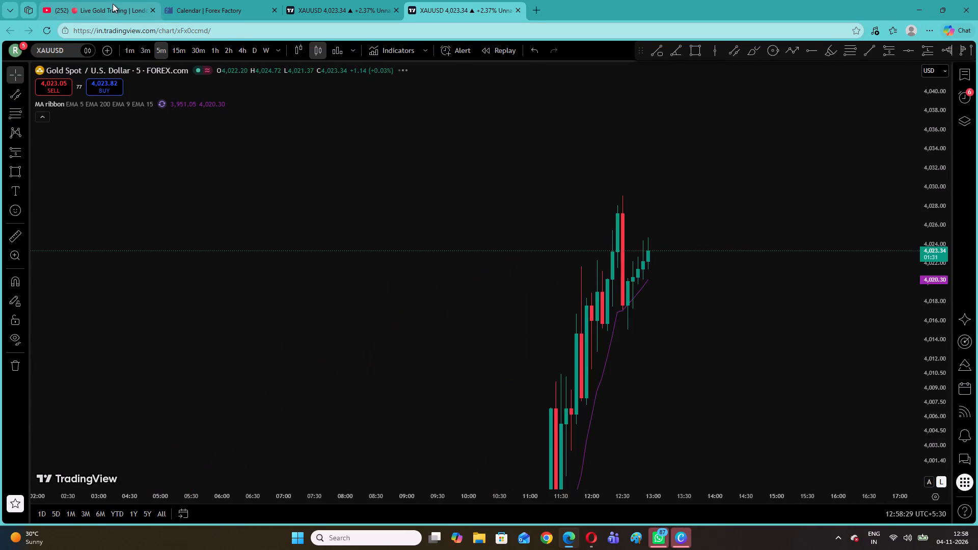
left_click(24, 61)
left_click(45, 91)
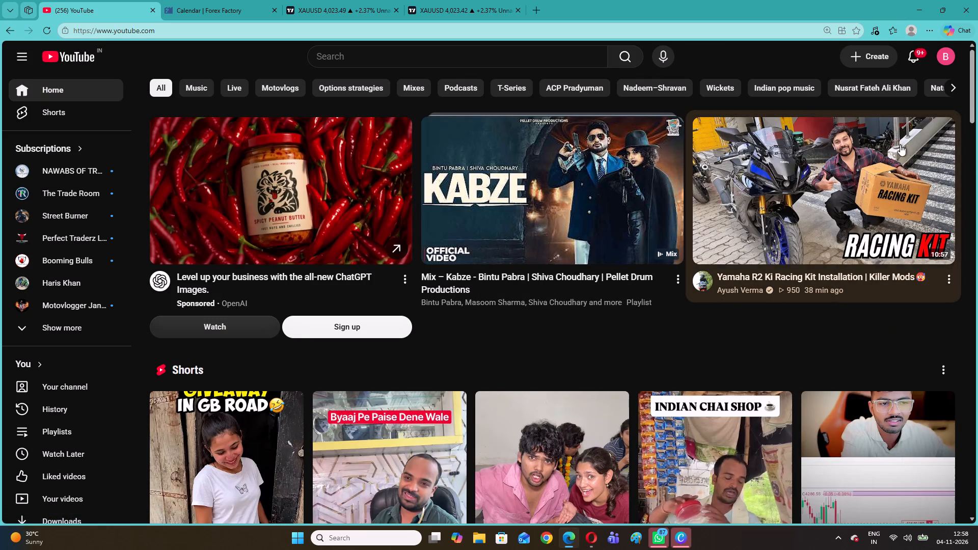
Skim the inline preview of the "Yamaha R2 Ki Racing Kit Installation" video, skipping ahead in stages to near its end.
left_click(934, 157)
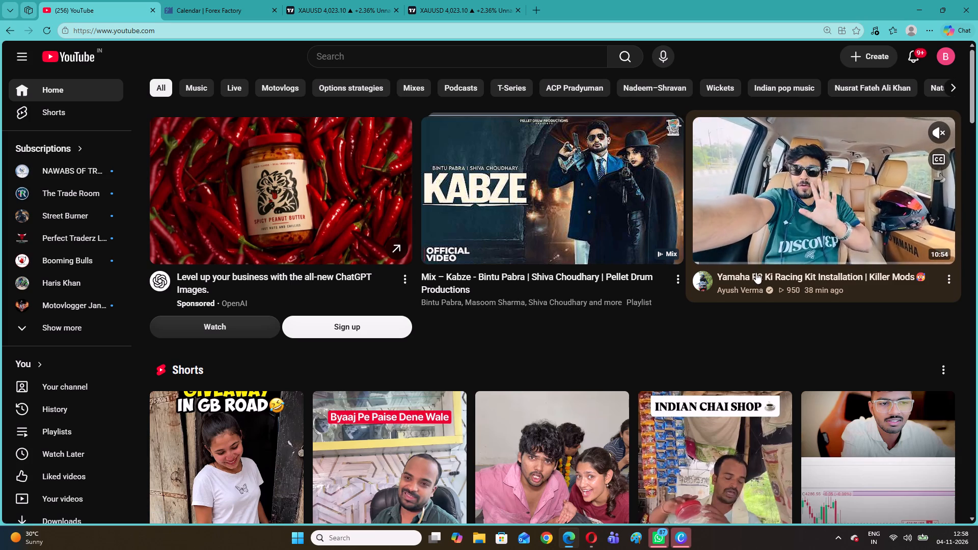
left_click(775, 260)
left_click(805, 255)
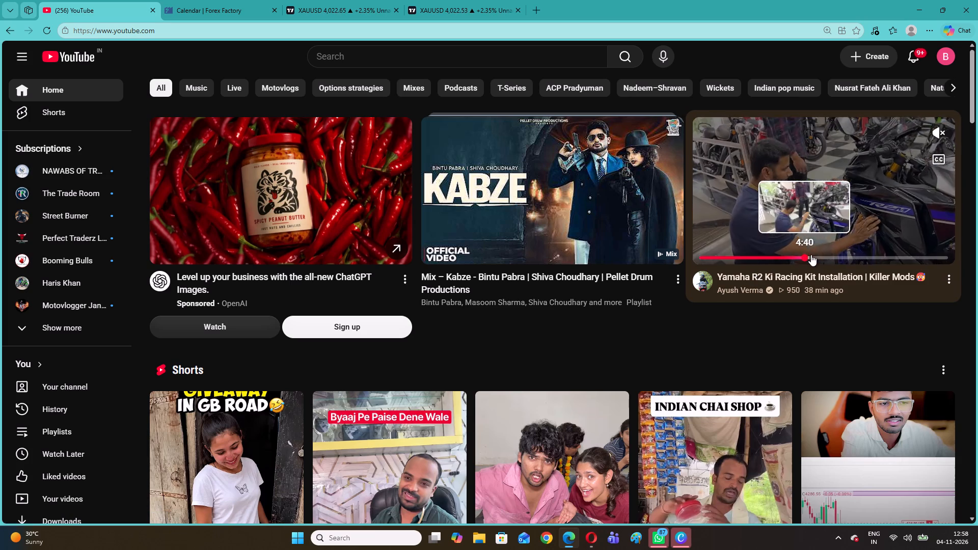
left_click(821, 254)
left_click(847, 253)
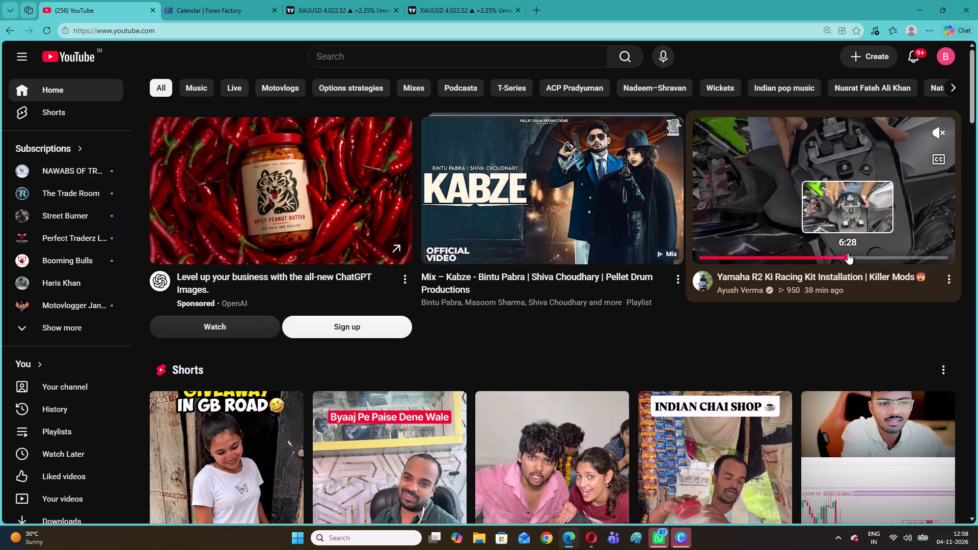
left_click(859, 253)
left_click(881, 253)
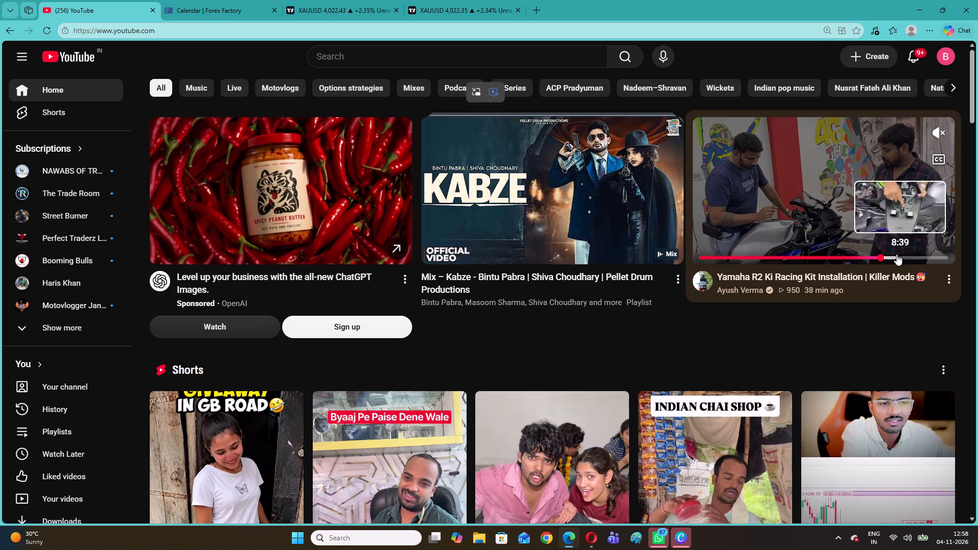
left_click(896, 254)
left_click(908, 257)
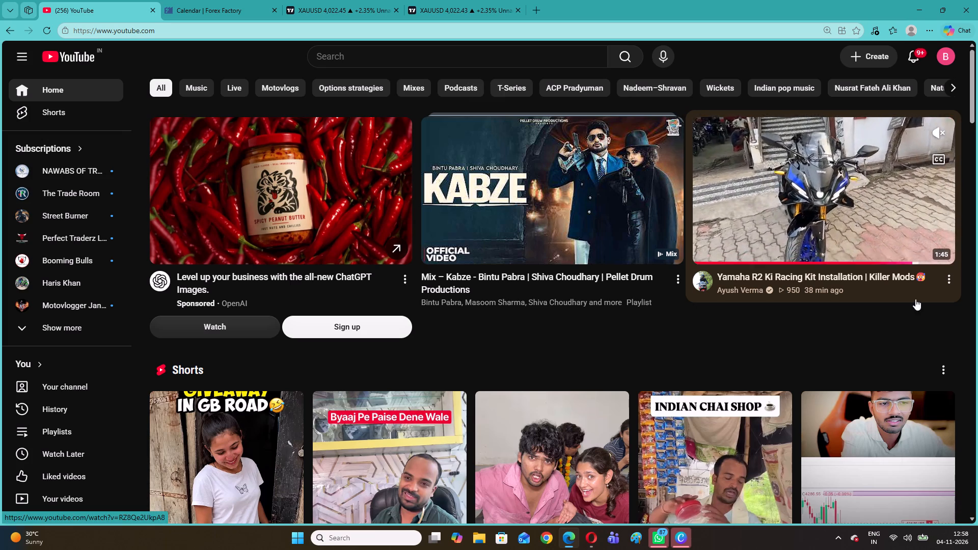
Play the "Kaun Hai Meri Girlfriend" Short from further down the feed and view its comments and the top comment's replies, closing them when done.
scroll(918, 302, "down", 2)
scroll(977, 314, "down", 3)
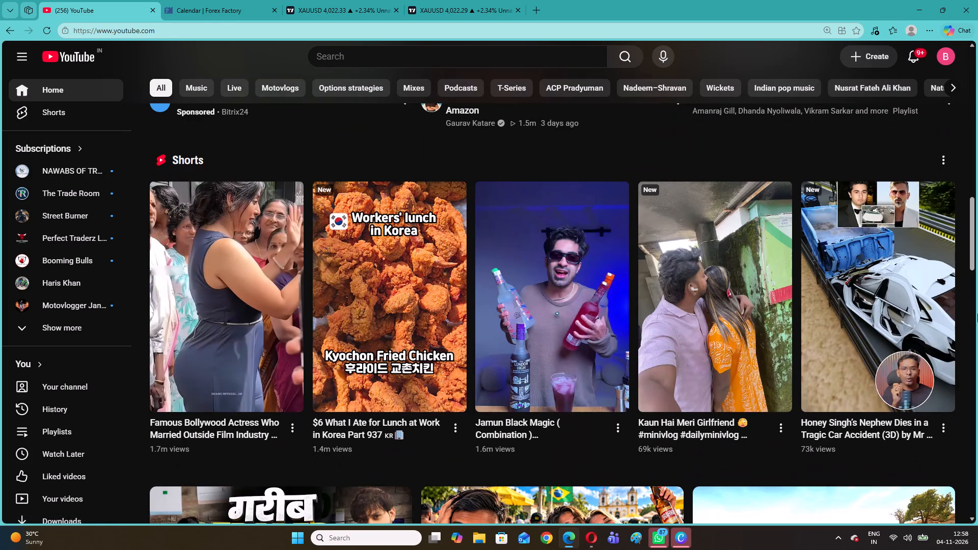
left_click(754, 354)
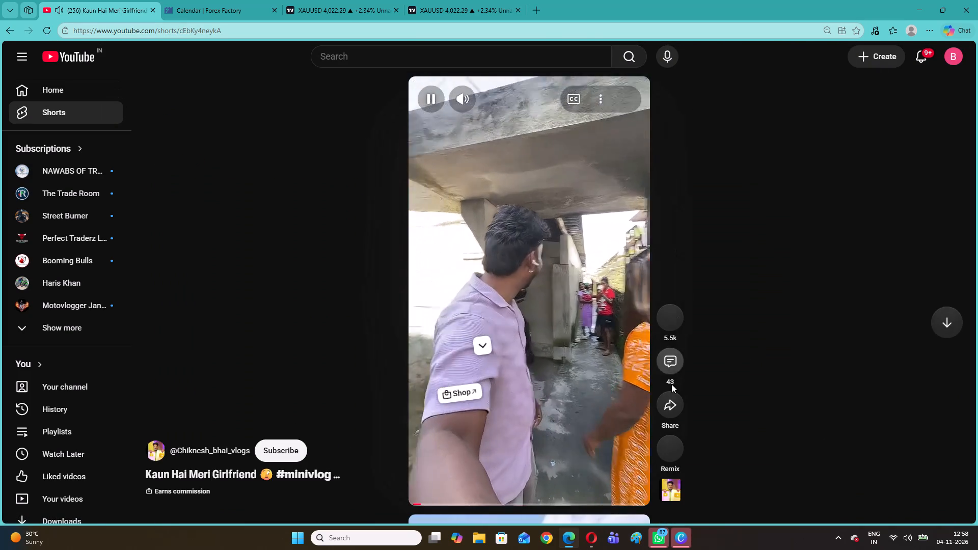
left_click(674, 372)
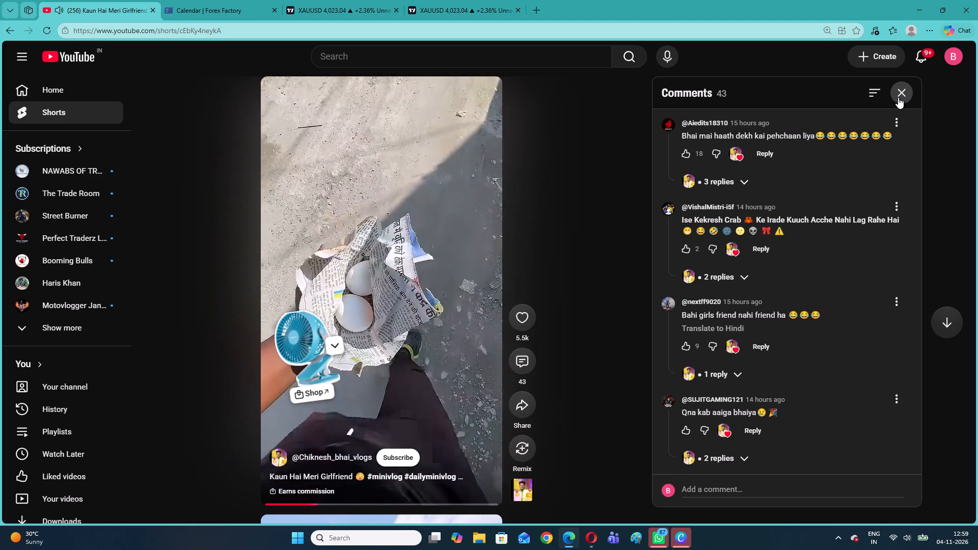
left_click(721, 186)
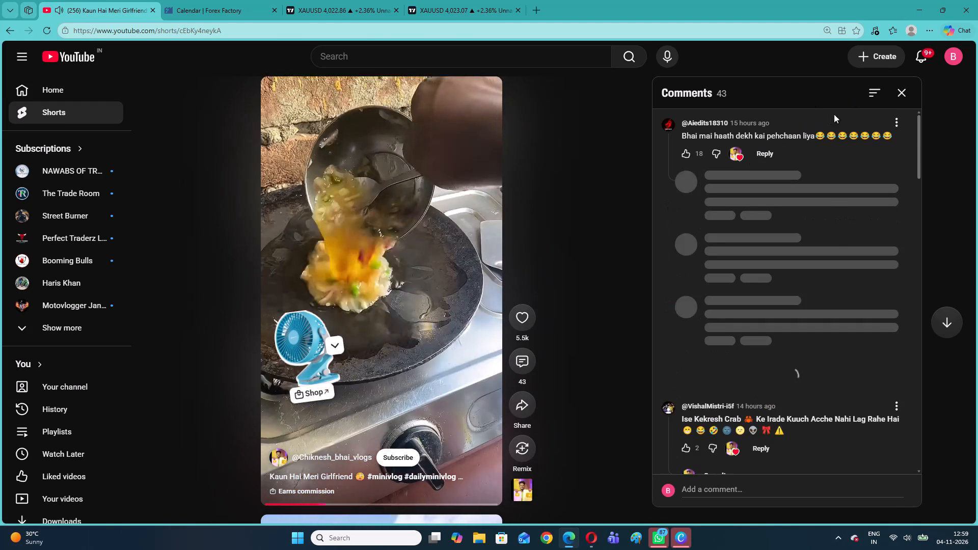
left_click(908, 92)
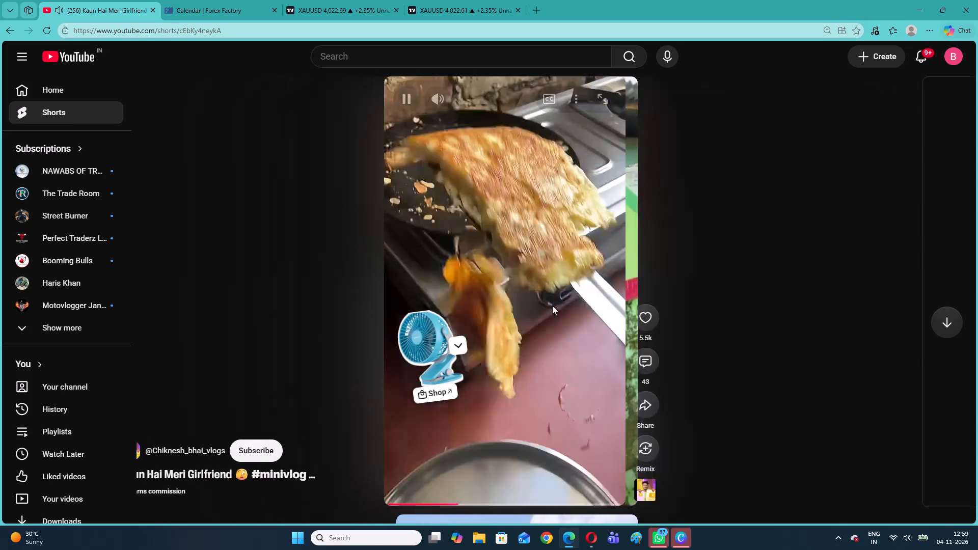
Watch the "Kaun Hai Meri Girlfriend" Short, pause it near its end, and minimise the browser window.
left_click(557, 310)
left_click(557, 310)
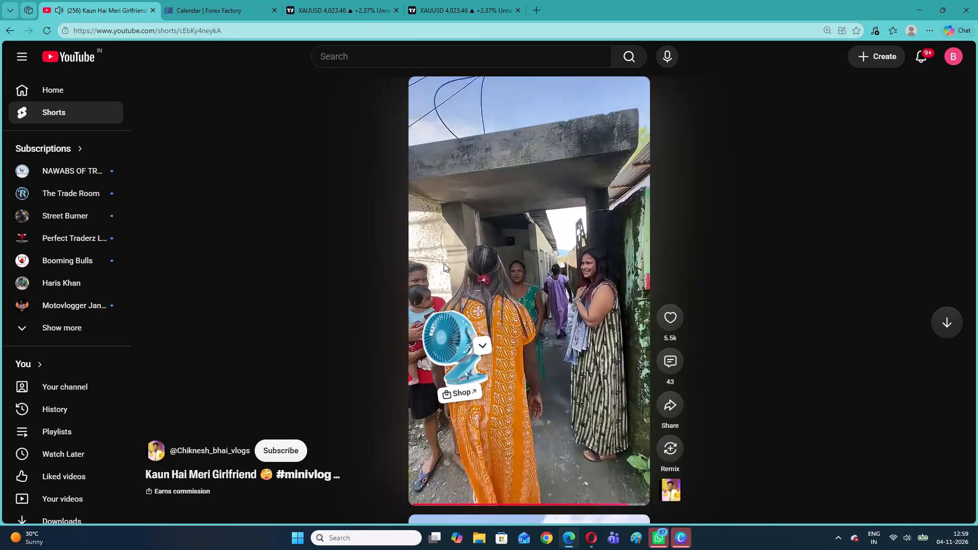
left_click(491, 252)
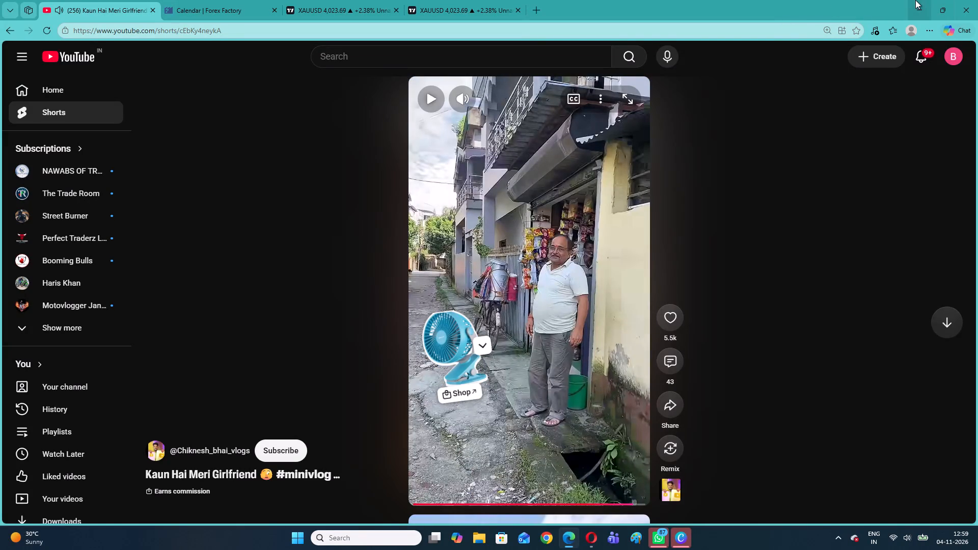
left_click(915, 0)
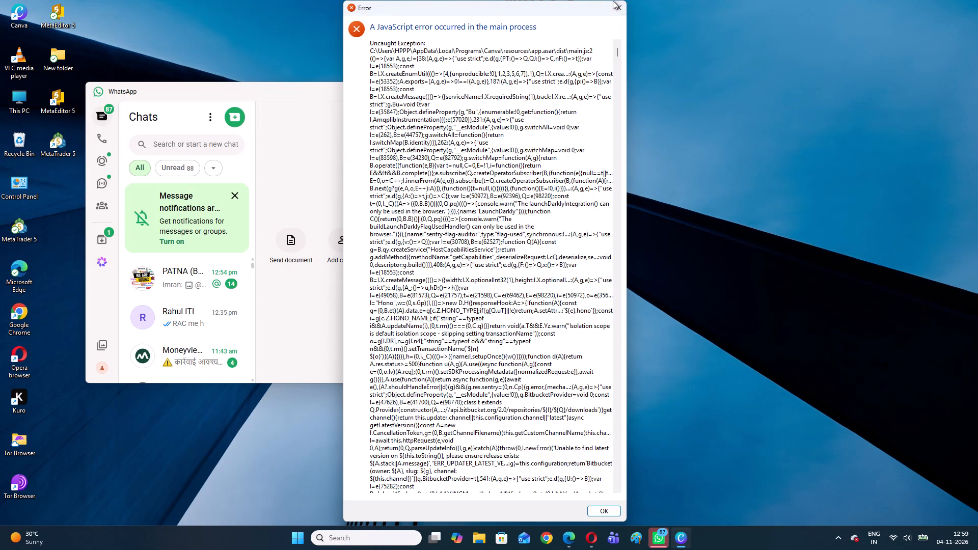
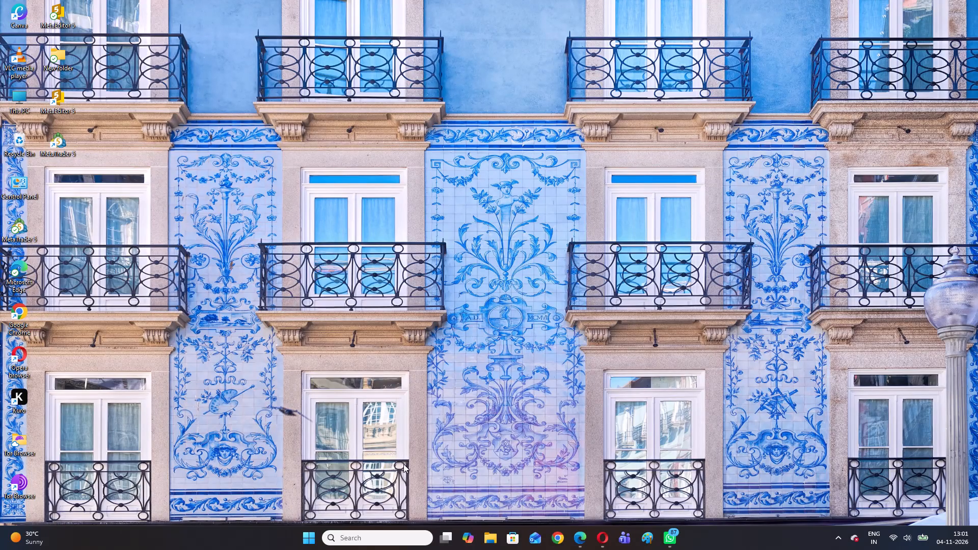
Bring up the Windows power options from the desktop.
left_click_drag(315, 529, 311, 534)
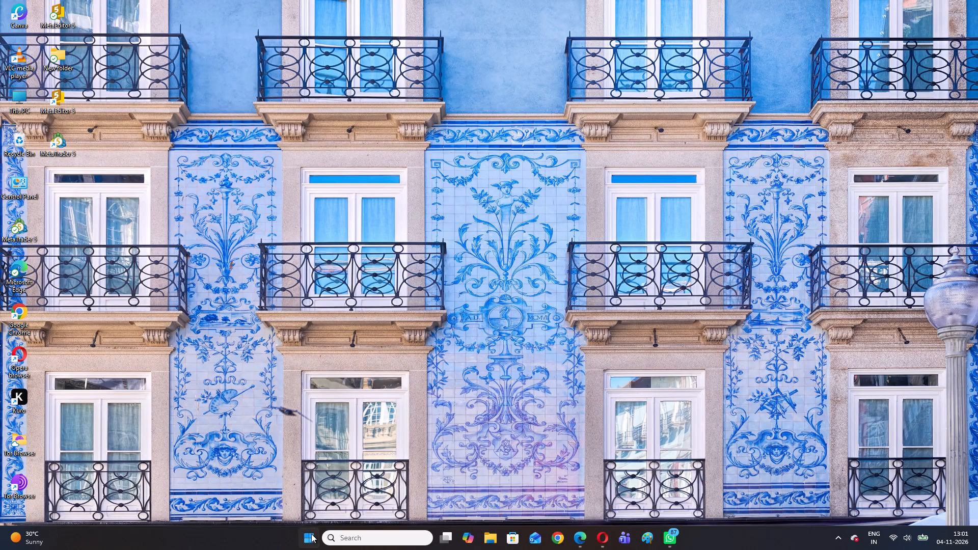
left_click(311, 534)
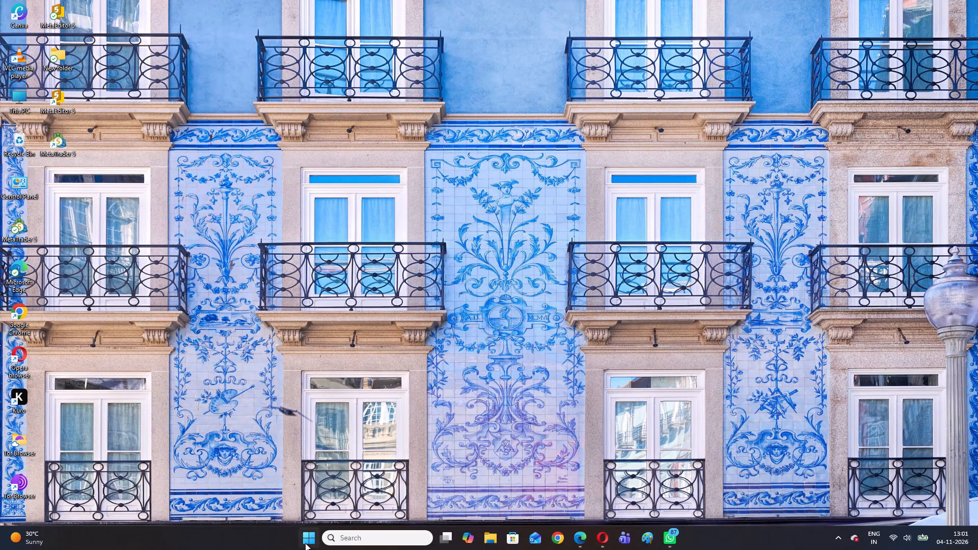
left_click(305, 543)
left_click(589, 497)
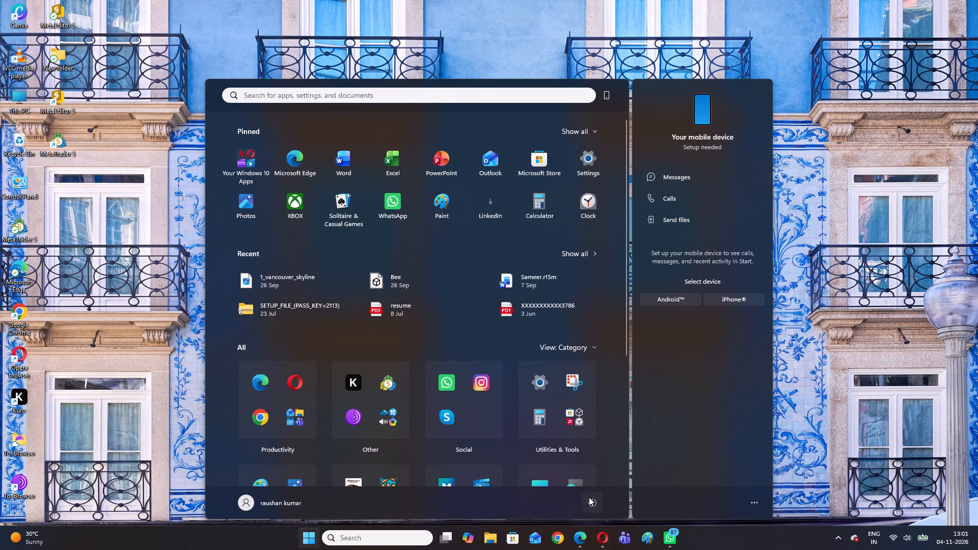